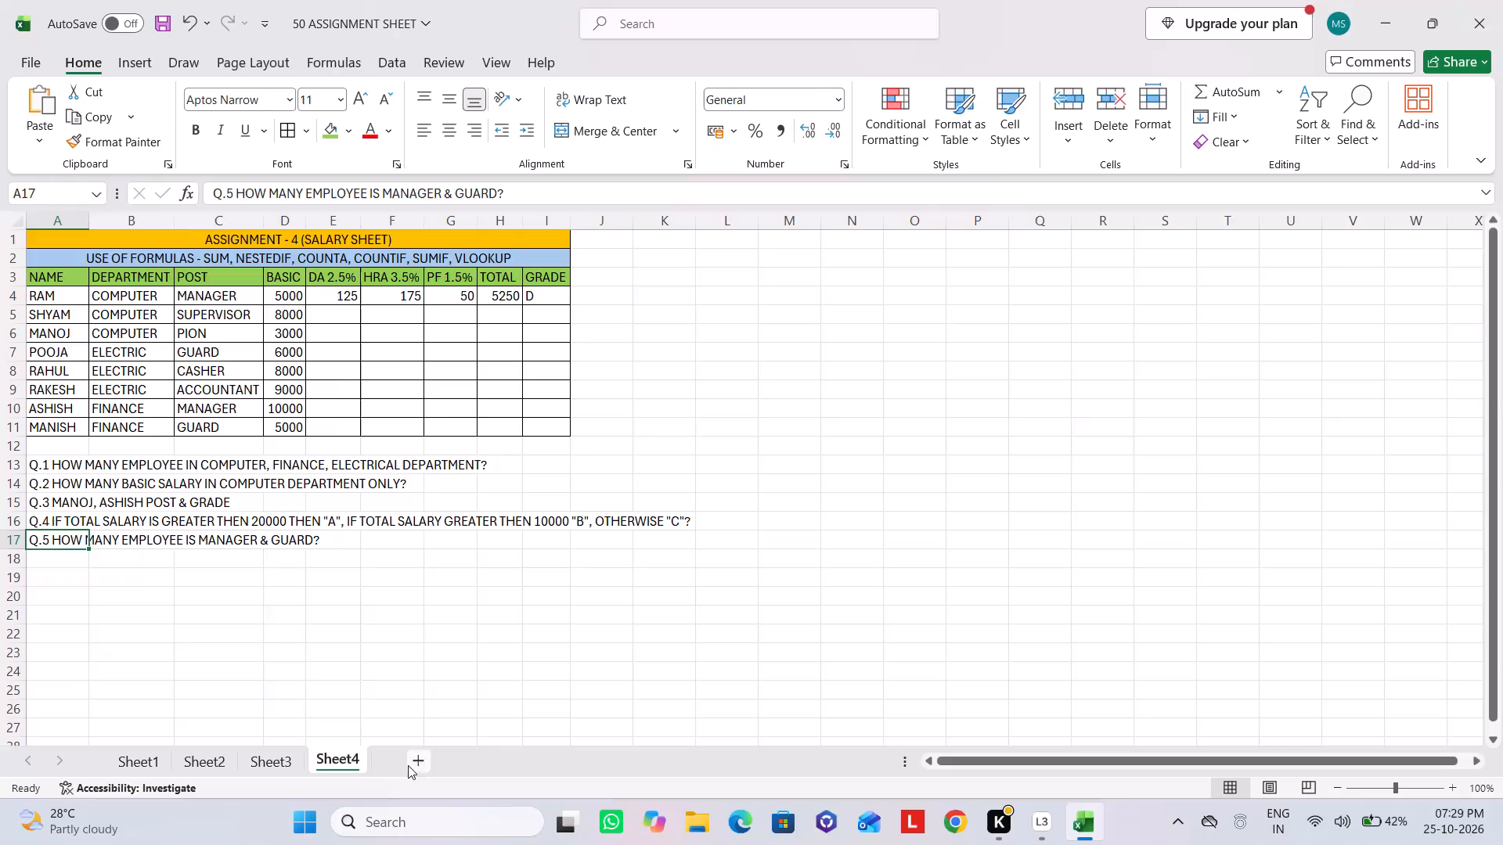
# Add a new blank worksheet after Sheet4.
pyautogui.click(409, 764)
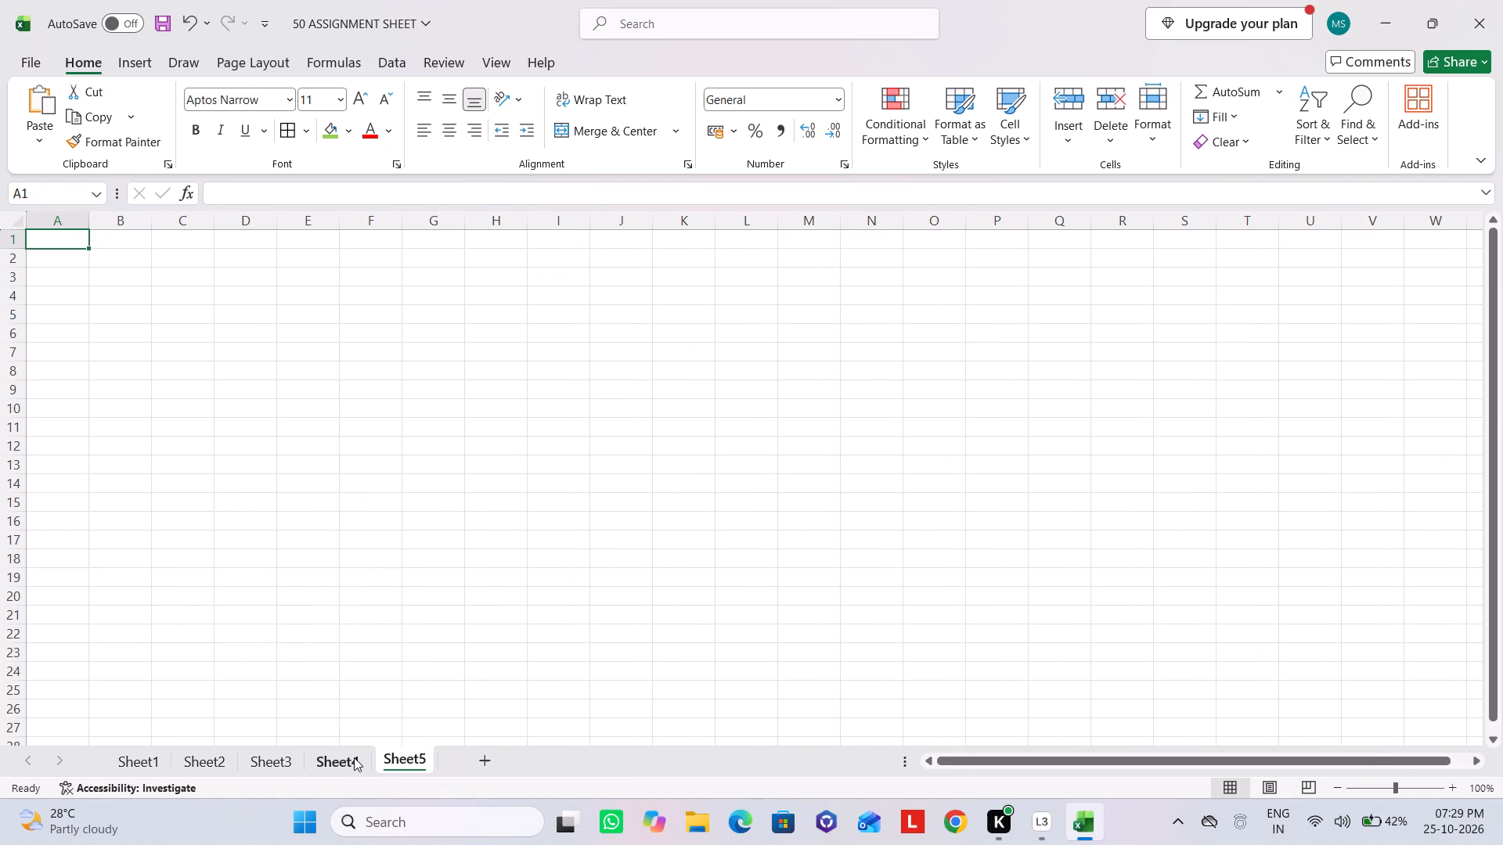
# Merge and center cells A1 to J1 on the new sheet.
pyautogui.hotkey('shift', 'Right')
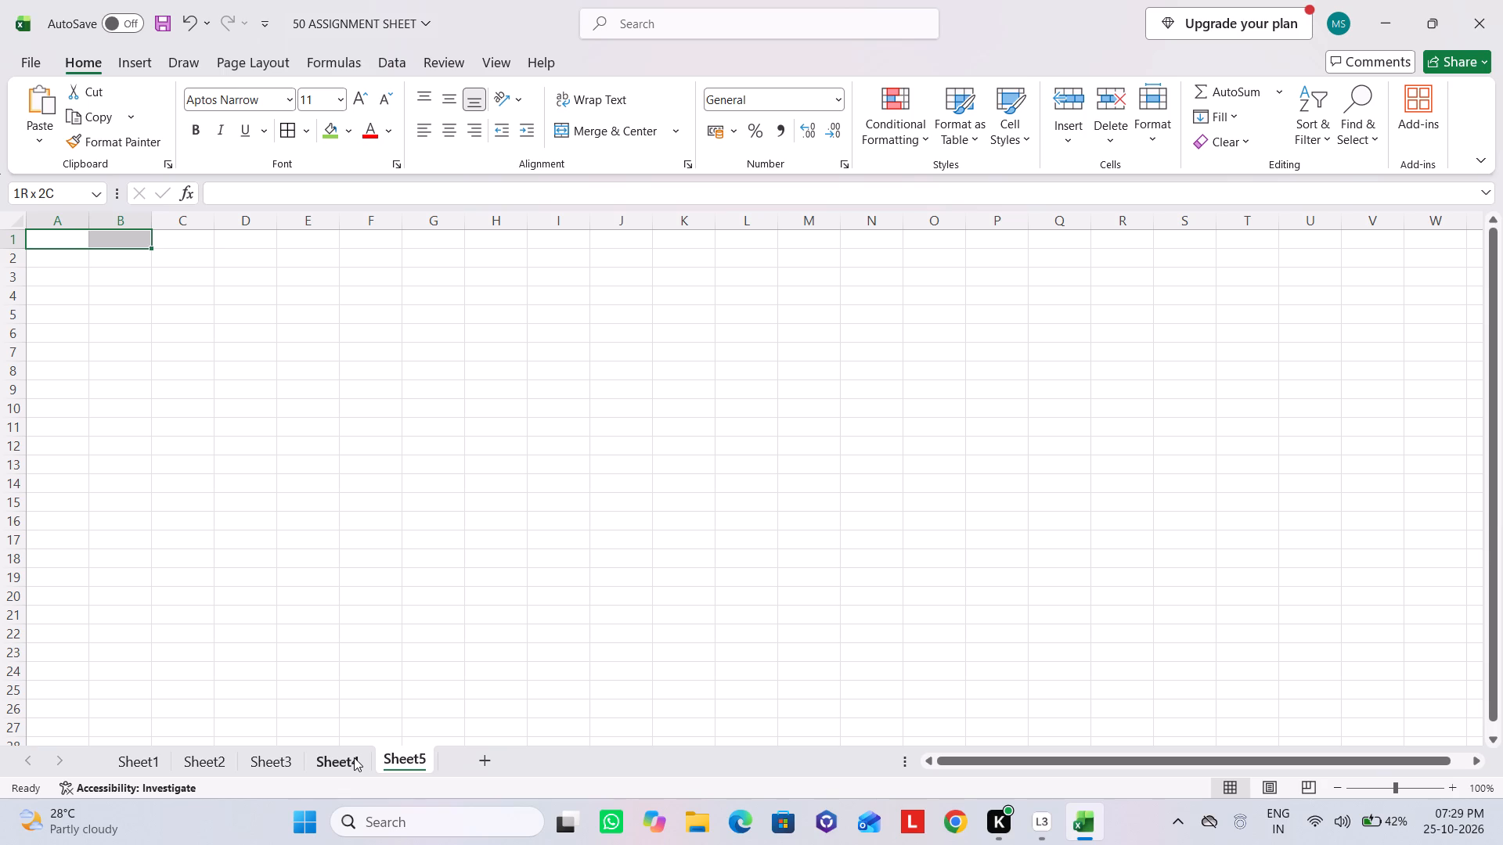
pyautogui.hotkey('shift', 'Right')
pyautogui.hotkey('shift', 'Right')
pyautogui.hotkey('shift', 'Right')
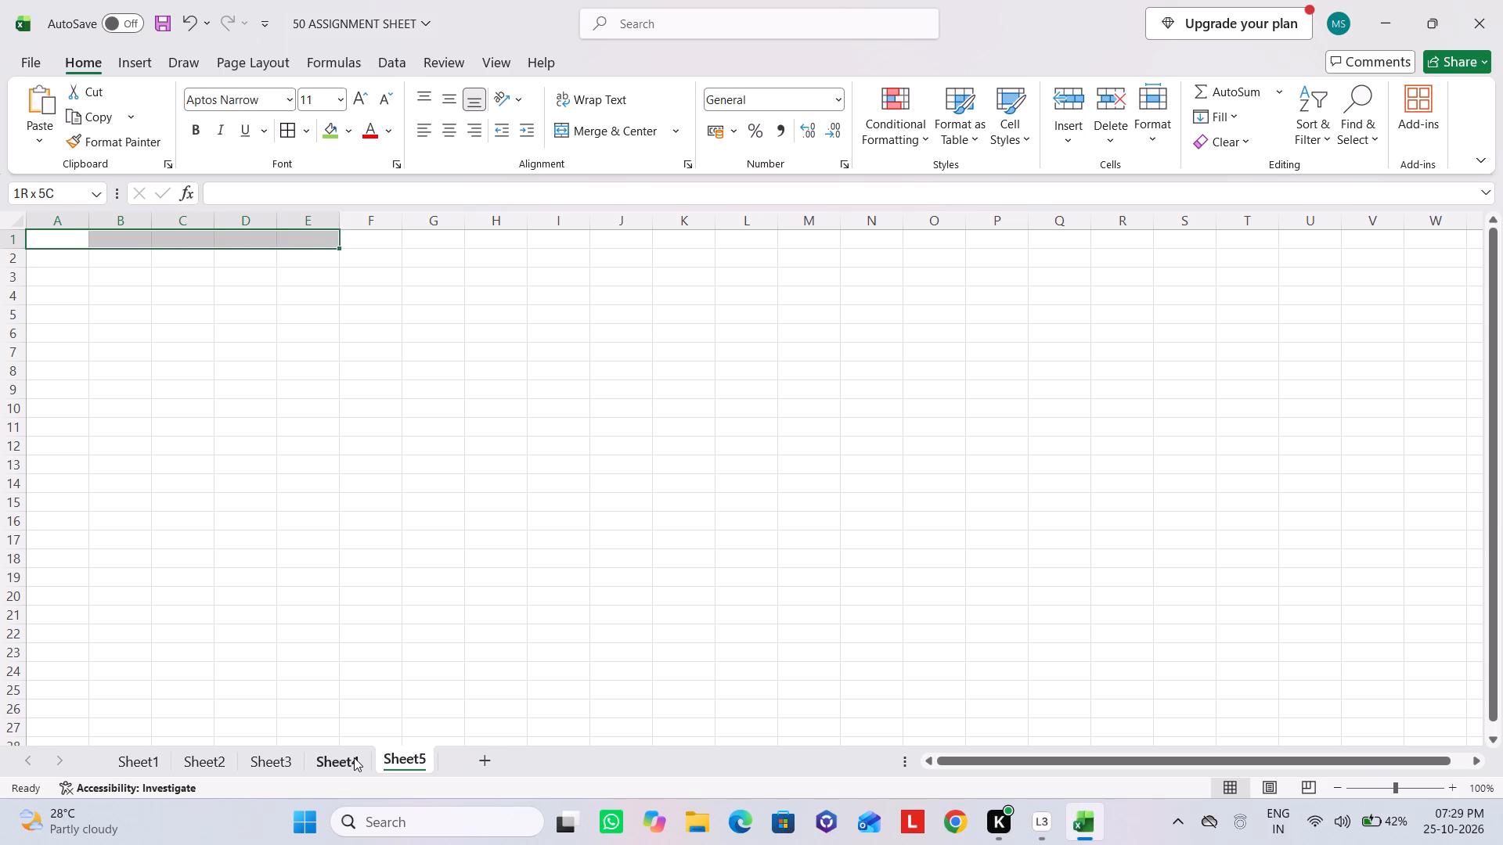
pyautogui.hotkey('shift', 'Right')
pyautogui.hotkey('shift', 'Right')
pyautogui.hotkey('shift', 'Right')
pyautogui.hotkey('shift', 'Right')
pyautogui.hotkey('shift', 'Right')
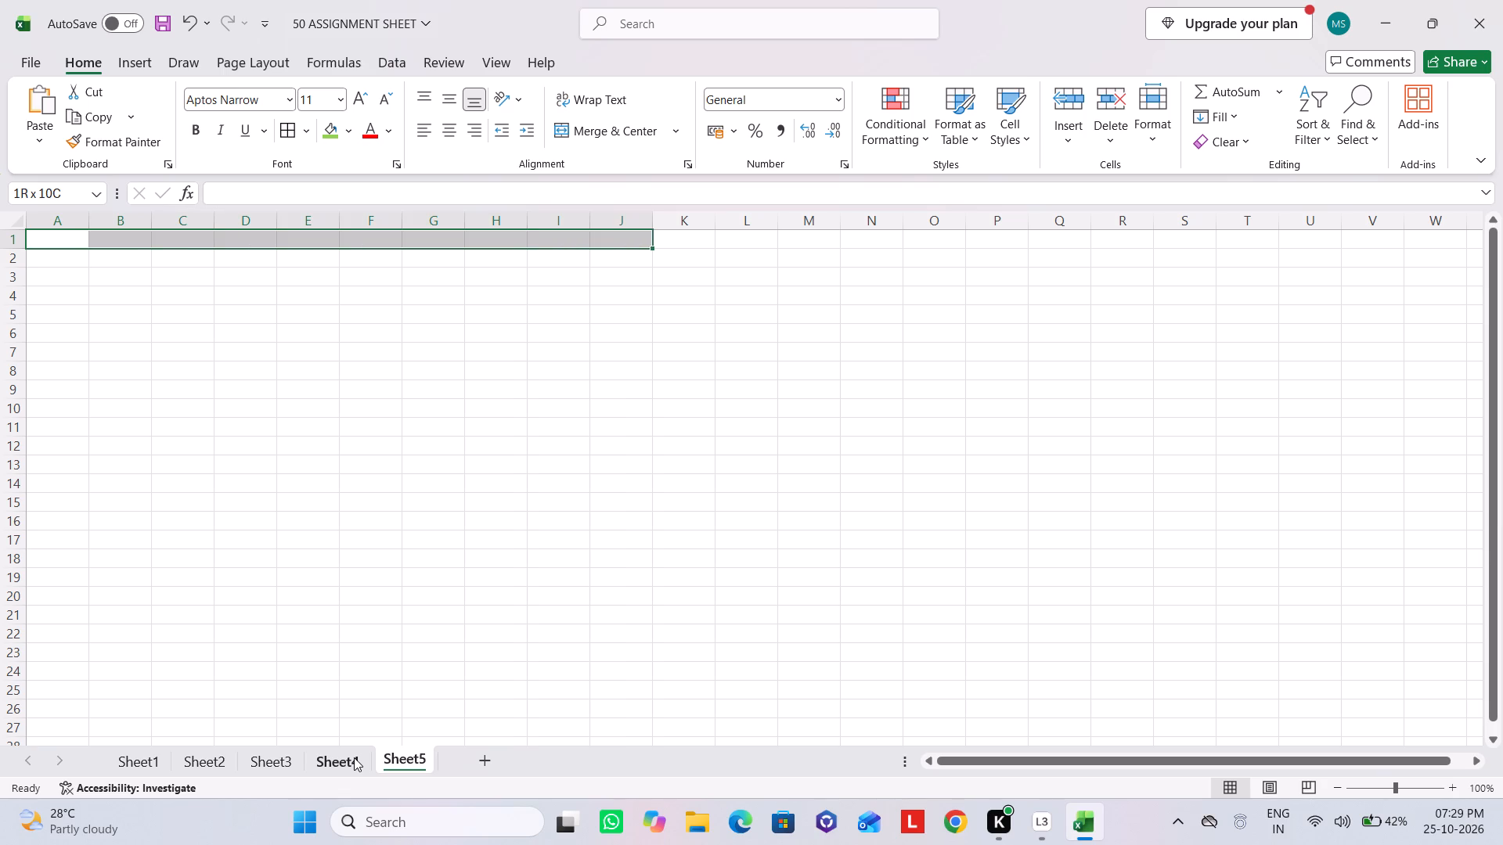
pyautogui.click(612, 129)
# Enter the title "ASSIGNMENT - 5 (SALES REPORT)" in the merged row 1 cell.
pyautogui.write('ASSIGNMENT - 5')
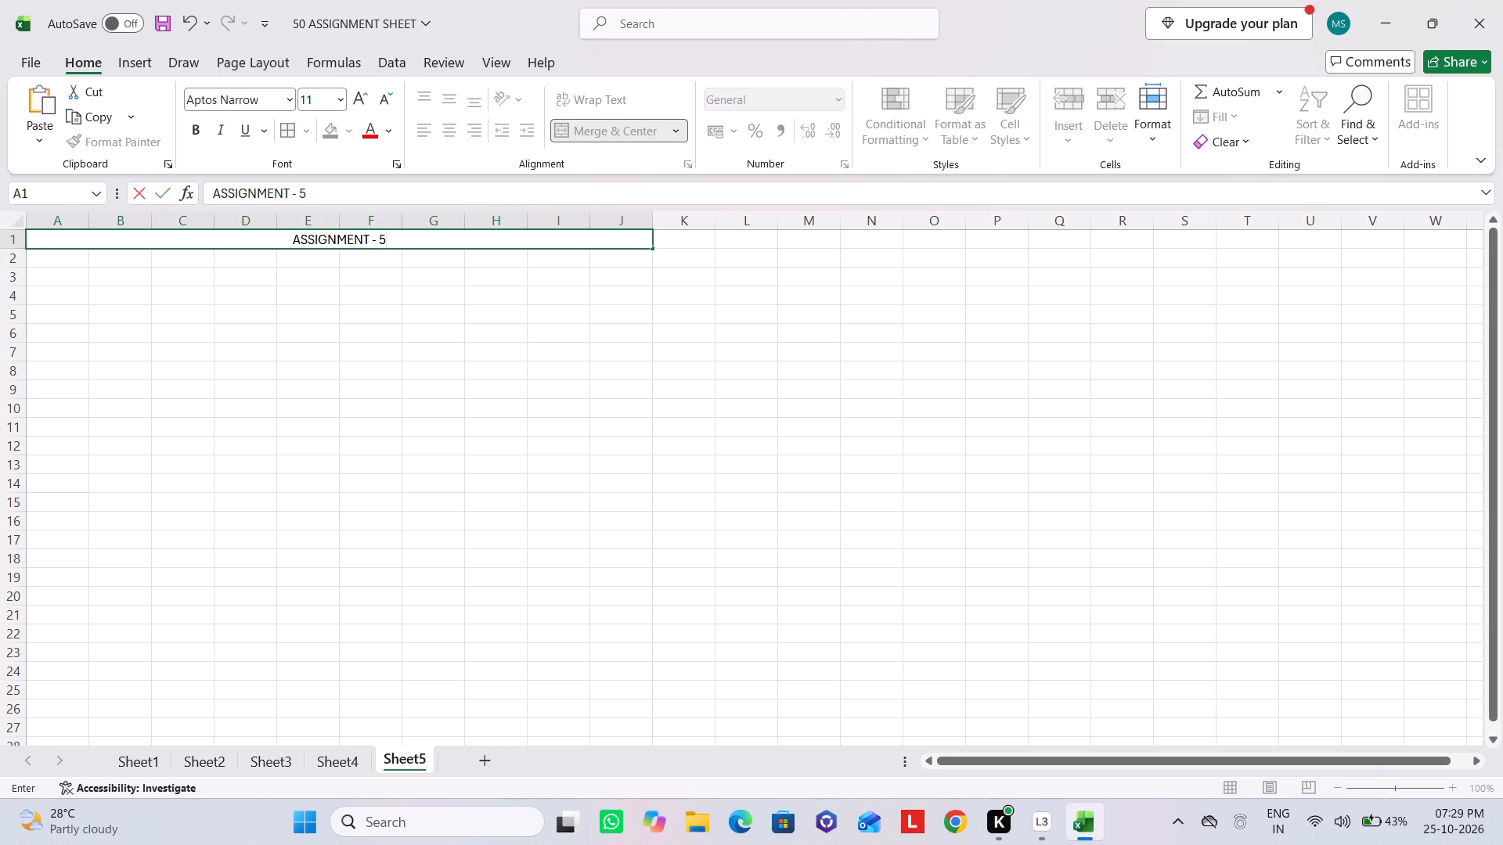
pyautogui.press('space')
pyautogui.write('()')
pyautogui.press('Left')
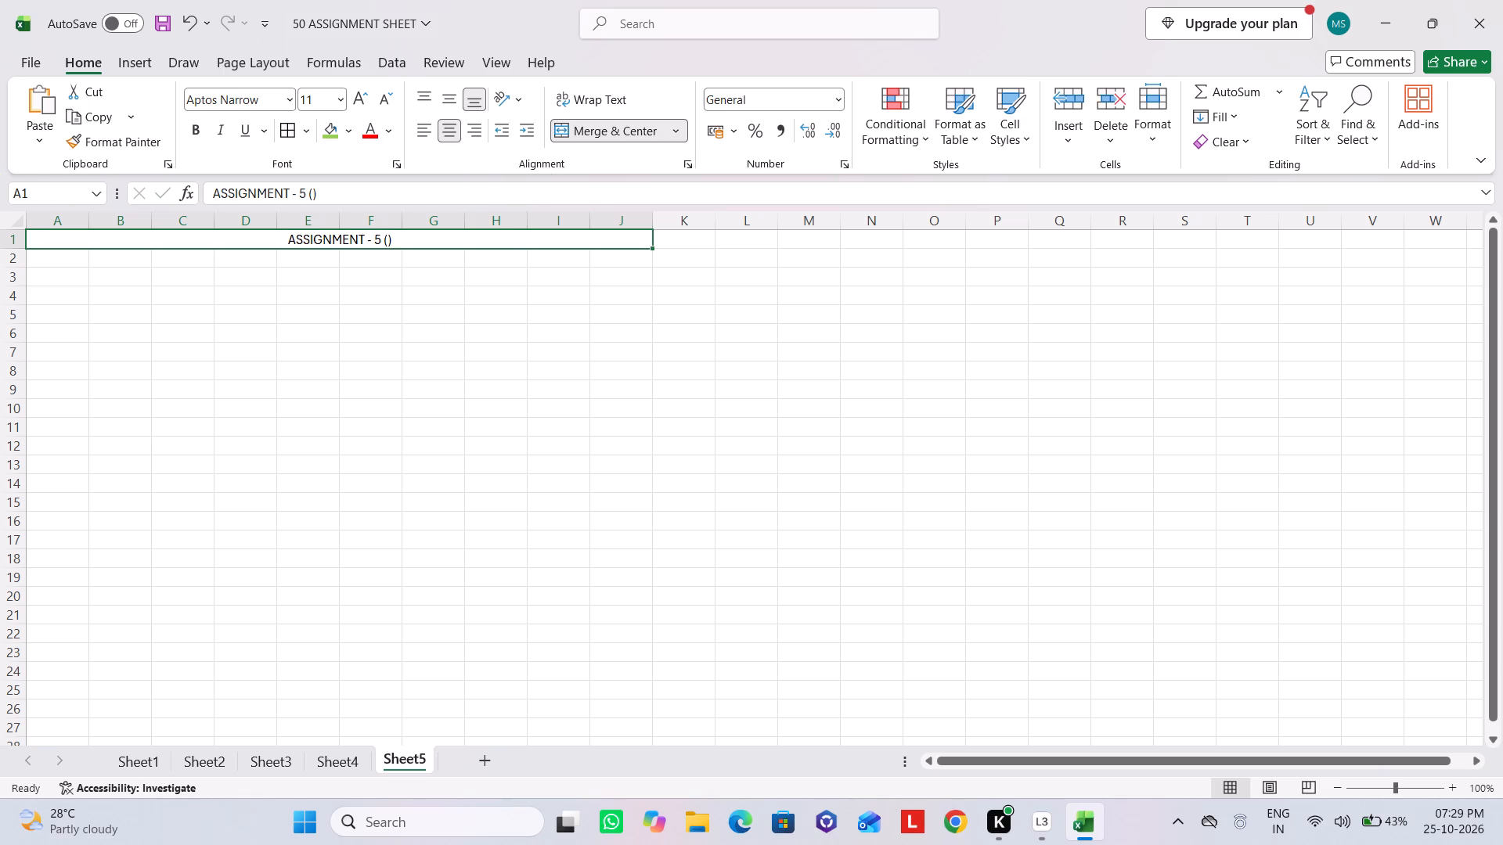
pyautogui.doubleClick(389, 244)
pyautogui.write('SALES REPOART')
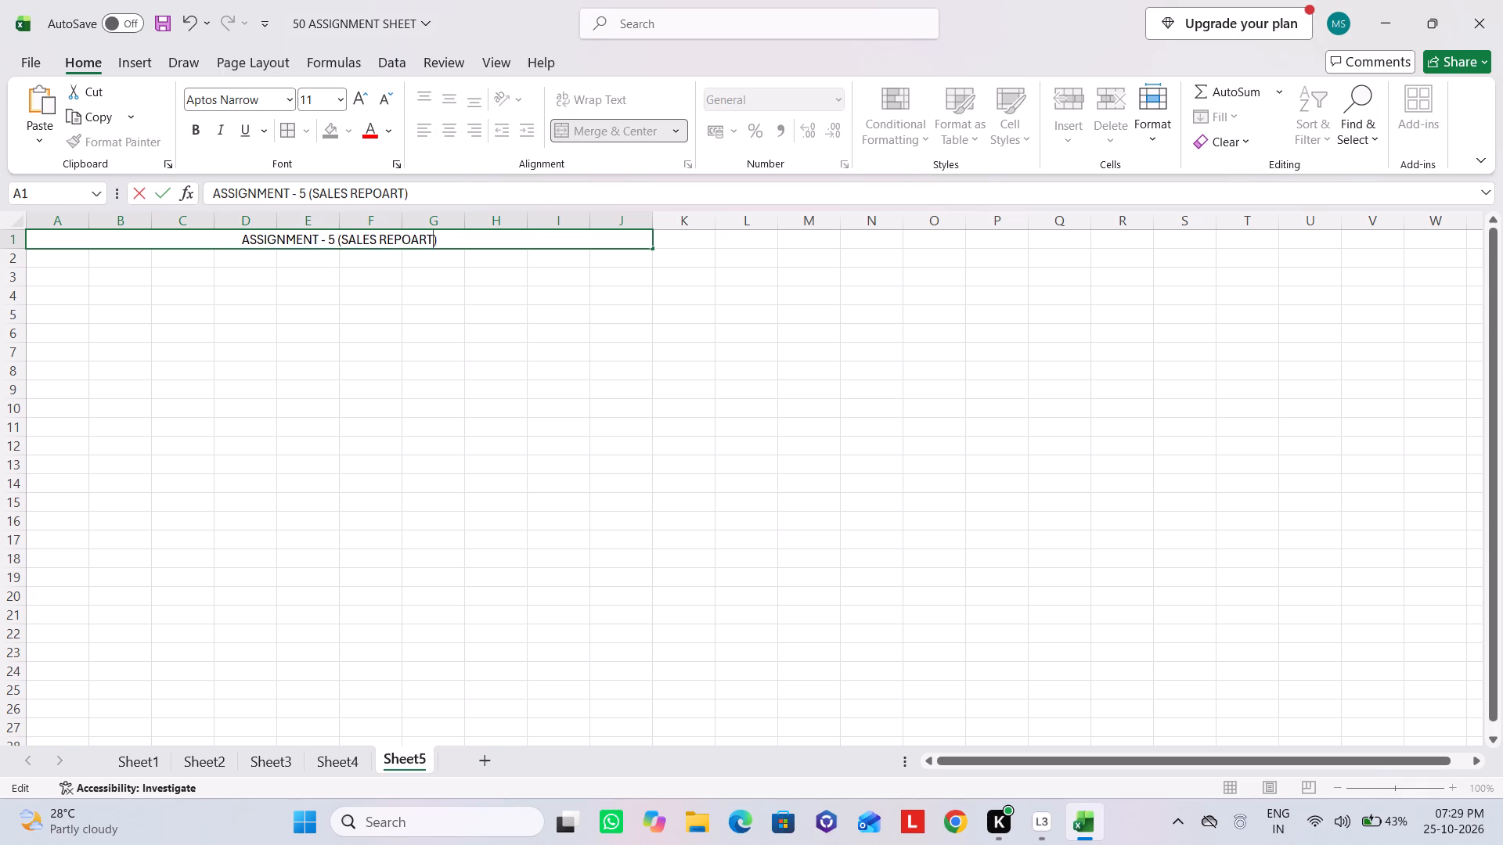
pyautogui.press('BackSpace')
pyautogui.press('BackSpace')
pyautogui.press('BackSpace')
pyautogui.write('RT')
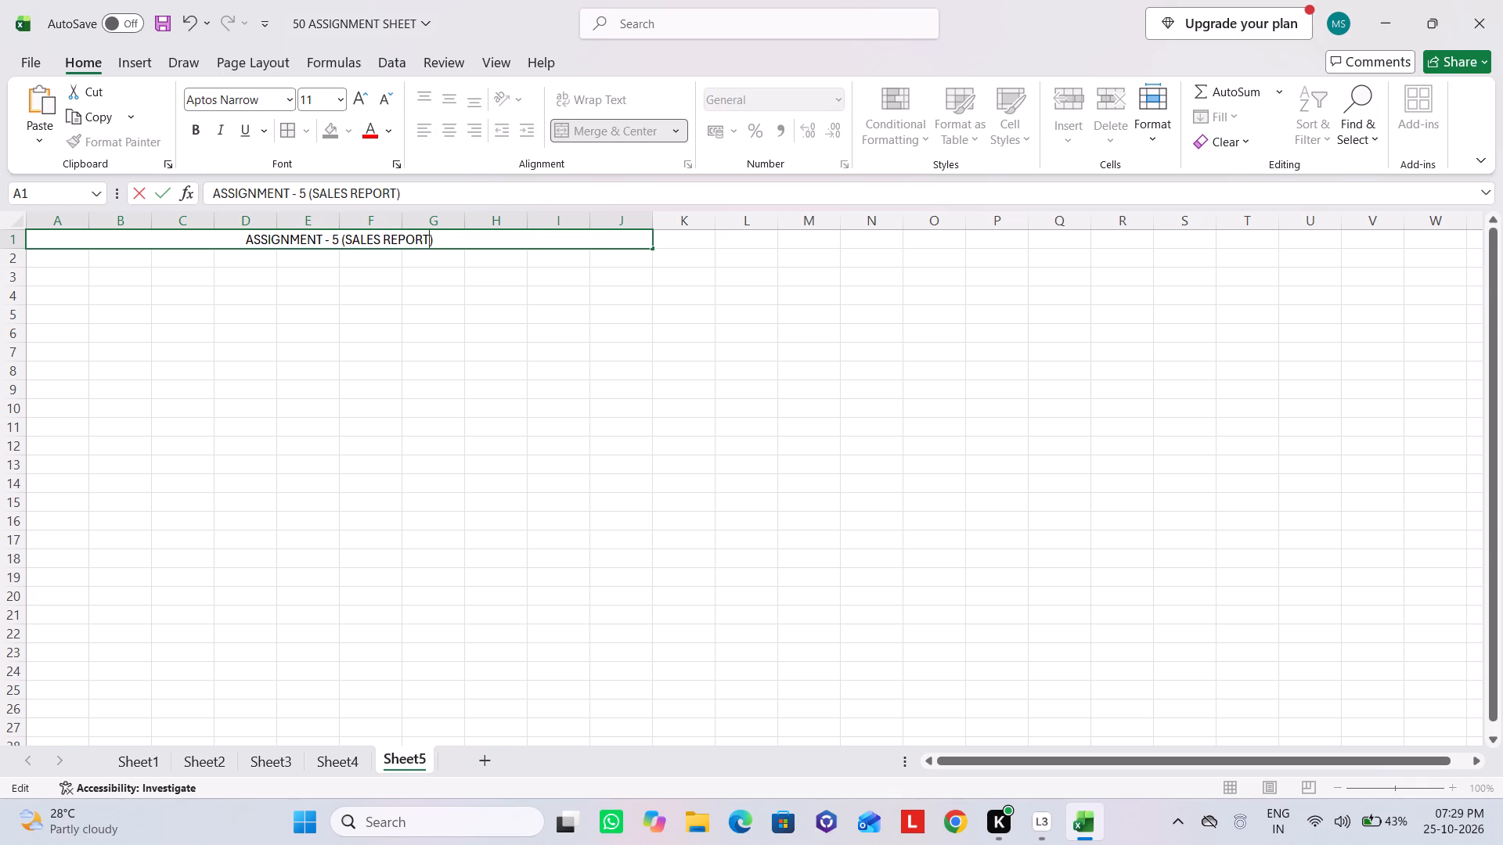
pyautogui.press('Down')
pyautogui.press('Down')
pyautogui.press('Down')
pyautogui.press('Left')
# Merge and center cells A2 to J2.
pyautogui.moveTo(59, 260); pyautogui.dragTo(236, 272)
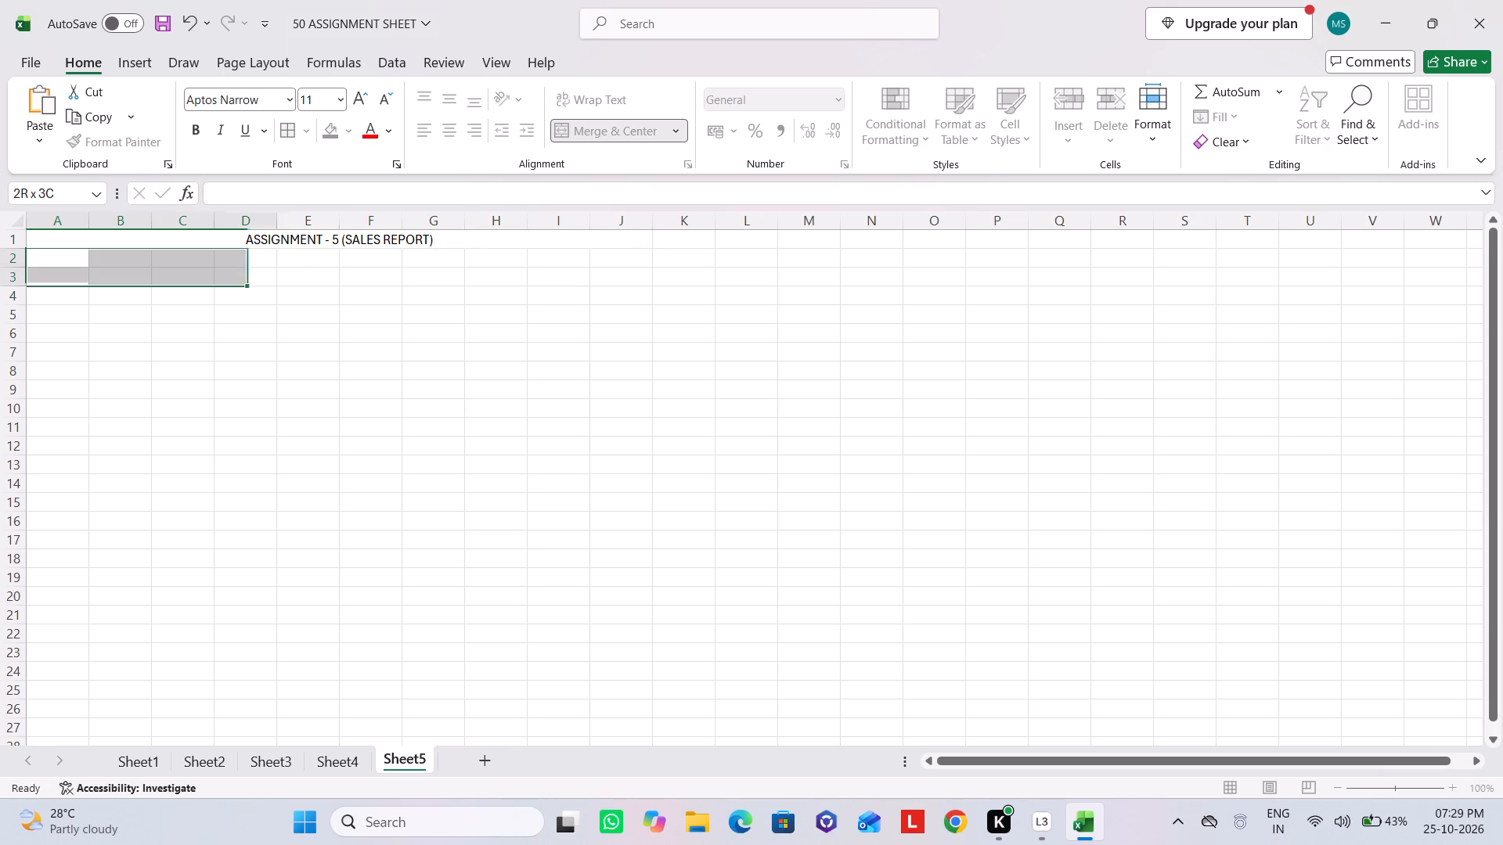
pyautogui.moveTo(236, 272); pyautogui.dragTo(510, 259)
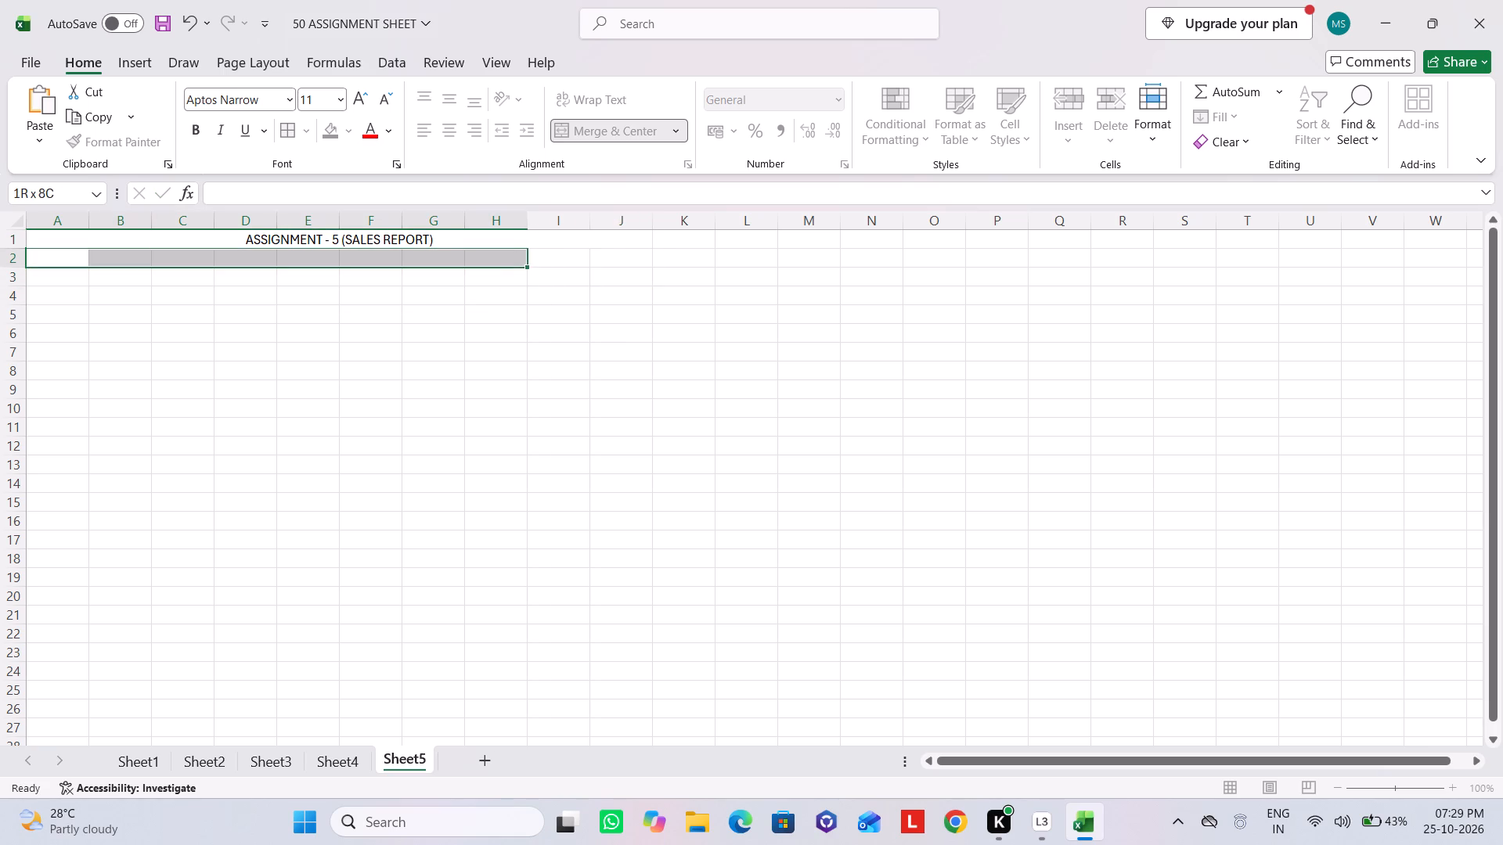
pyautogui.moveTo(510, 259); pyautogui.dragTo(622, 255)
pyautogui.click(590, 127)
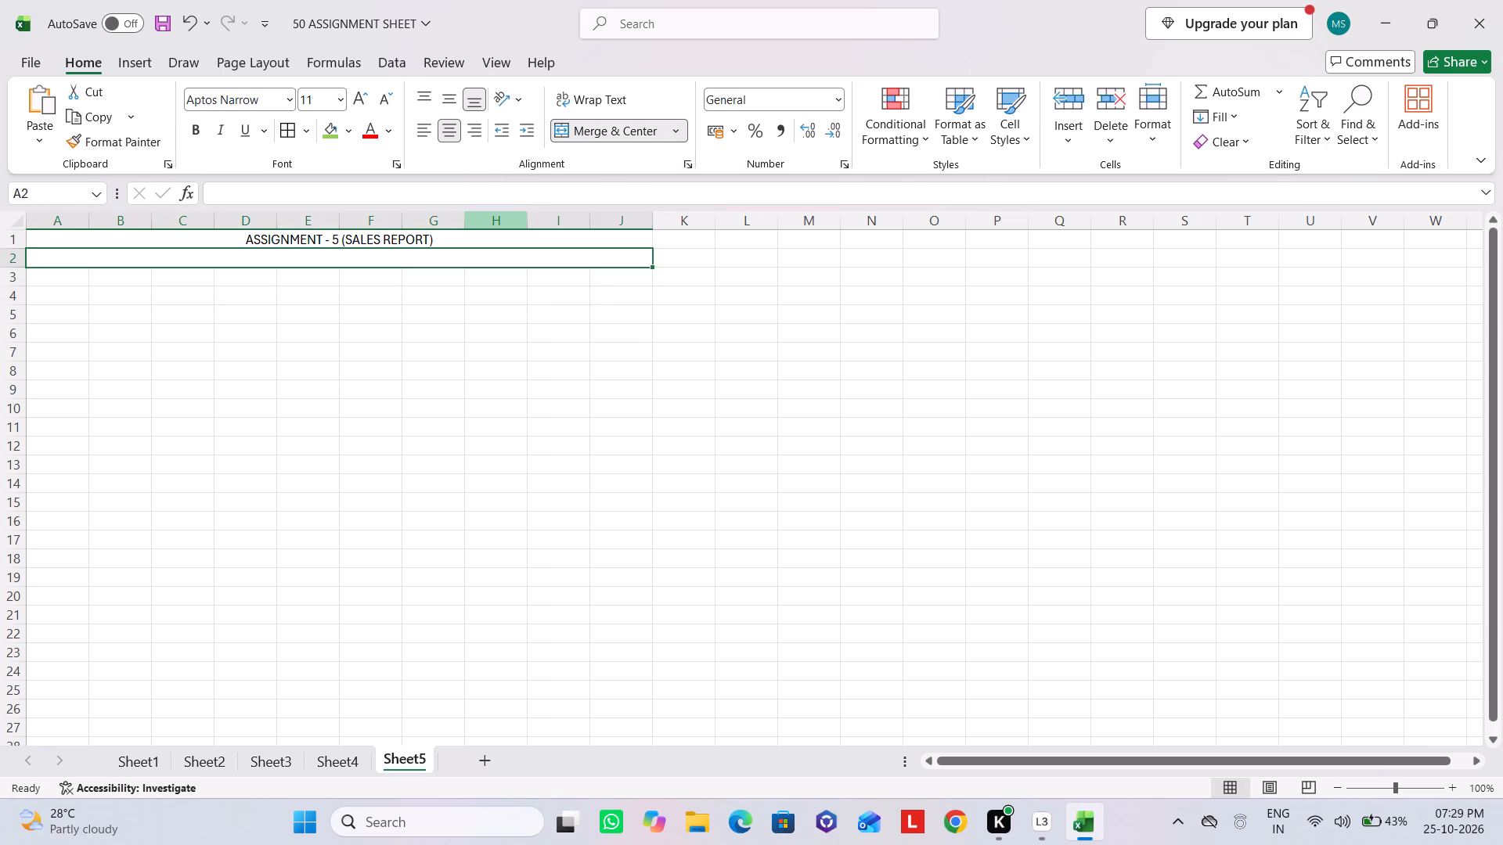
# Enter the subtitle "USE OF FORMULAS - SUM, IF, COUNTA, SUMIF, VLOOKUP, LOOKUP" in the merged row 2 cell.
pyautogui.write('USE OF FU')
pyautogui.press('BackSpace')
pyautogui.write('ORMULA')
pyautogui.write('S -')
pyautogui.press('space')
pyautogui.write('SUM,')
pyautogui.press('space')
pyautogui.write('IF')
pyautogui.press('space')
pyautogui.press('BackSpace')
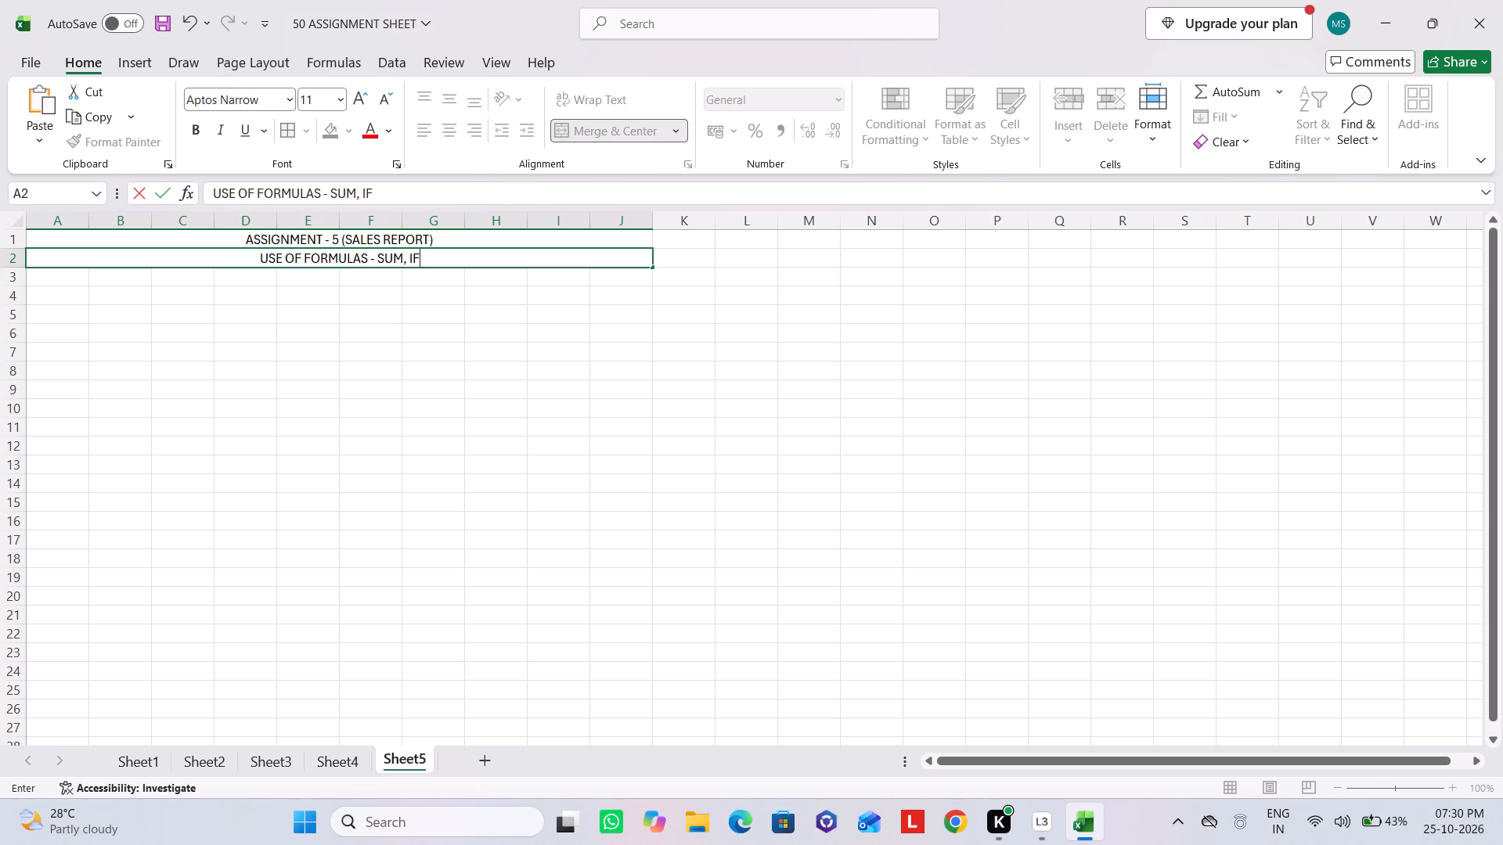
pyautogui.write(',')
pyautogui.press('space')
pyautogui.write('COUNTA,')
pyautogui.press('space')
pyautogui.write('SUMIF,')
pyautogui.press('space')
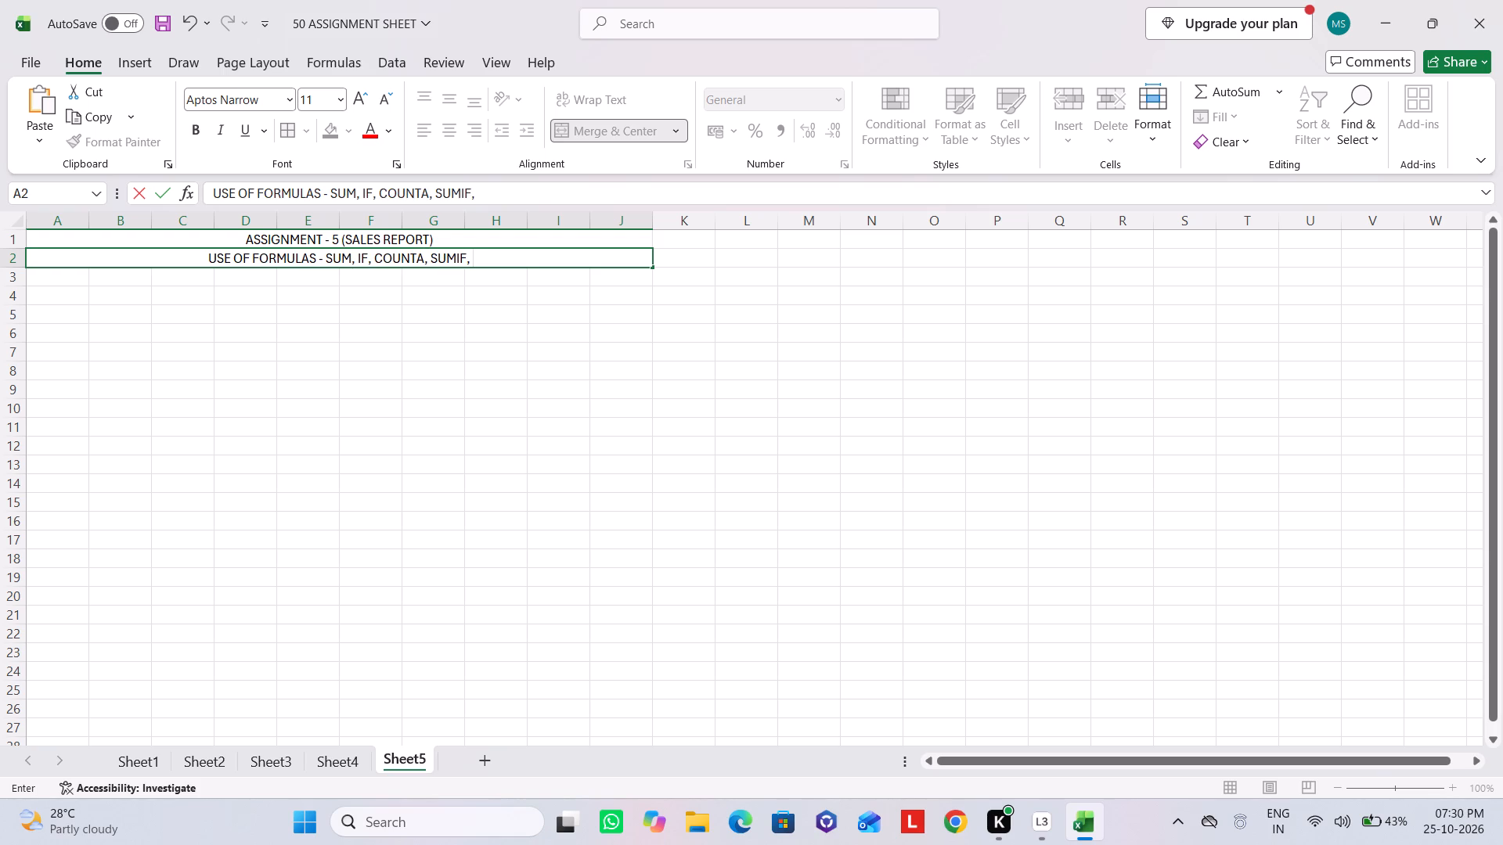
pyautogui.write('VLOOKUP')
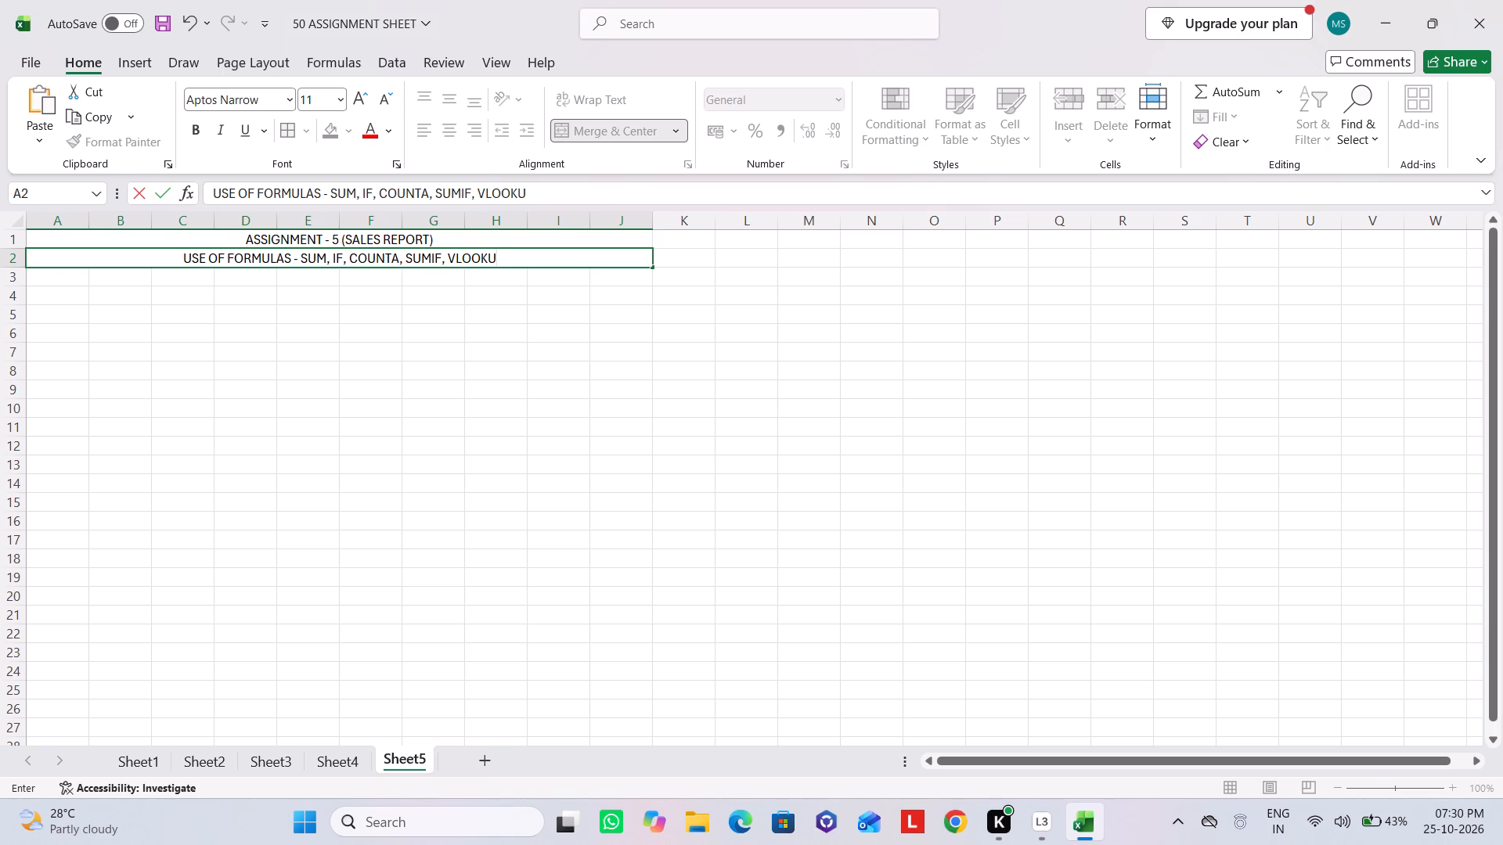
pyautogui.press(',')
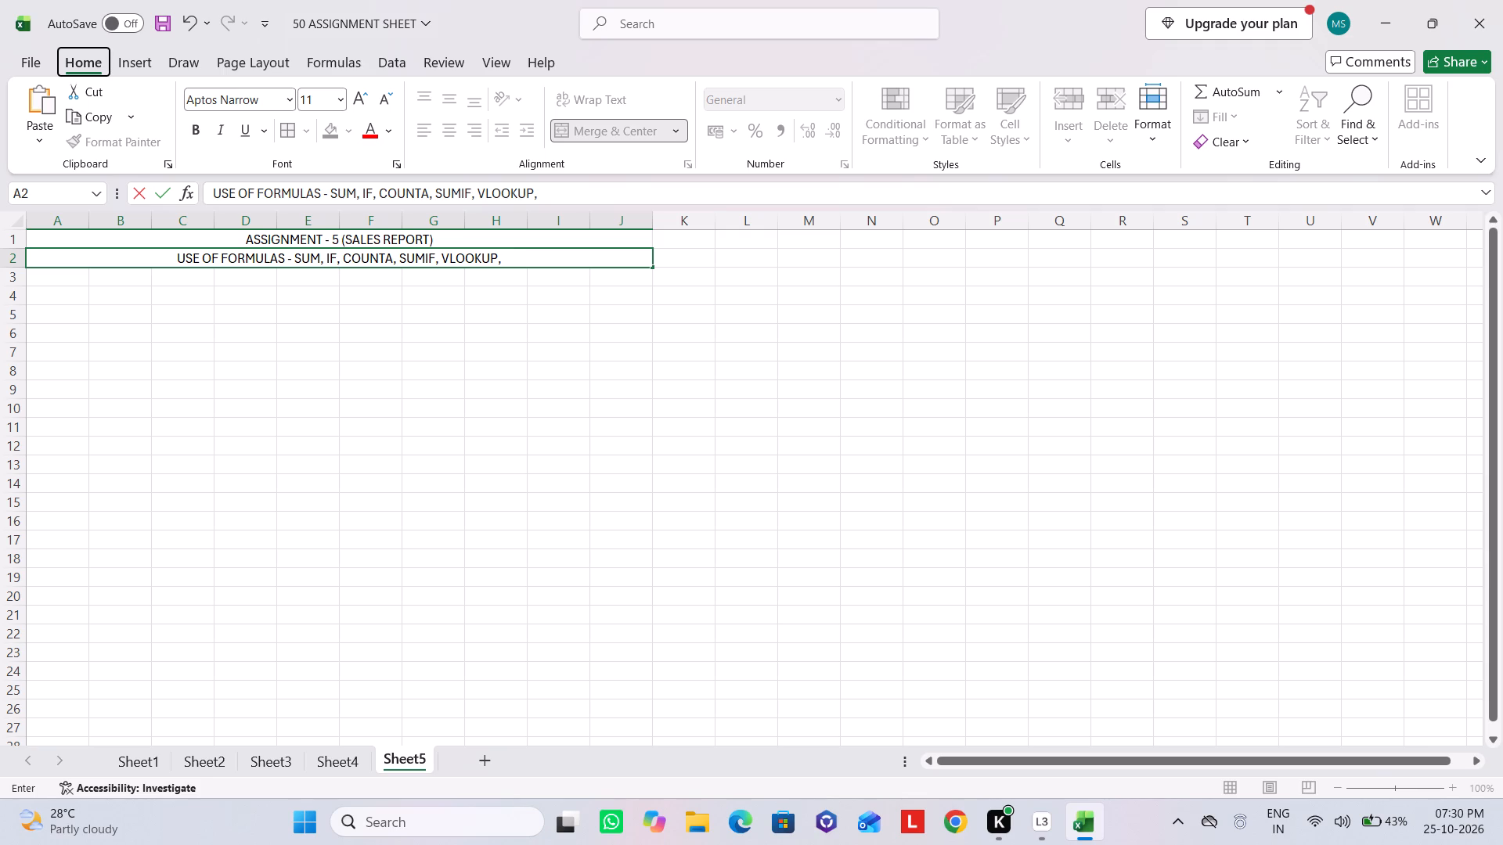
pyautogui.press('space')
pyautogui.write('LOOKUP')
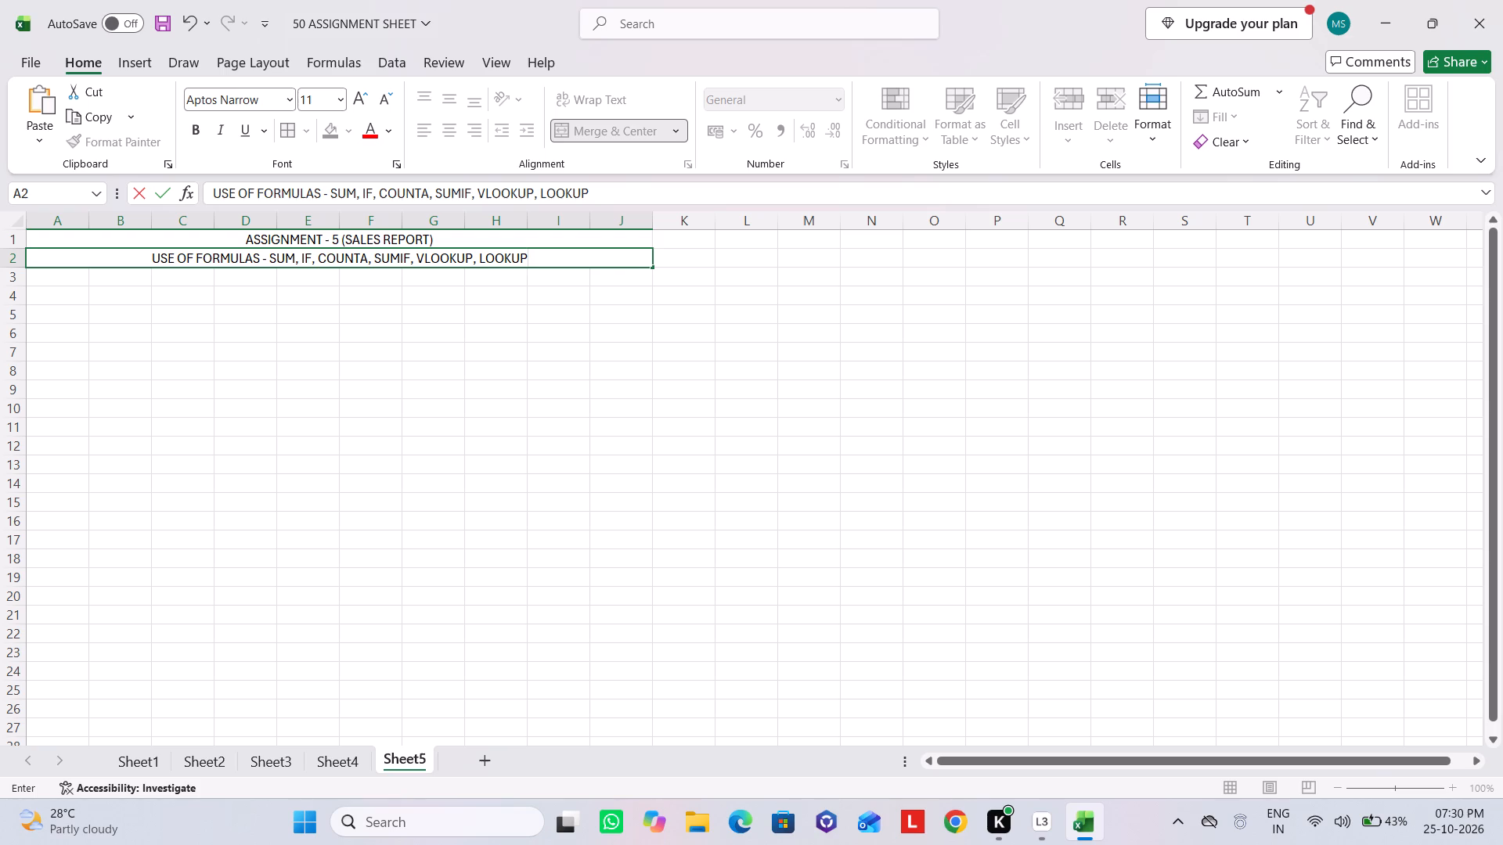
# Enter the headings SALESMAN, JAN, FEB, MAR and APR in cells A3 to E3.
pyautogui.click(59, 281)
pyautogui.write('SALE')
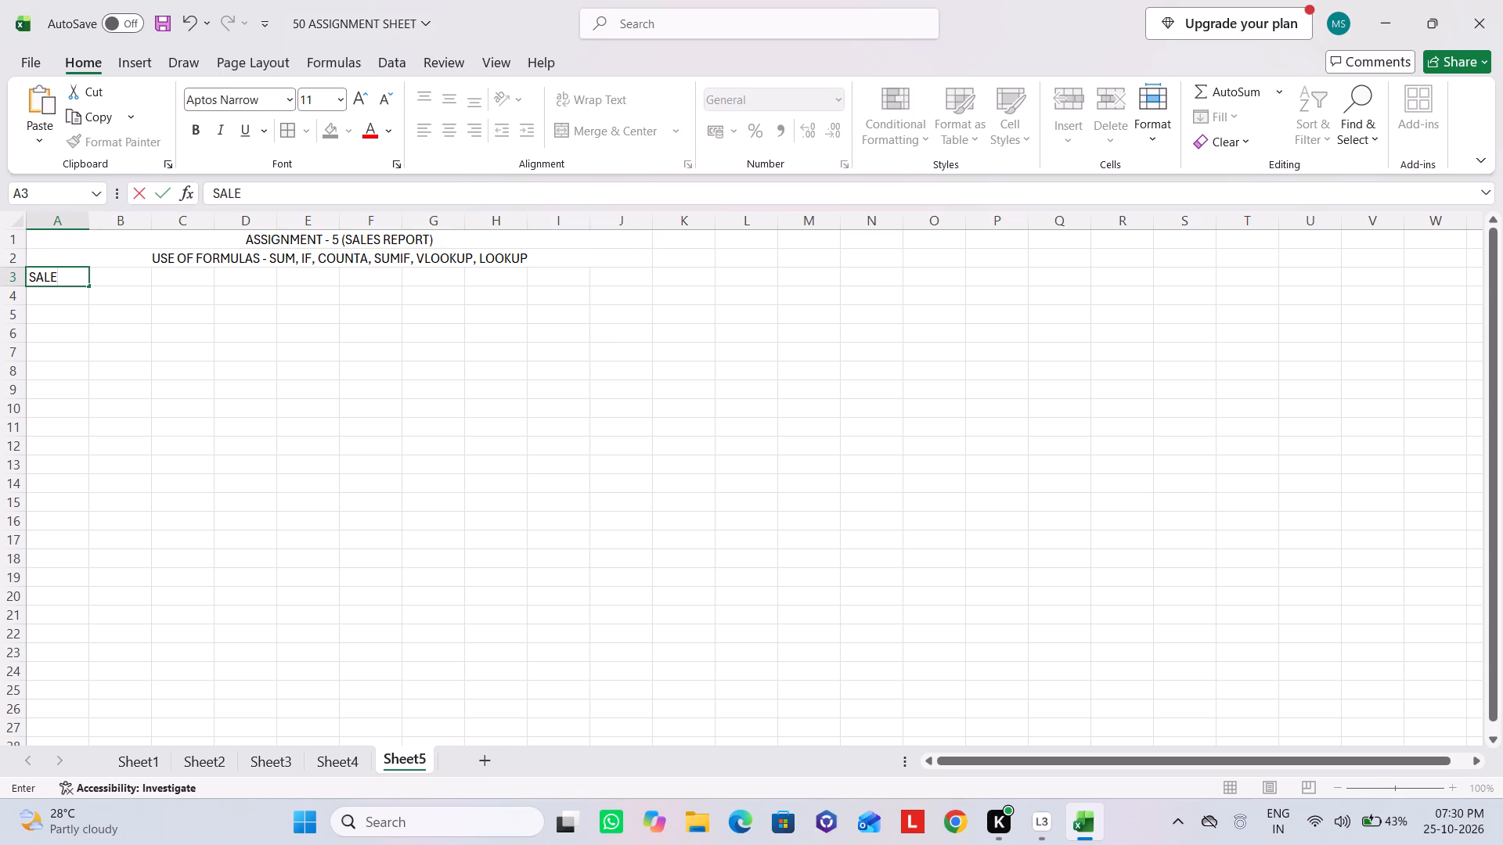
pyautogui.write('SMAN')
pyautogui.press('Tab')
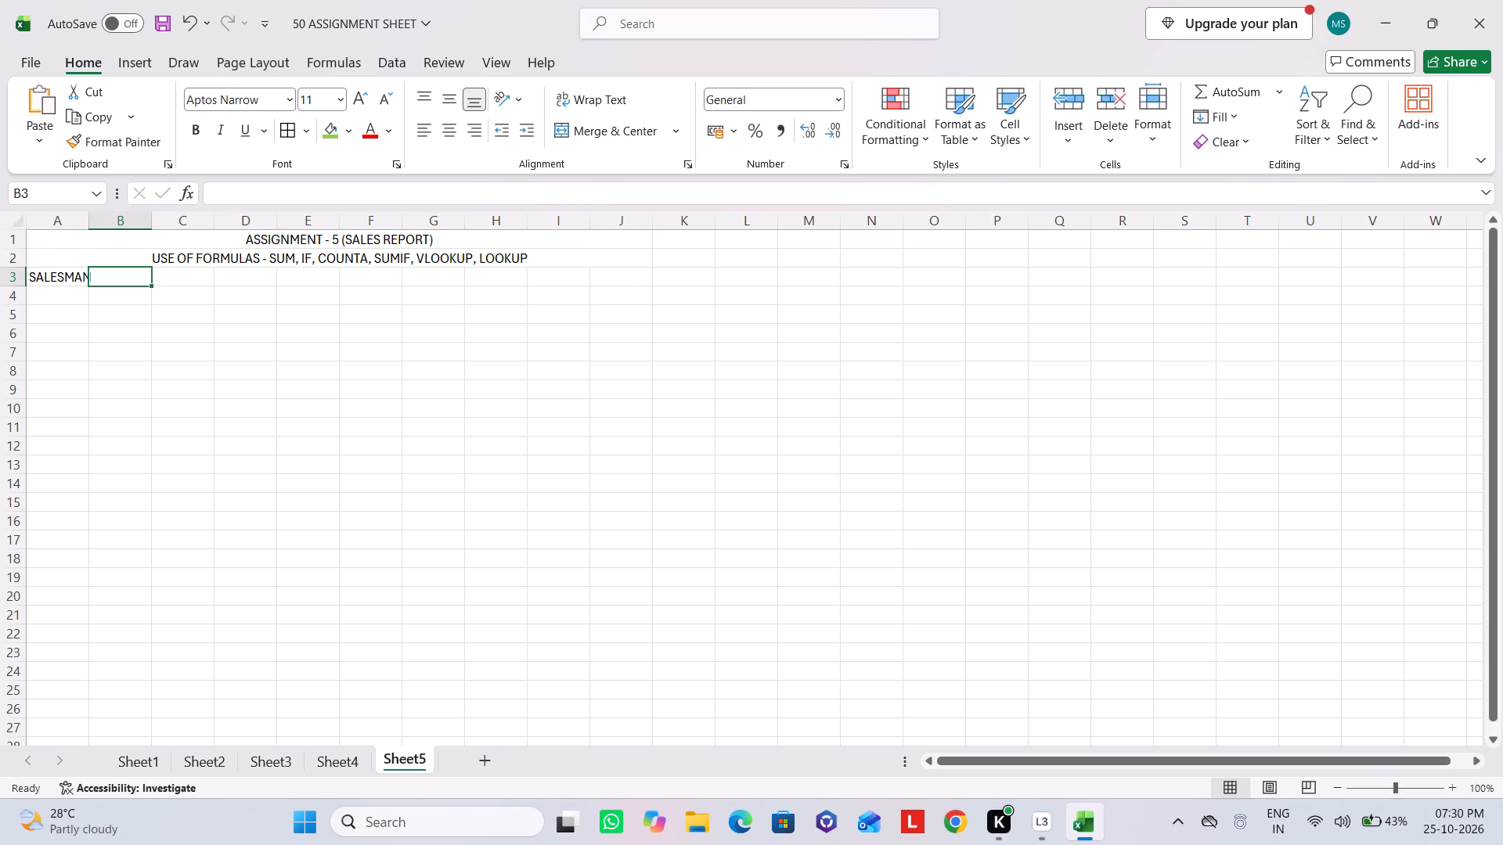
pyautogui.write('JAN')
pyautogui.press('Tab')
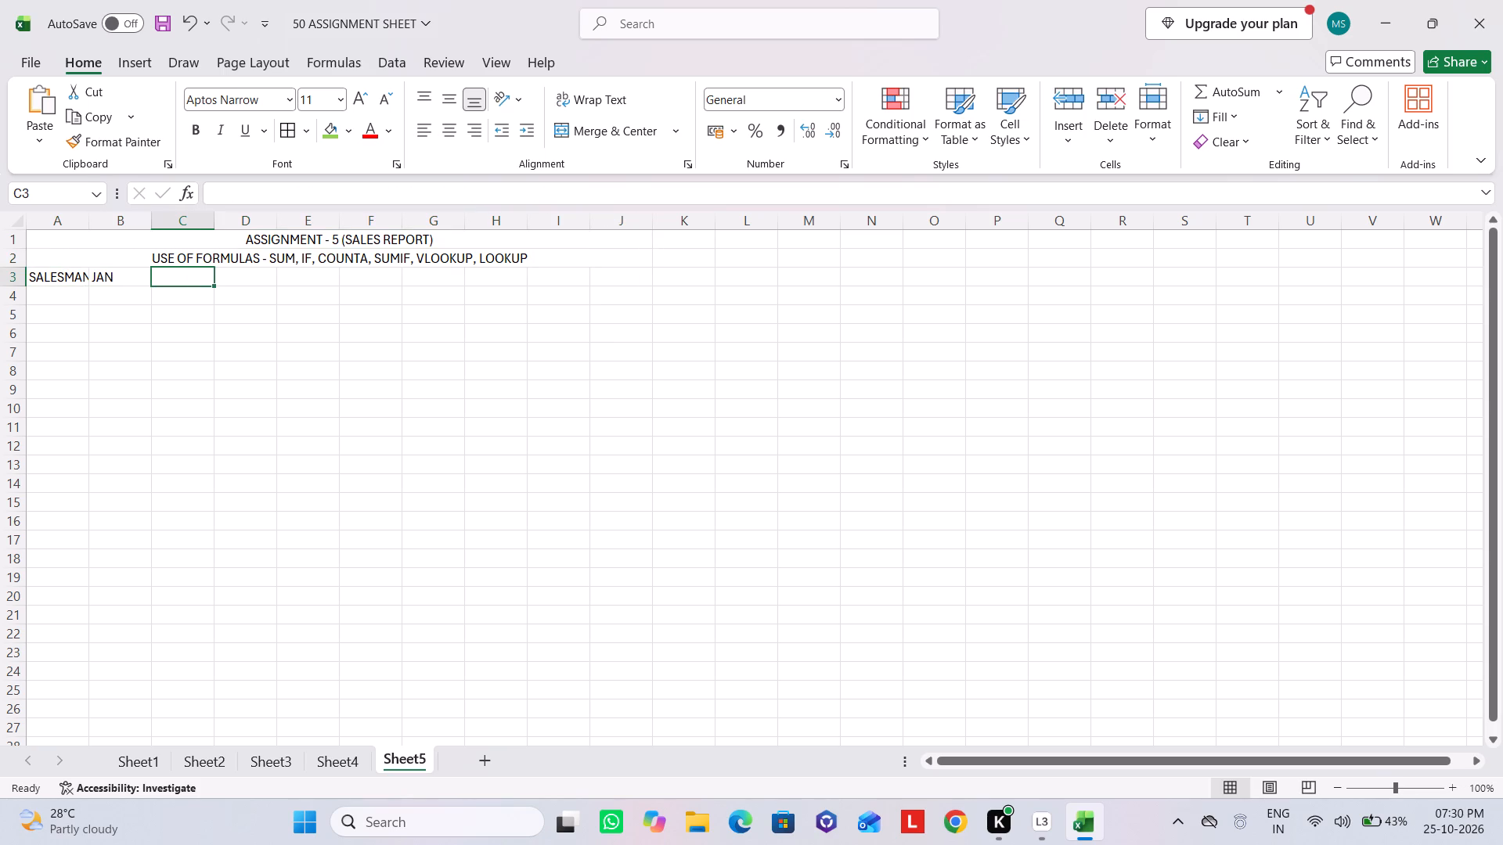
pyautogui.write('FEB')
pyautogui.press('Tab')
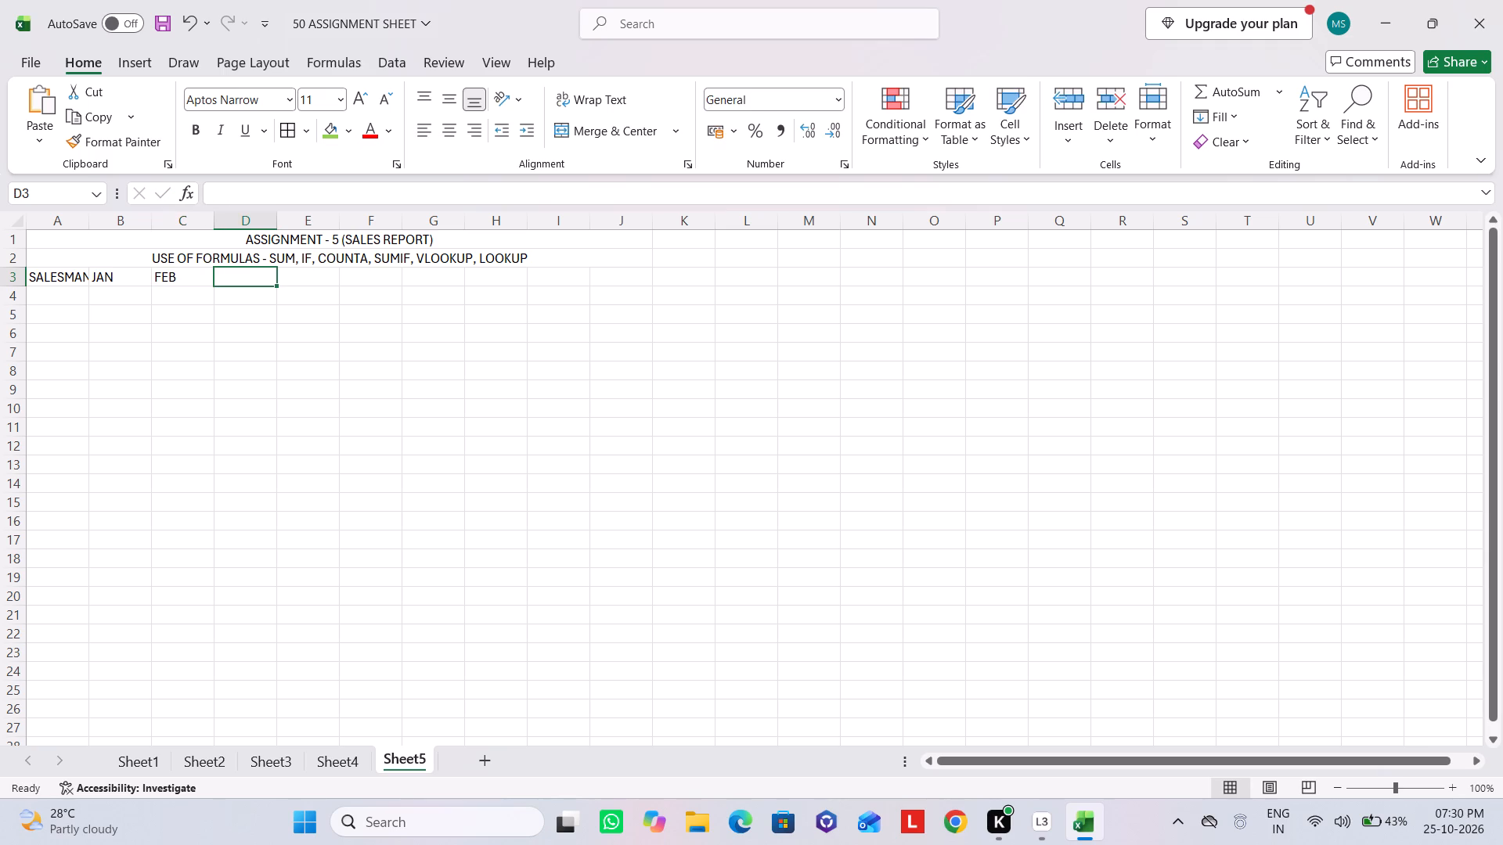
pyautogui.write('MAR')
pyautogui.press('Tab')
pyautogui.write('APR')
pyautogui.press('Tab')
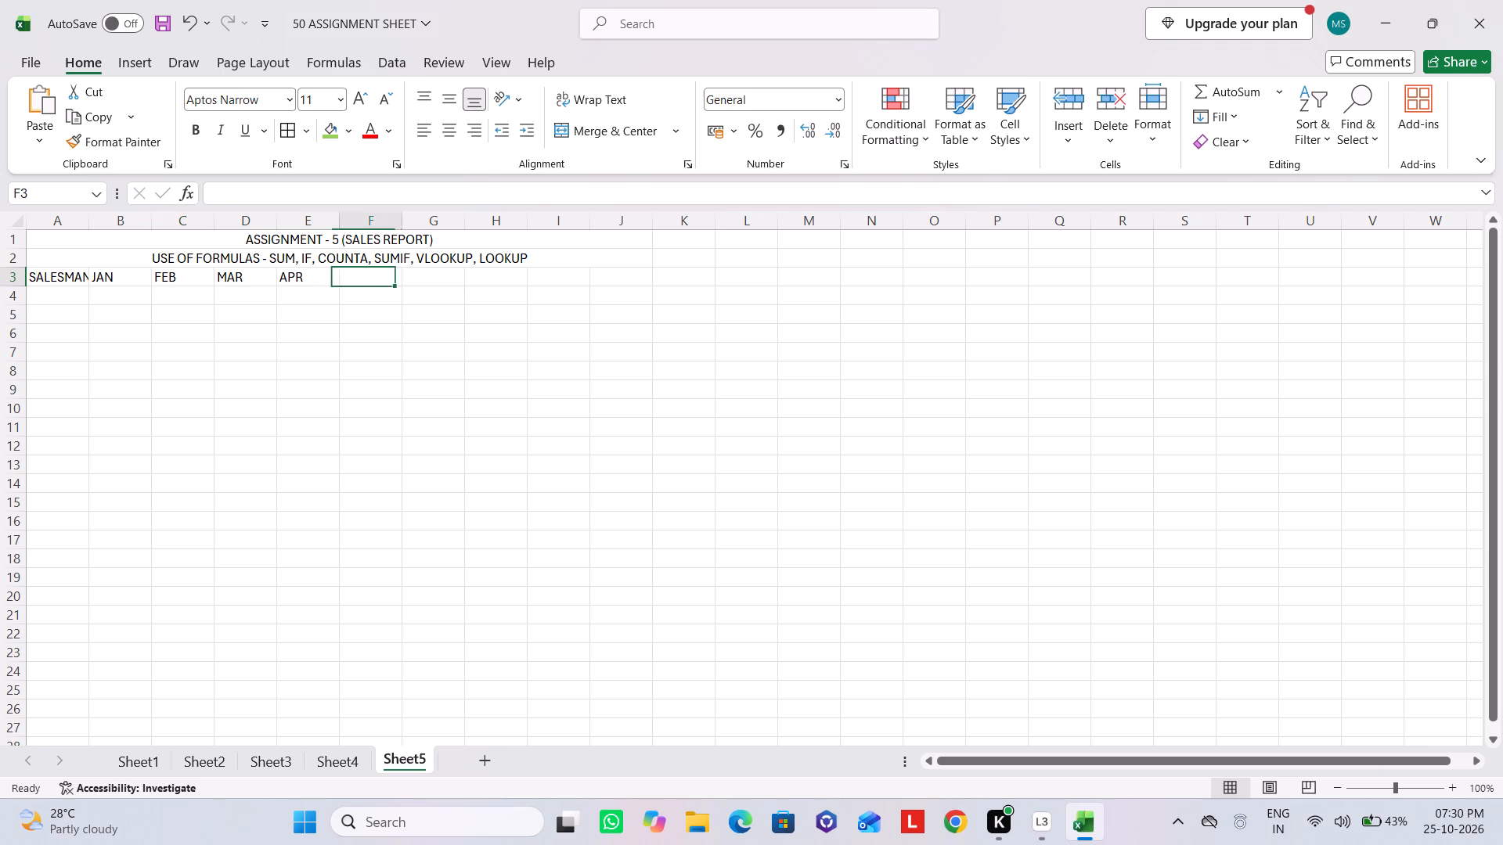
# Continue the row 3 headings with MAY, JUNE, SALES, TARGET and RESULT in cells F3 to J3.
pyautogui.write('MAY')
pyautogui.press('Tab')
pyautogui.write('JUNE')
pyautogui.press('Tab')
pyautogui.write('SALES')
pyautogui.press('Tab')
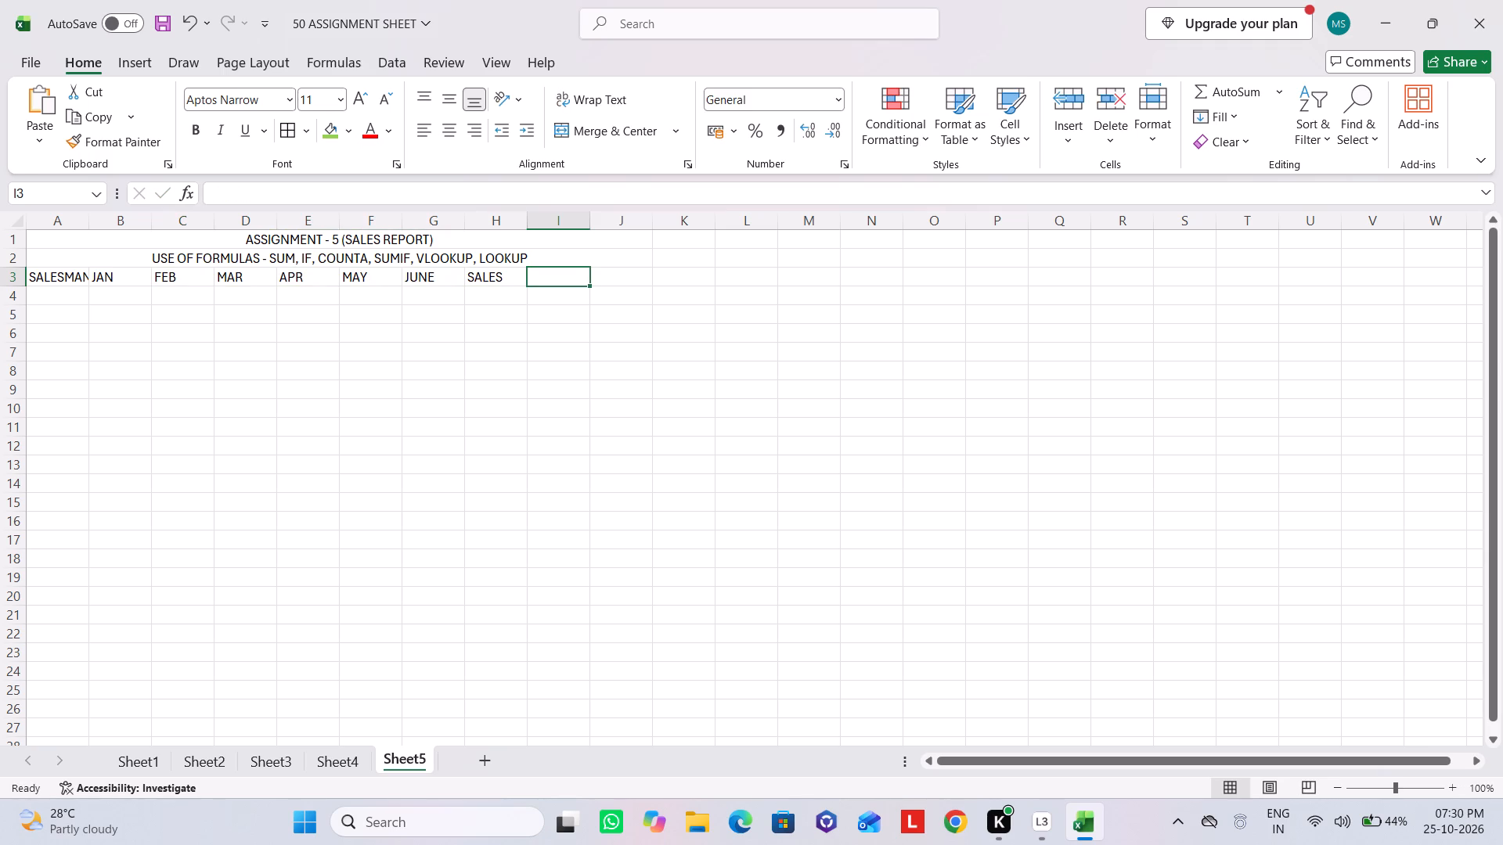
pyautogui.write('TARGET')
pyautogui.press('Tab')
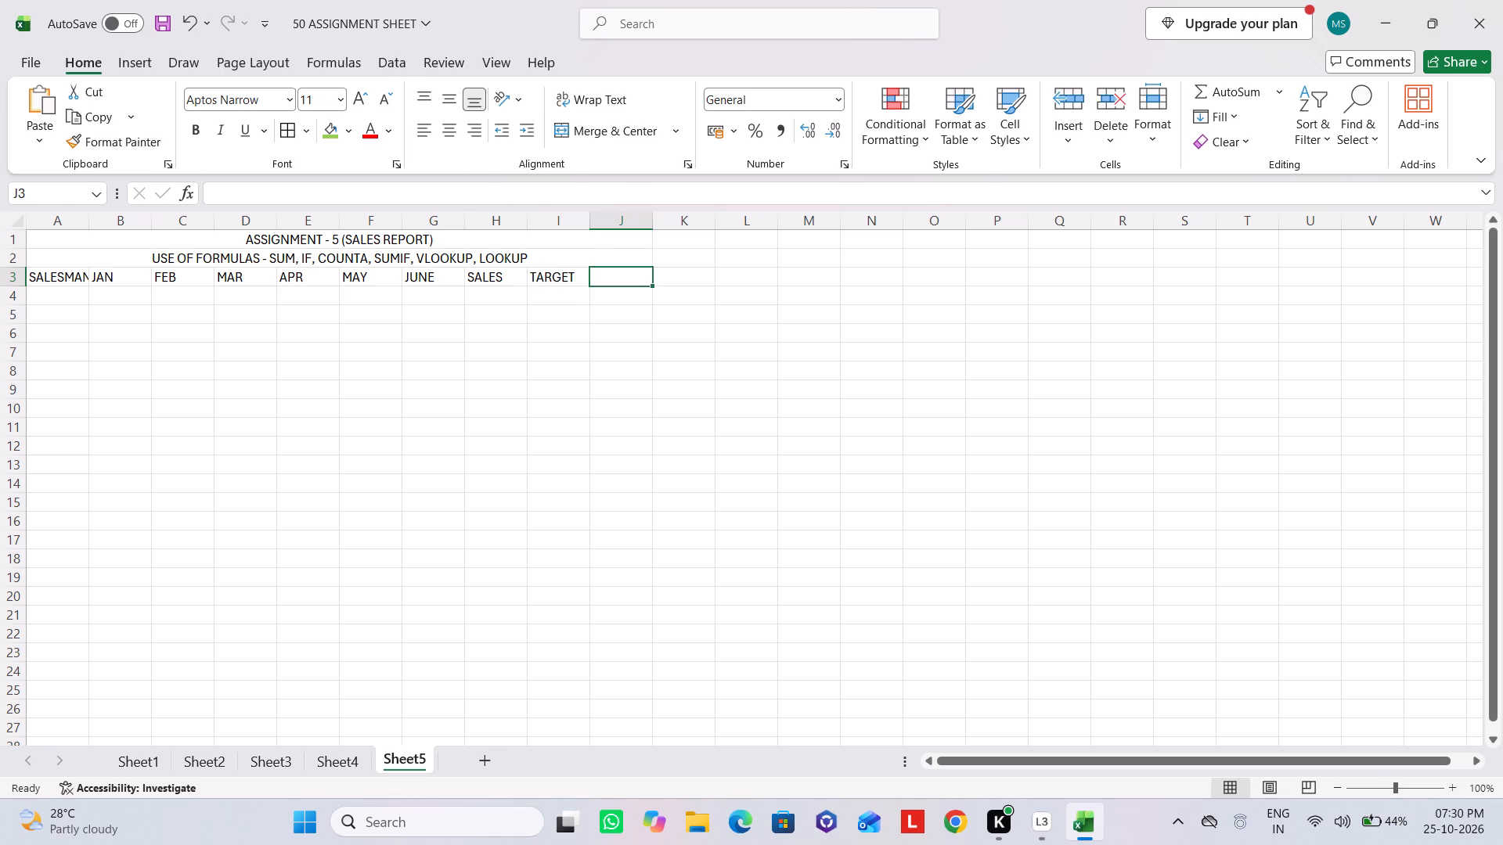
pyautogui.write('RESULT')
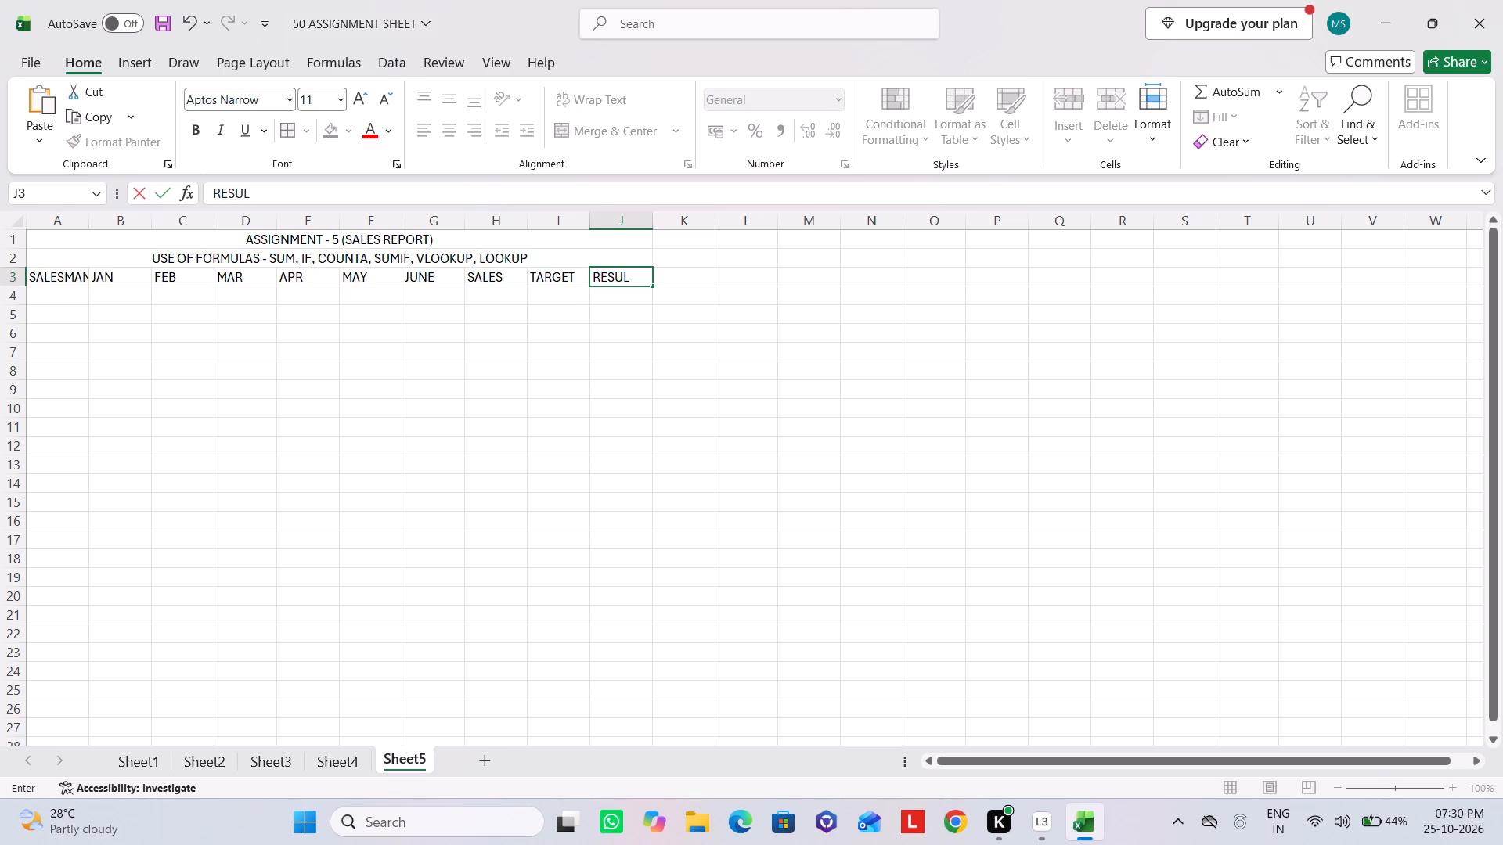
# Autofit columns A and B to the width of their headings.
pyautogui.doubleClick(87, 219)
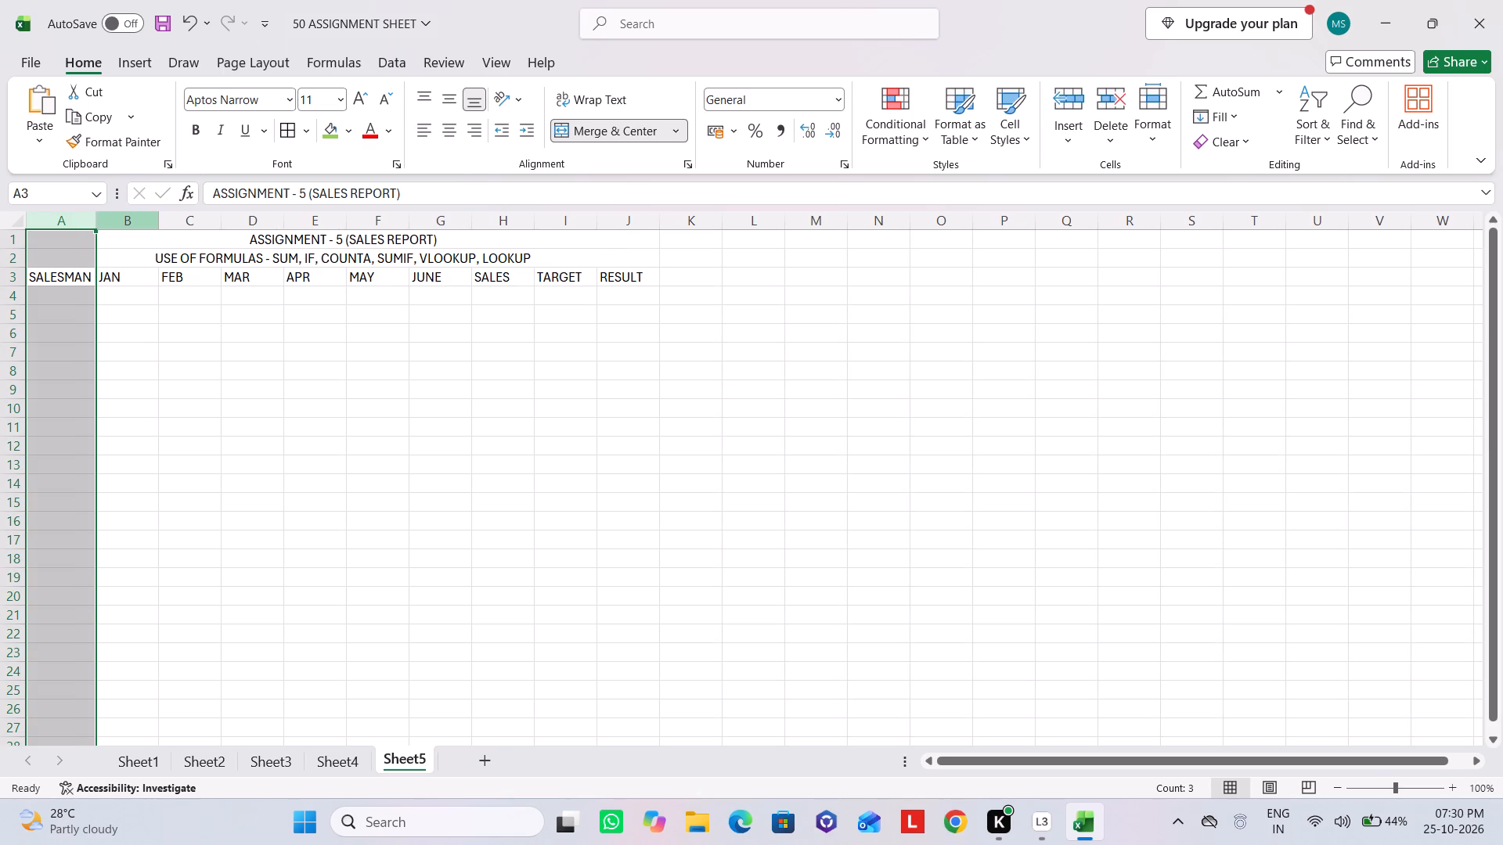
pyautogui.doubleClick(157, 225)
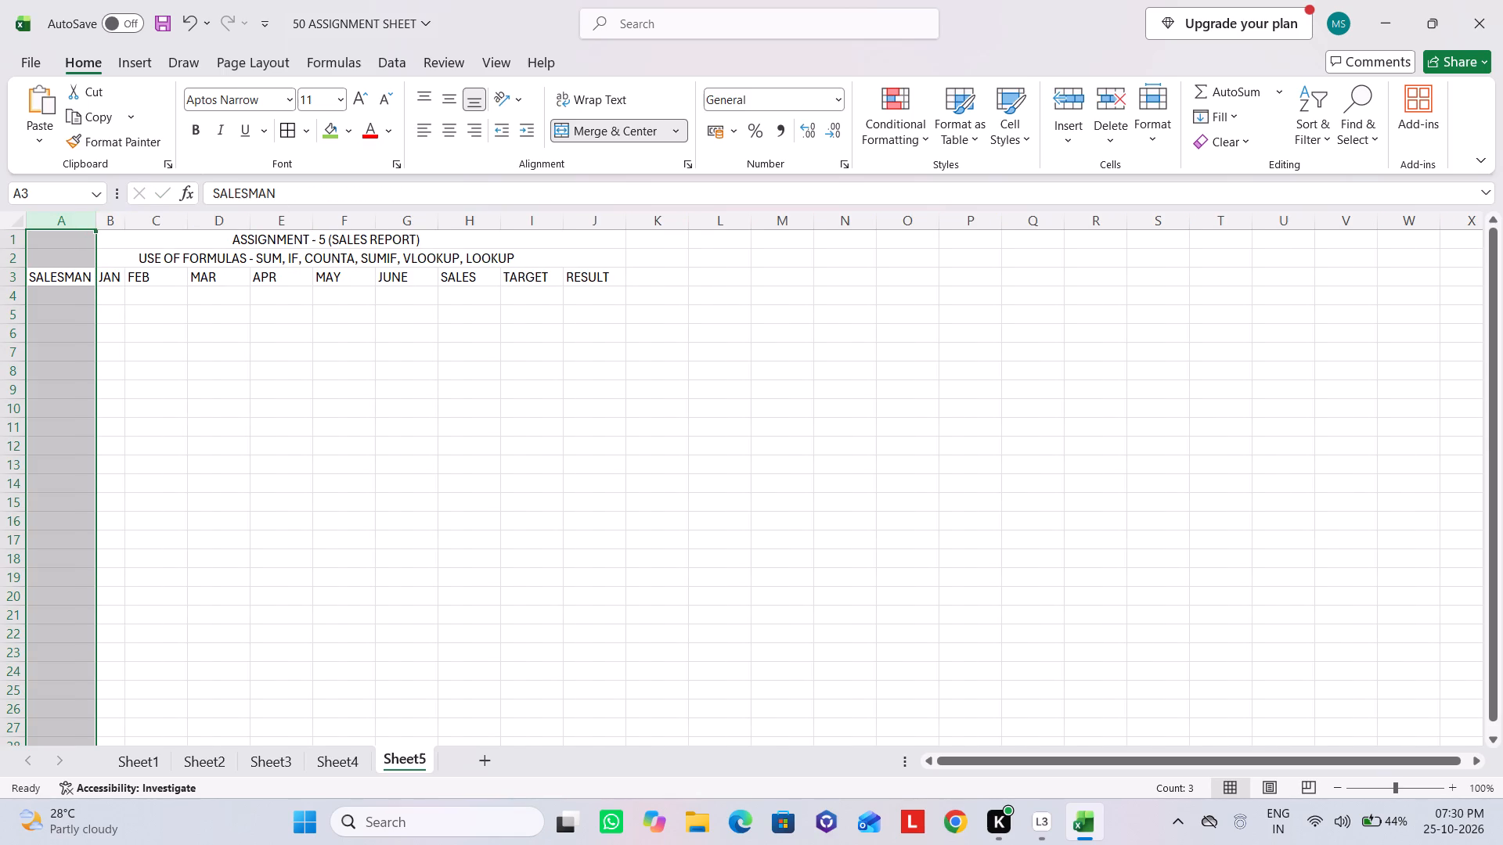
# Expand the JAN and FEB headings in B3 and C3 to JANUARY and FEBRUARY.
pyautogui.click(115, 277)
pyautogui.click(115, 277)
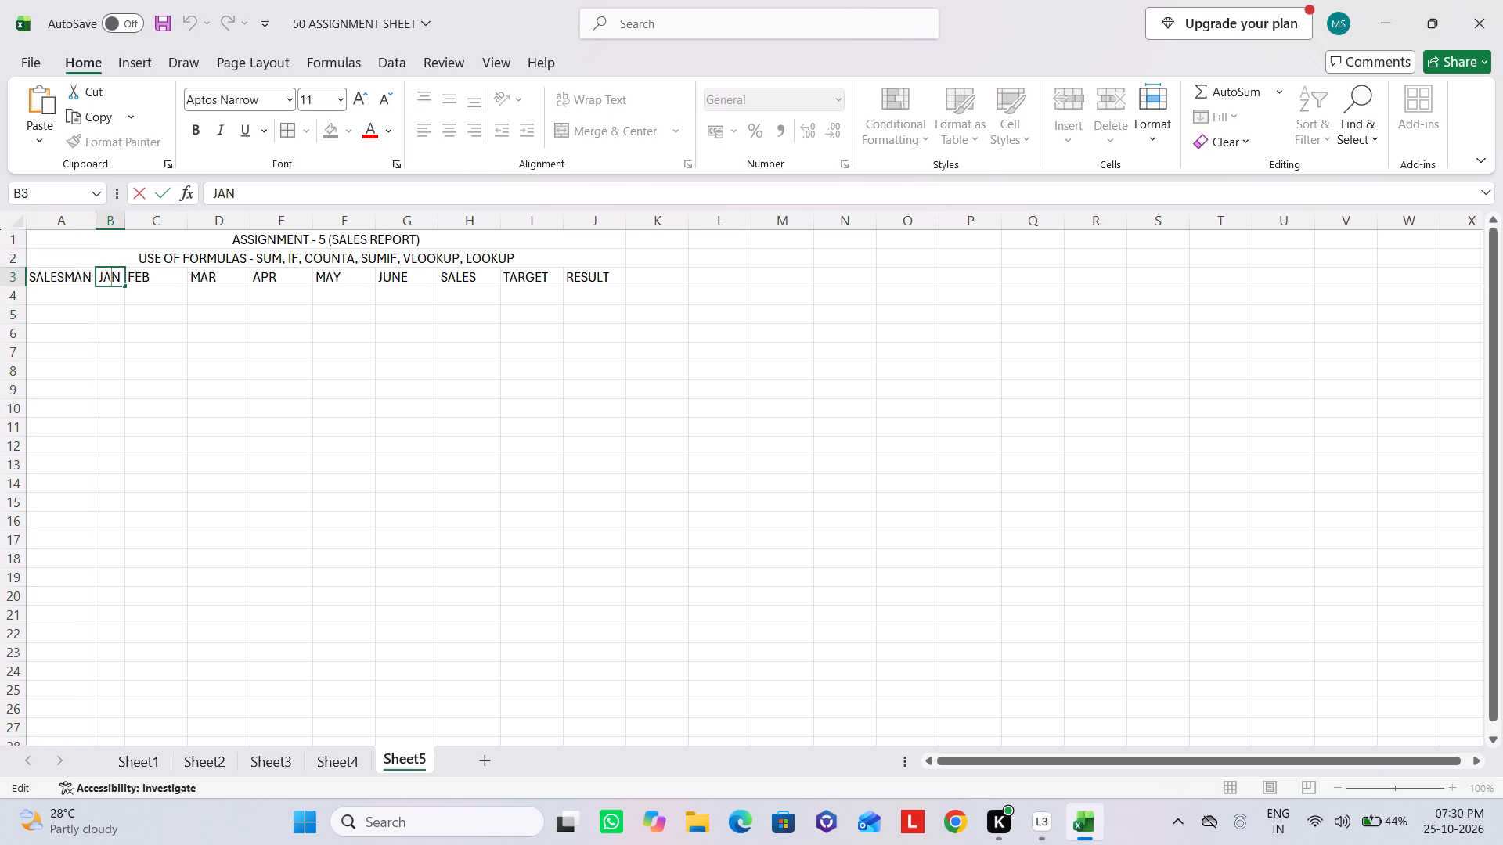
pyautogui.press('Right')
pyautogui.write('UARY')
pyautogui.press('Tab')
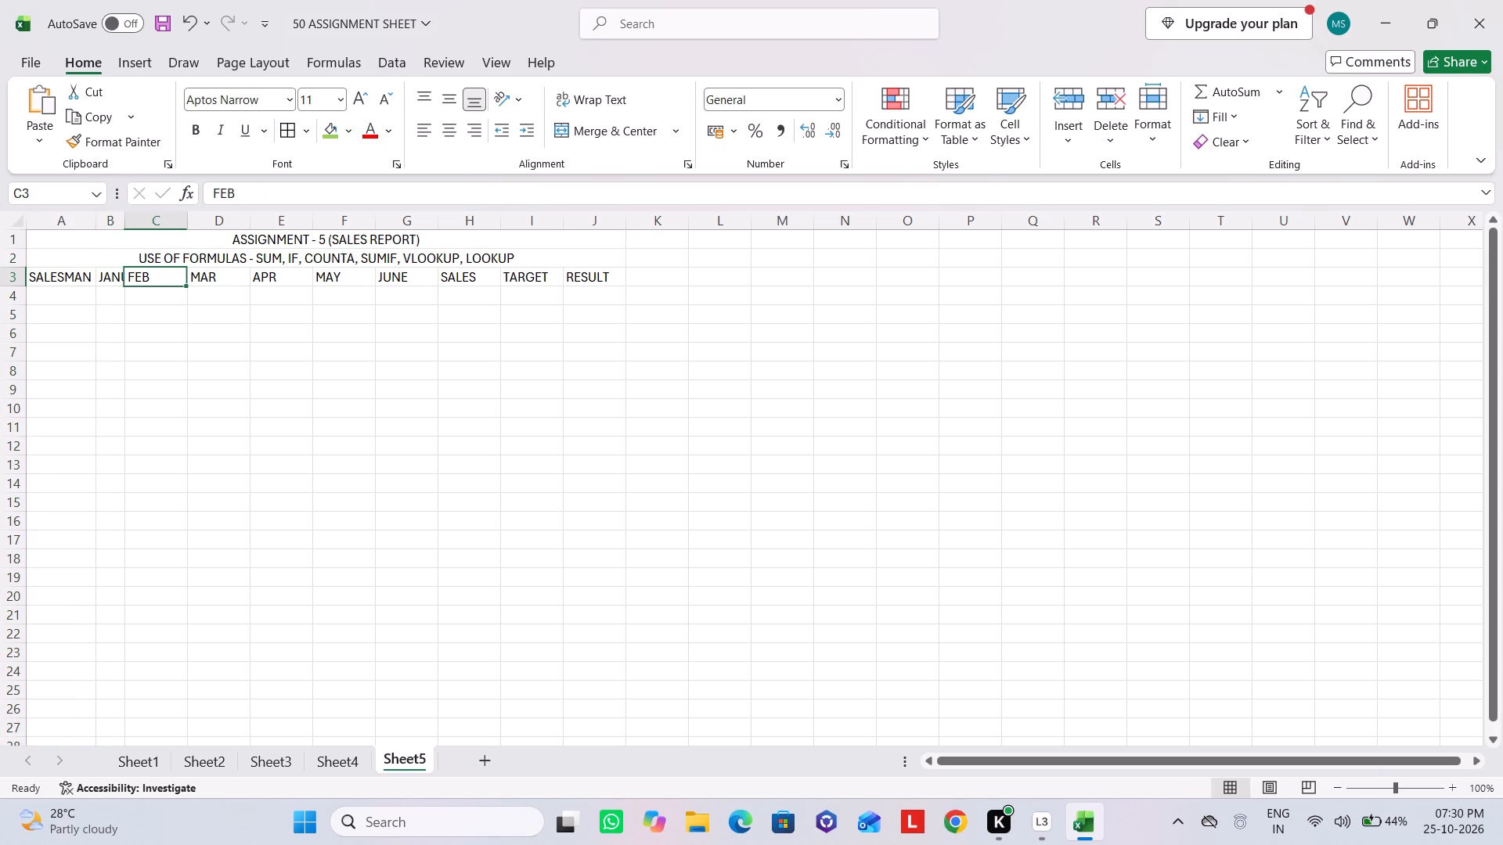
pyautogui.doubleClick(156, 279)
pyautogui.write('RUARY')
pyautogui.click(117, 275)
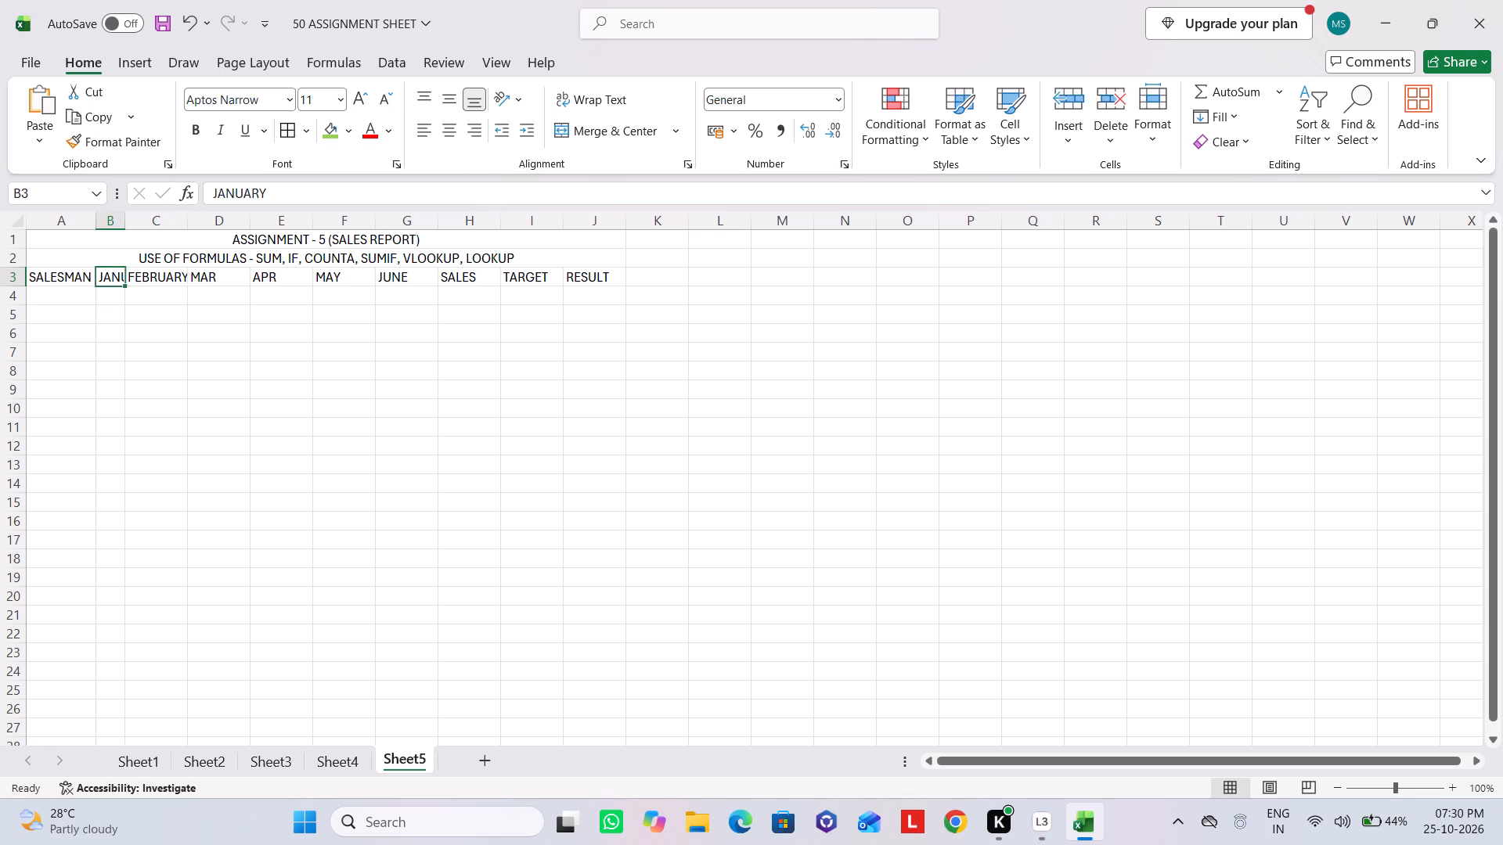
# Autofit column B to the full JANUARY heading.
pyautogui.doubleClick(128, 218)
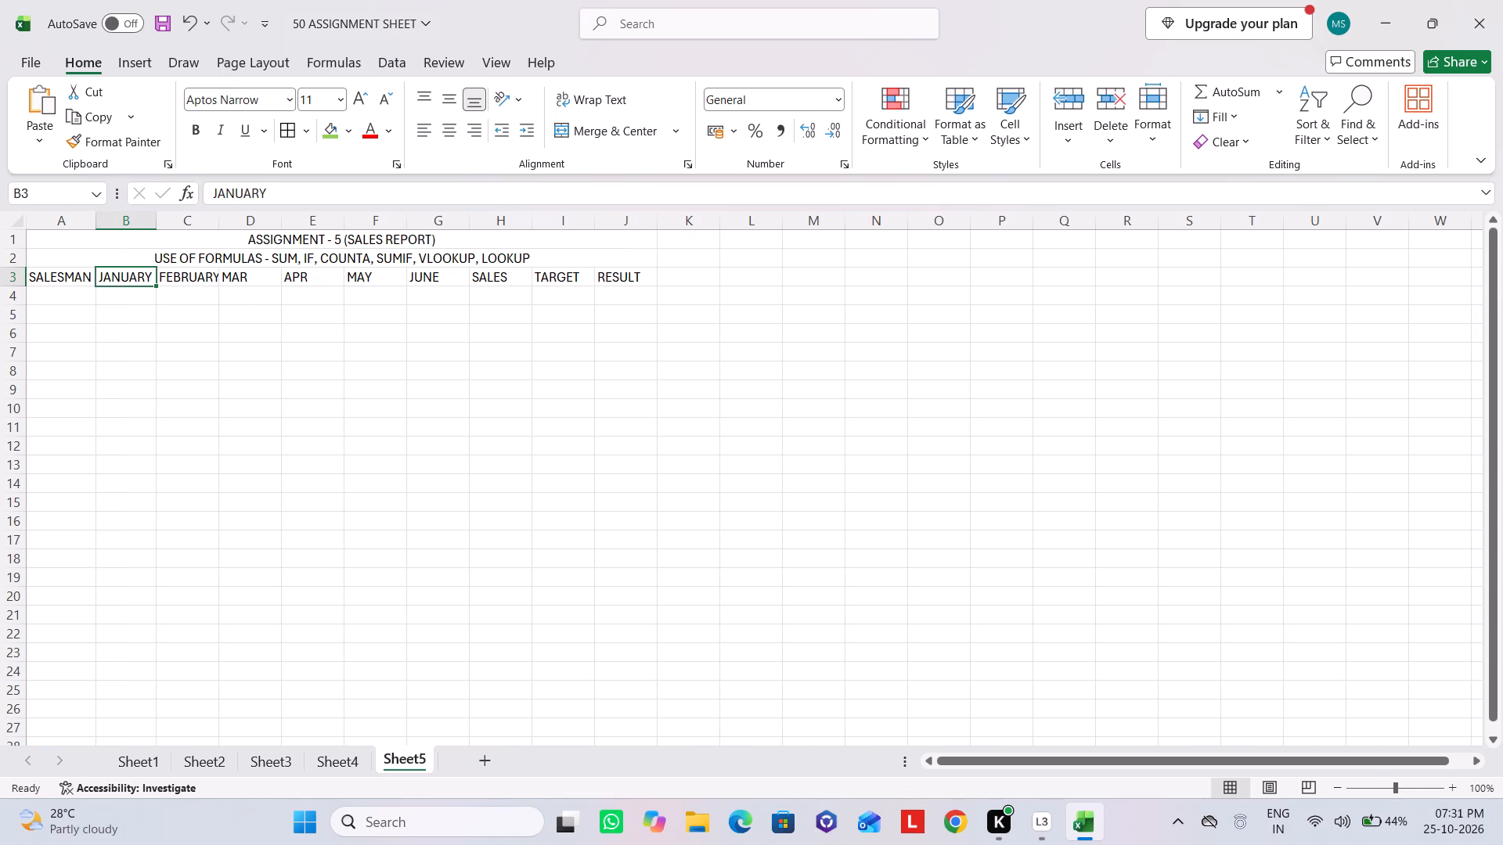
# Change the headings in D3 and E3 to MARCH and APRIL, and re-enter MAY in F3.
pyautogui.doubleClick(250, 280)
pyautogui.write('CH')
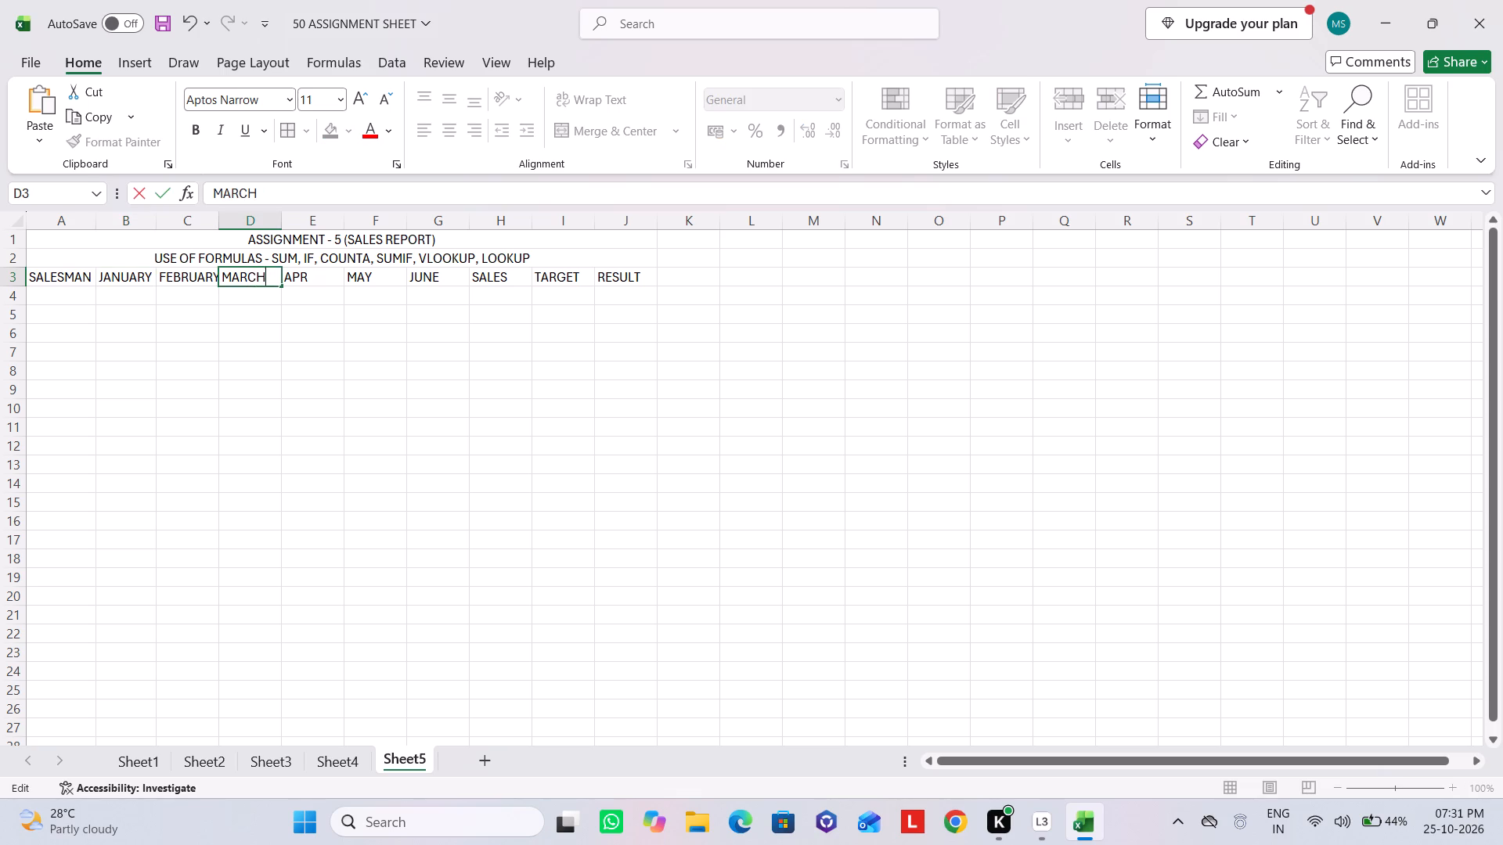
pyautogui.press('Tab')
pyautogui.write('APRIL')
pyautogui.press('Tab')
pyautogui.write('MAY')
pyautogui.press('Tab')
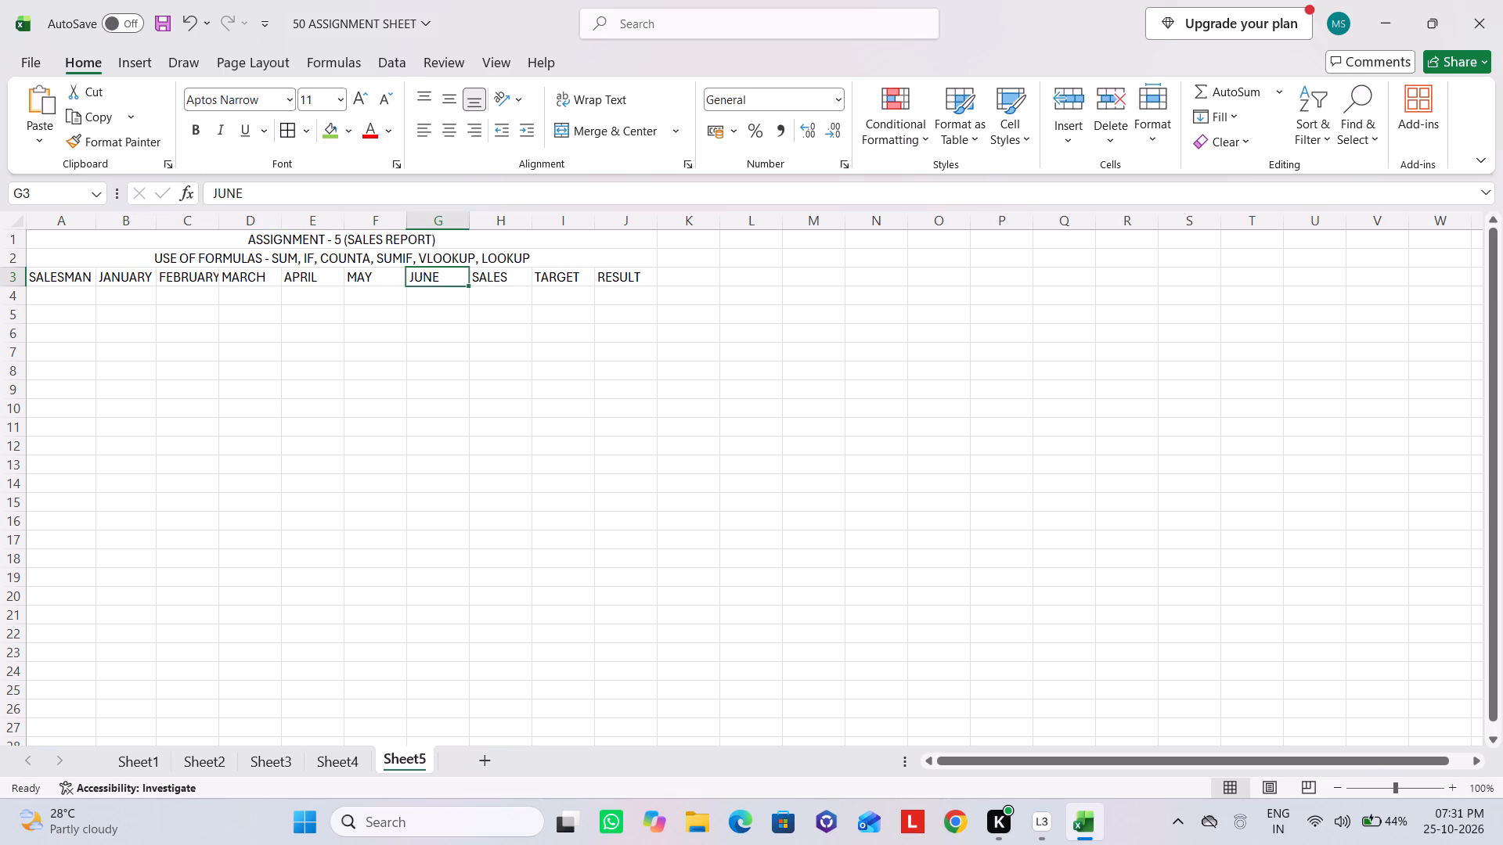
# Enter the salesman names RAMESH, RAKESH, RAHUL, POOJA, MANOJ and ASHOK down column A in A4 to A9.
pyautogui.click(70, 296)
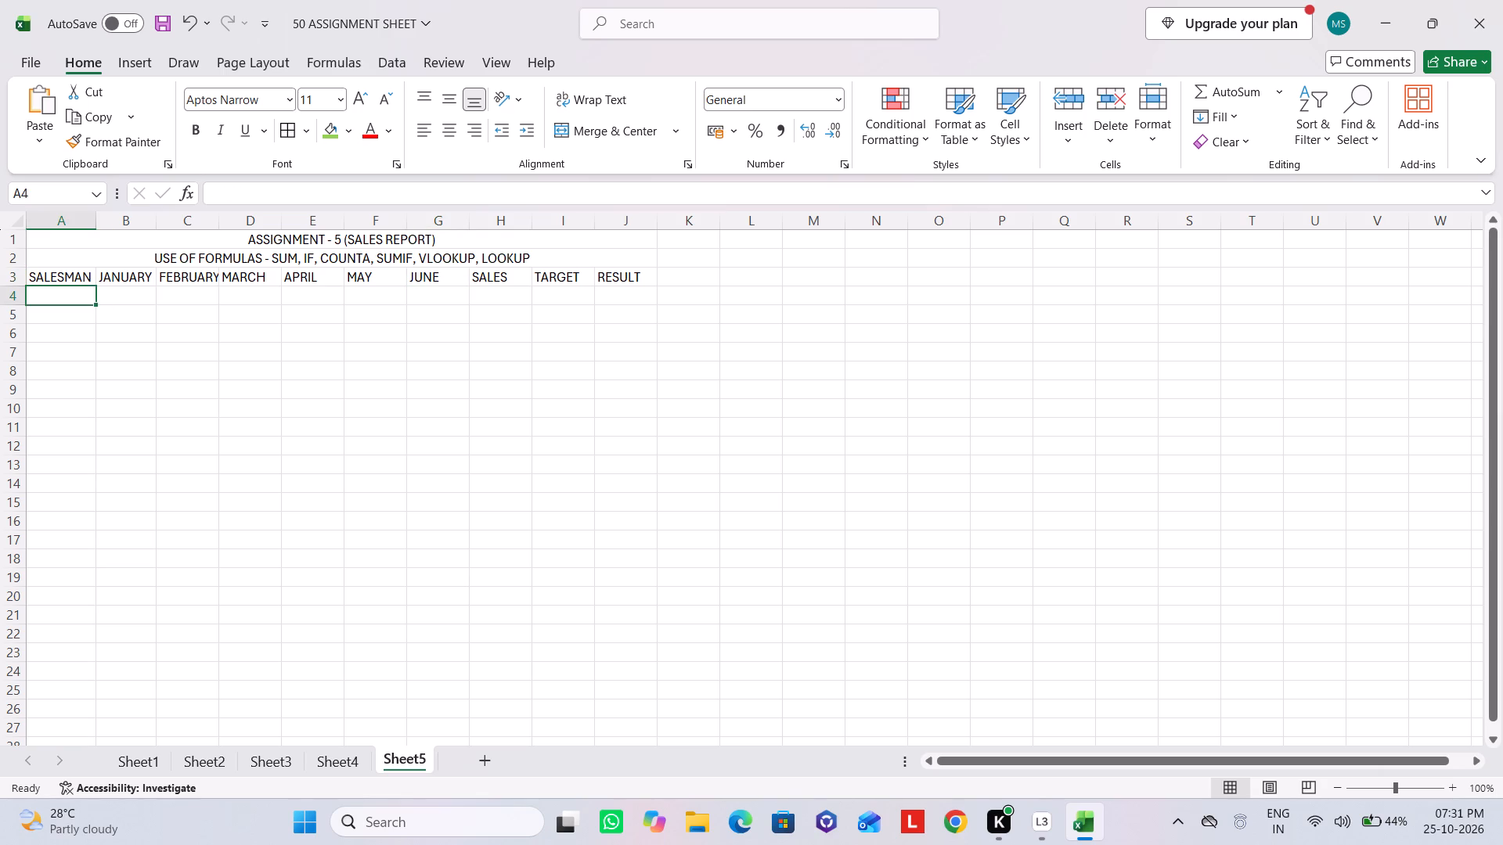
pyautogui.write('RAMESH')
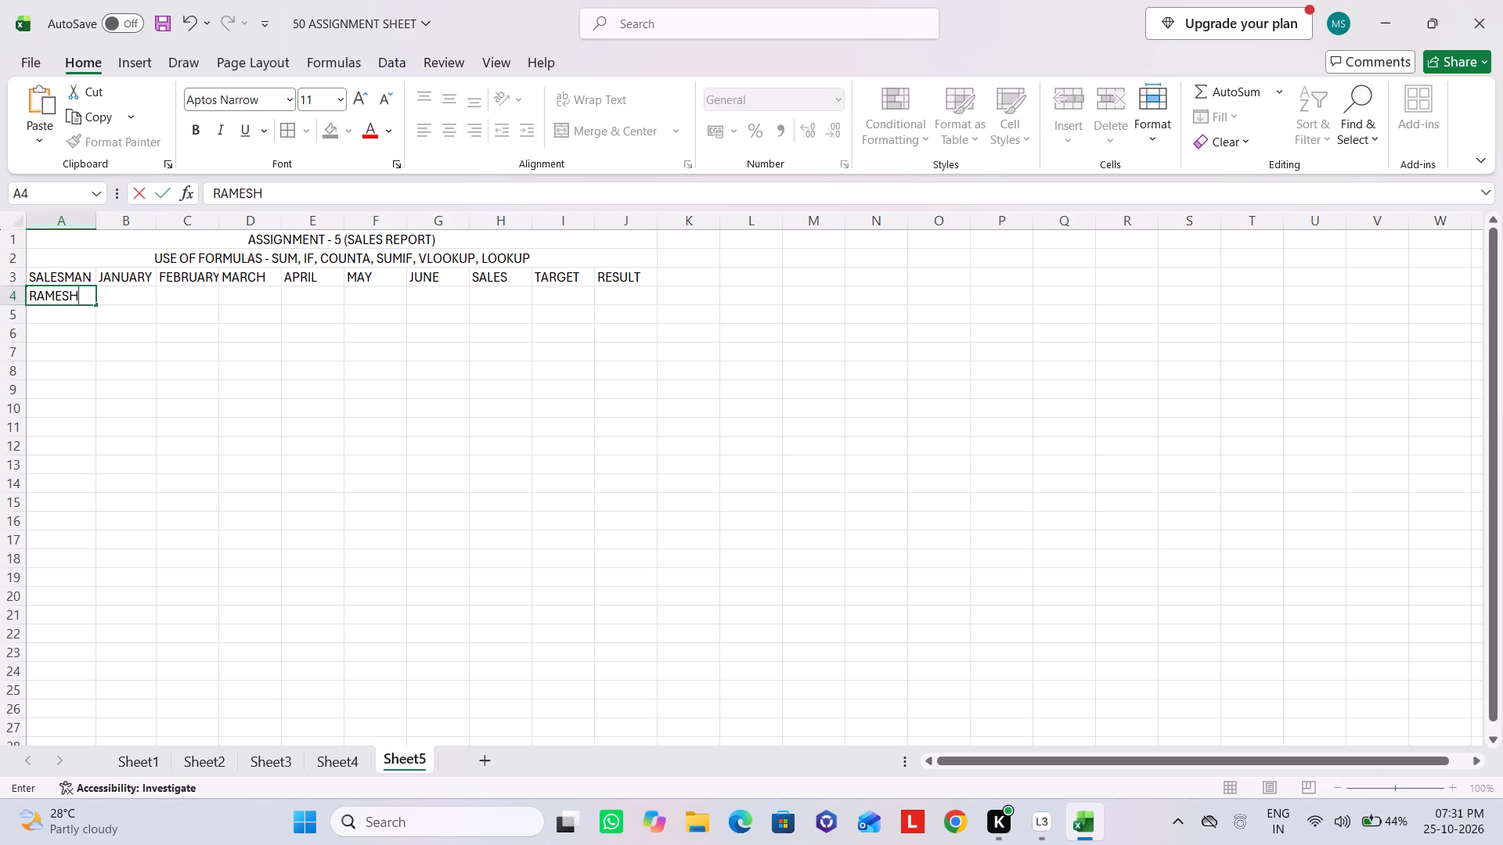
pyautogui.press('Down')
pyautogui.write('RAKESH')
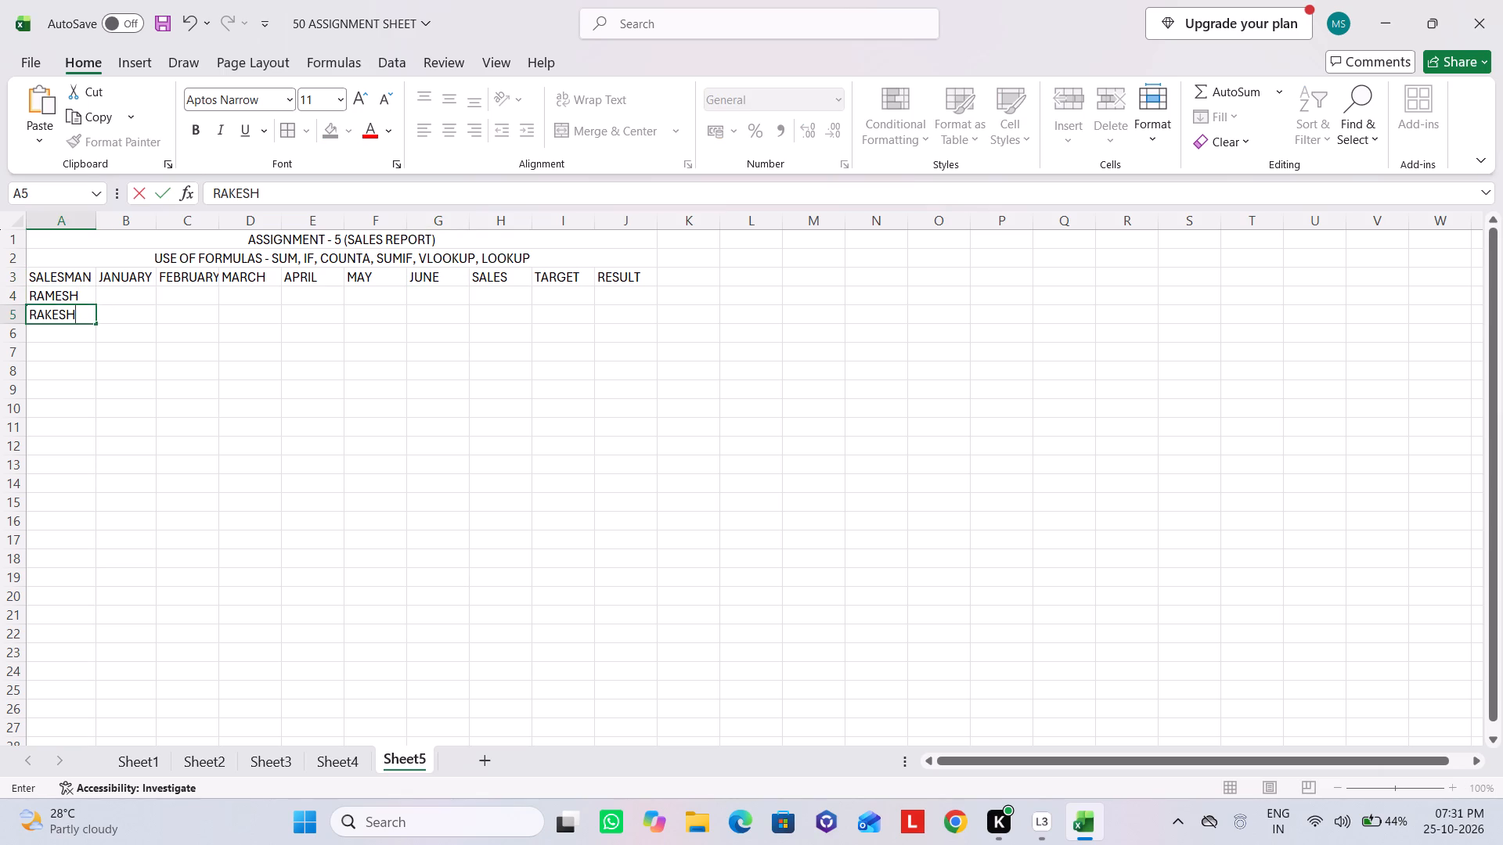
pyautogui.press('Down')
pyautogui.write('RAHUL')
pyautogui.press('Down')
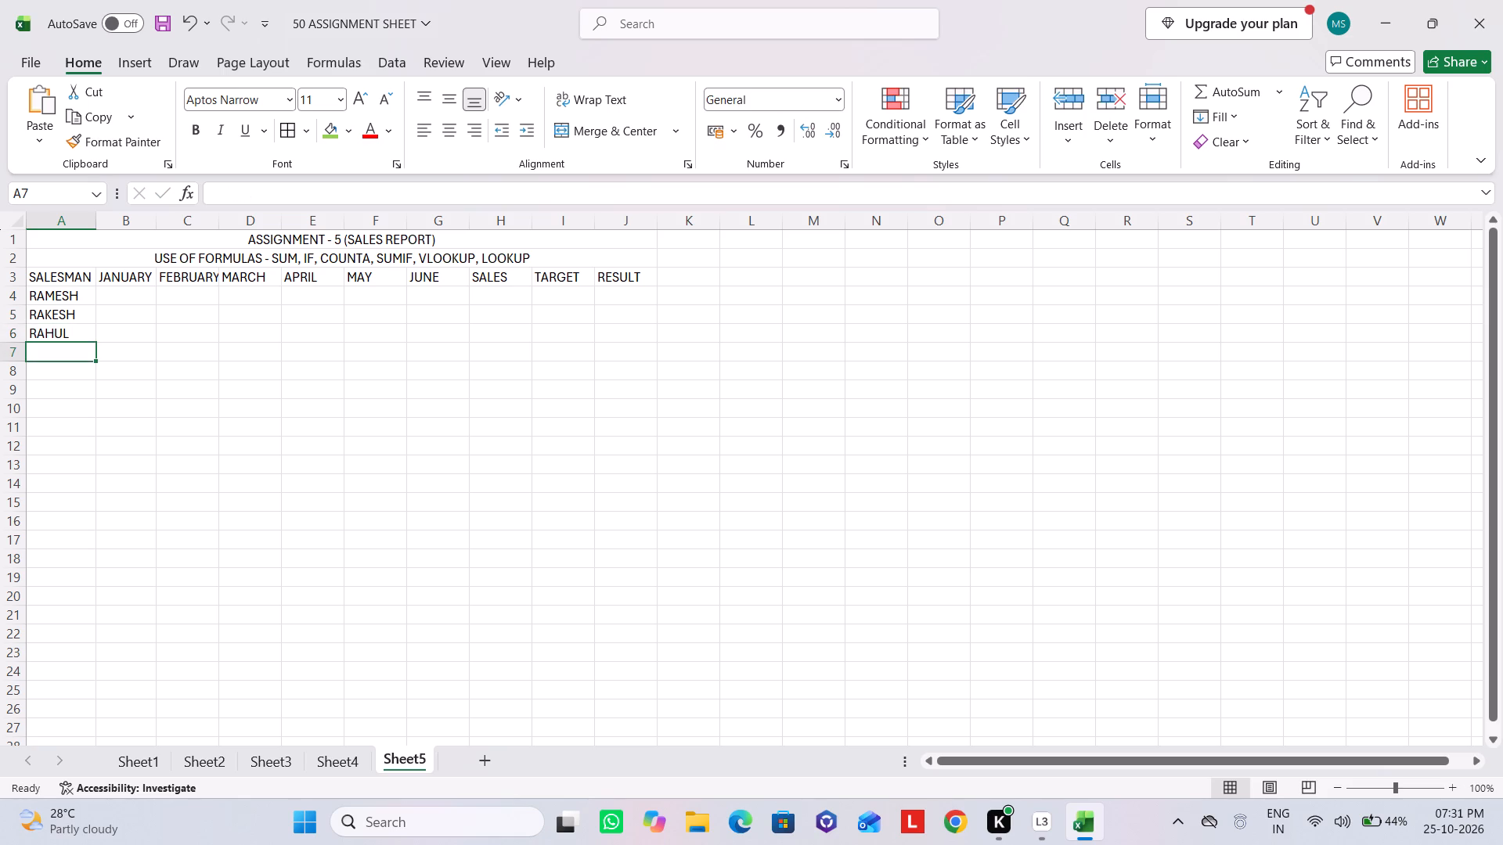
pyautogui.write('POJ')
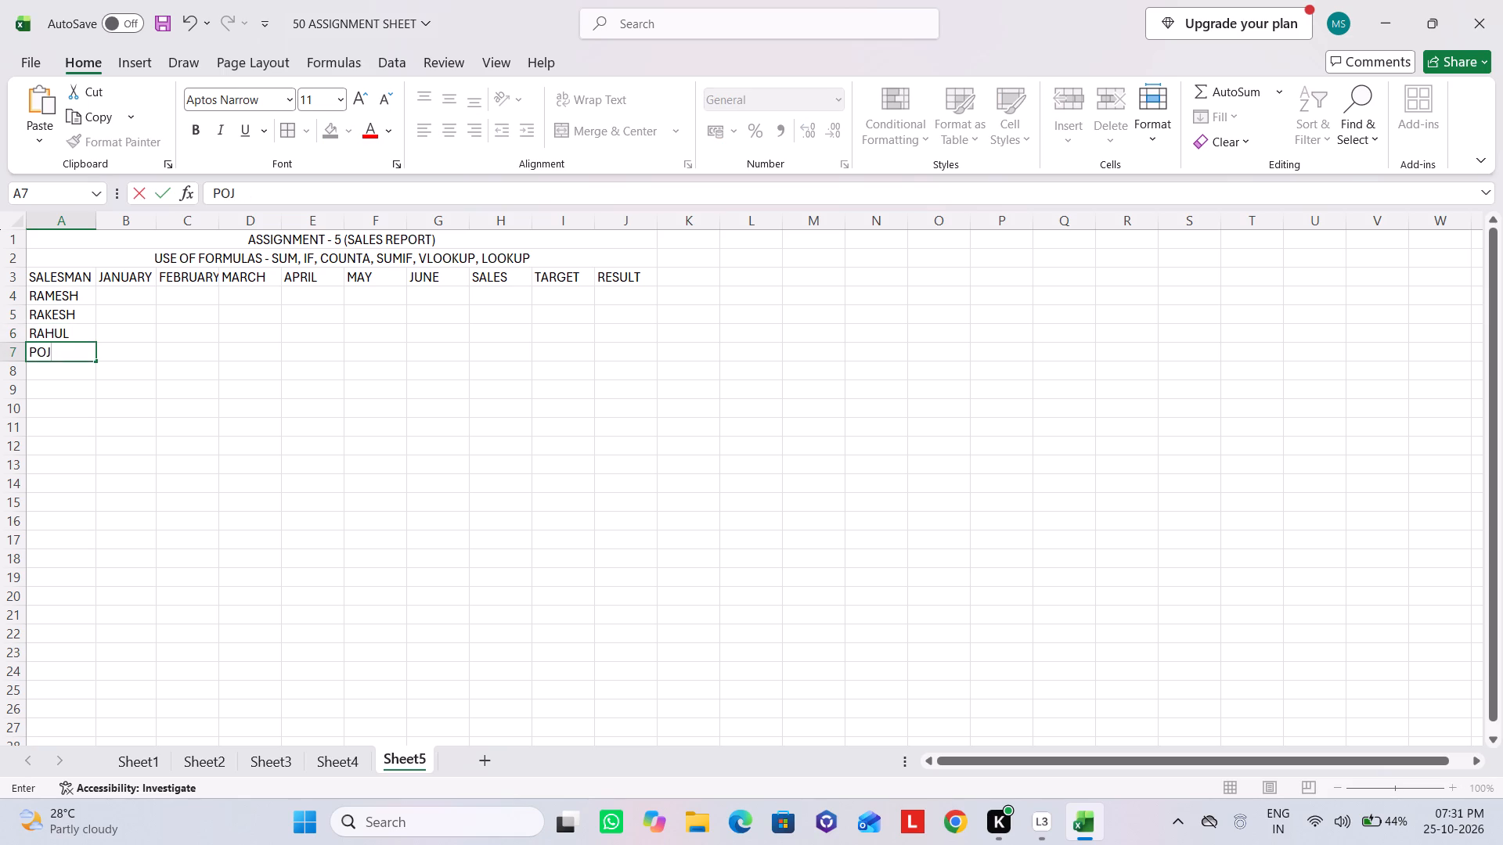
pyautogui.press('BackSpace')
pyautogui.write('OJA')
pyautogui.press('Down')
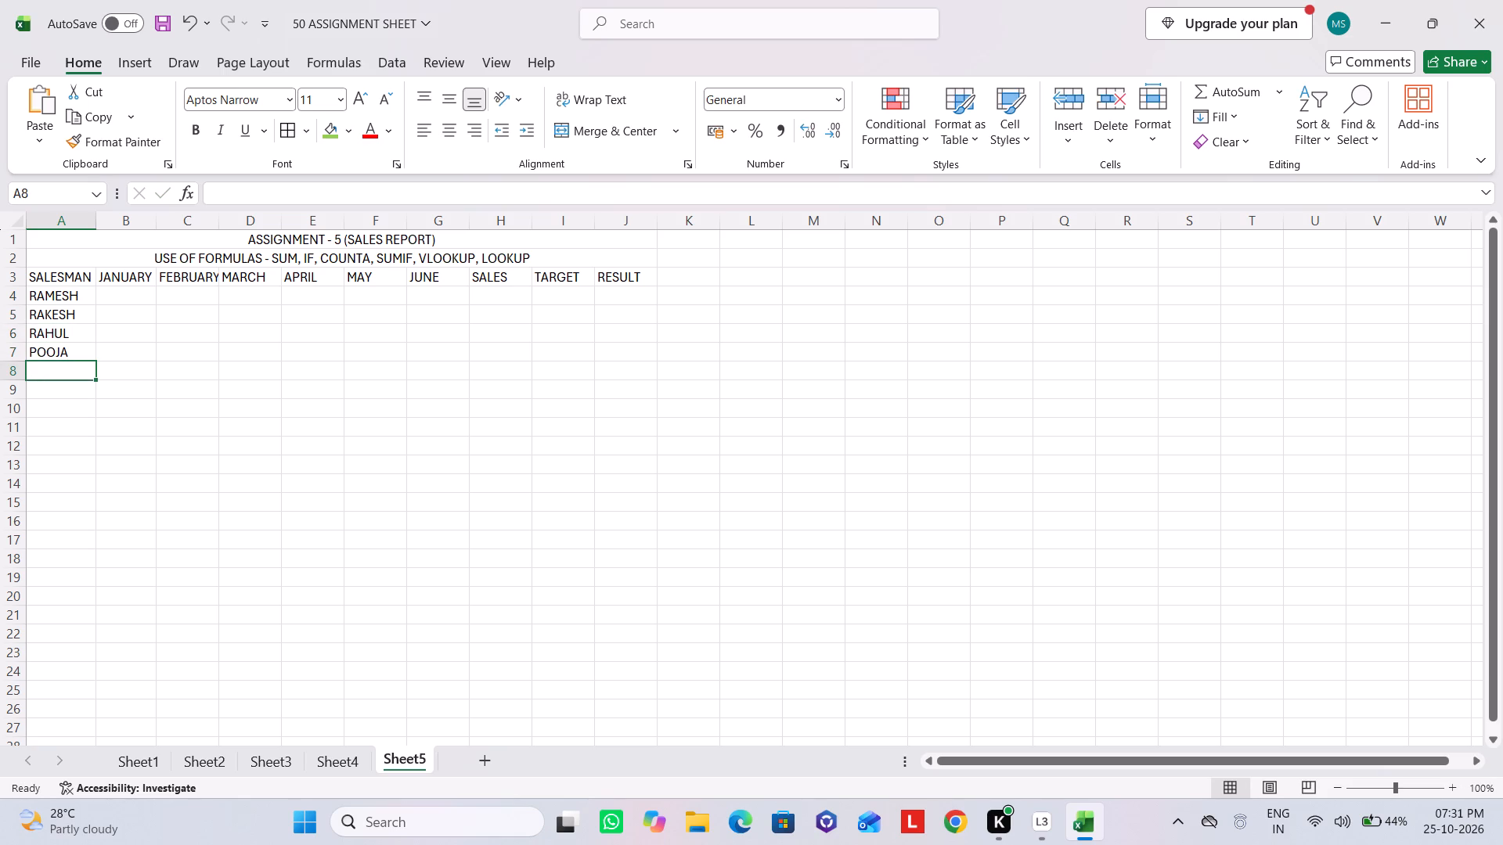
pyautogui.write('MANOJ')
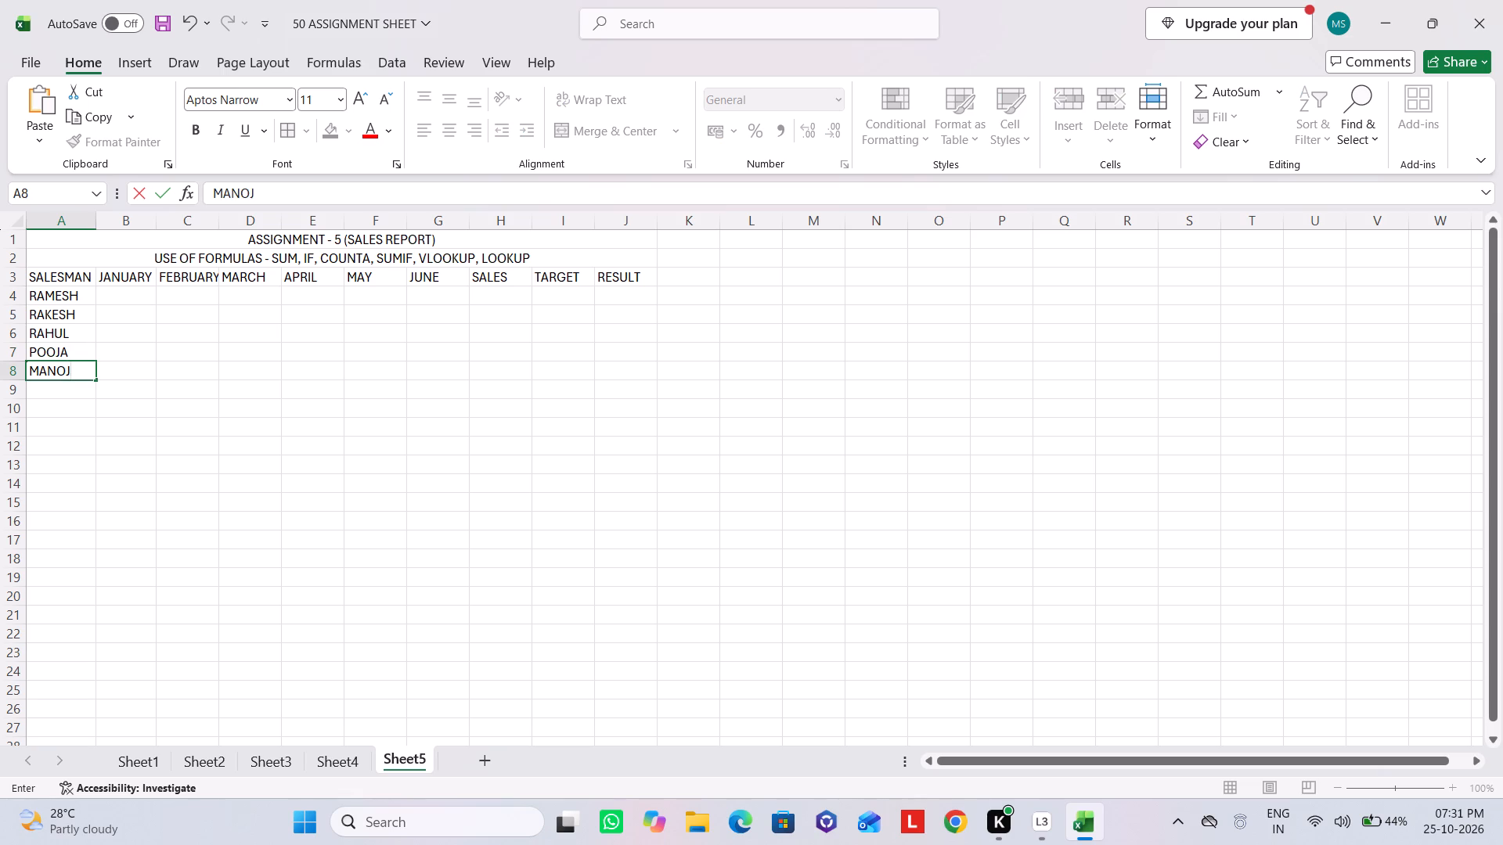
pyautogui.press('Down')
pyautogui.write('ASHOK')
pyautogui.press('Left')
pyautogui.press('Down')
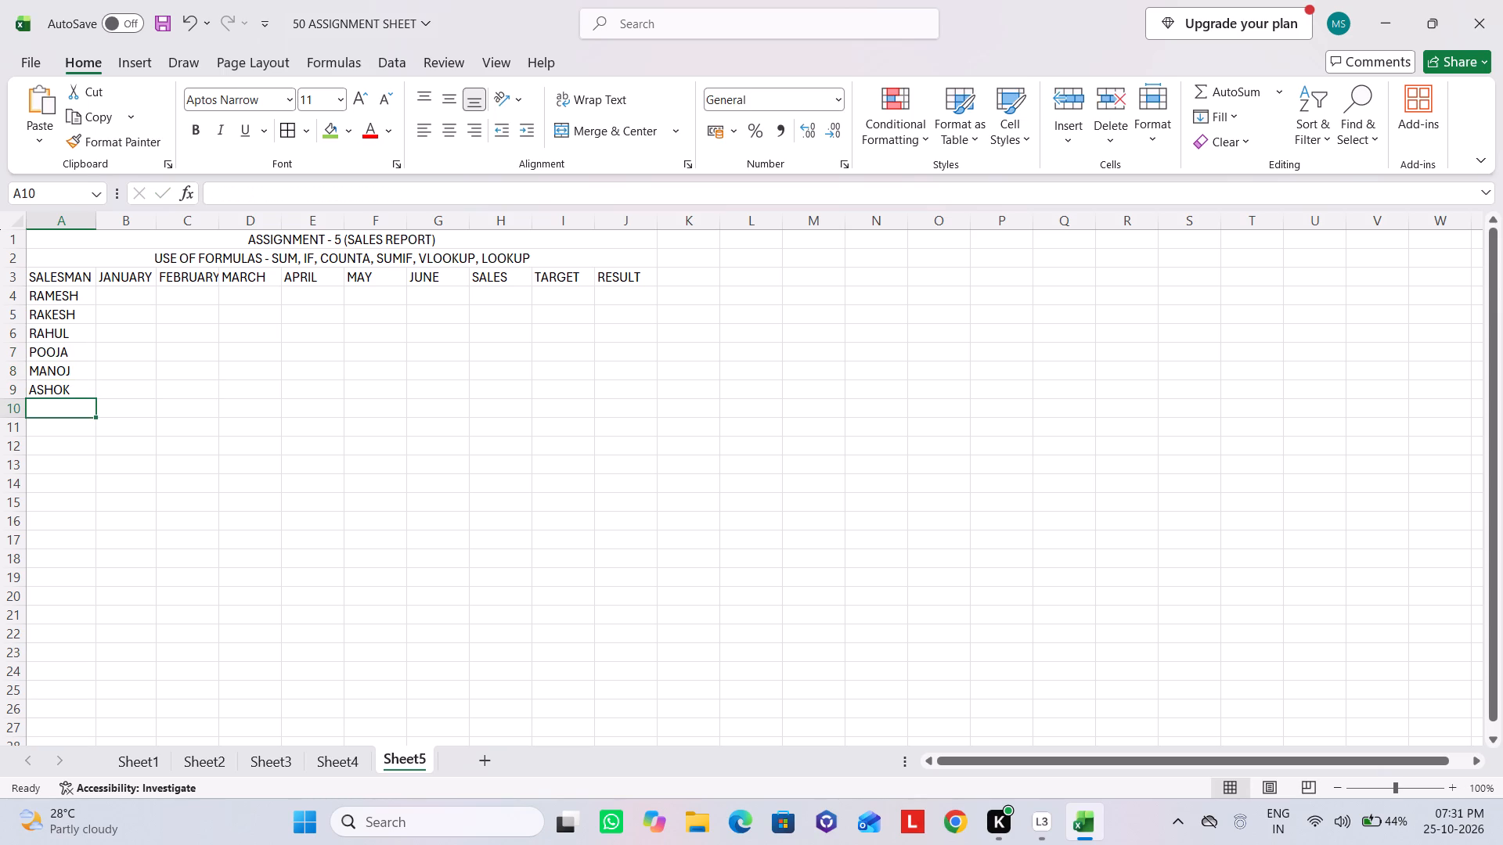
# Continue the SALESMAN column with AJEET, ALOK, AMRIT, SURENDRA and SHASHI in A10 to A14.
pyautogui.press('j')
pyautogui.press('BackSpace')
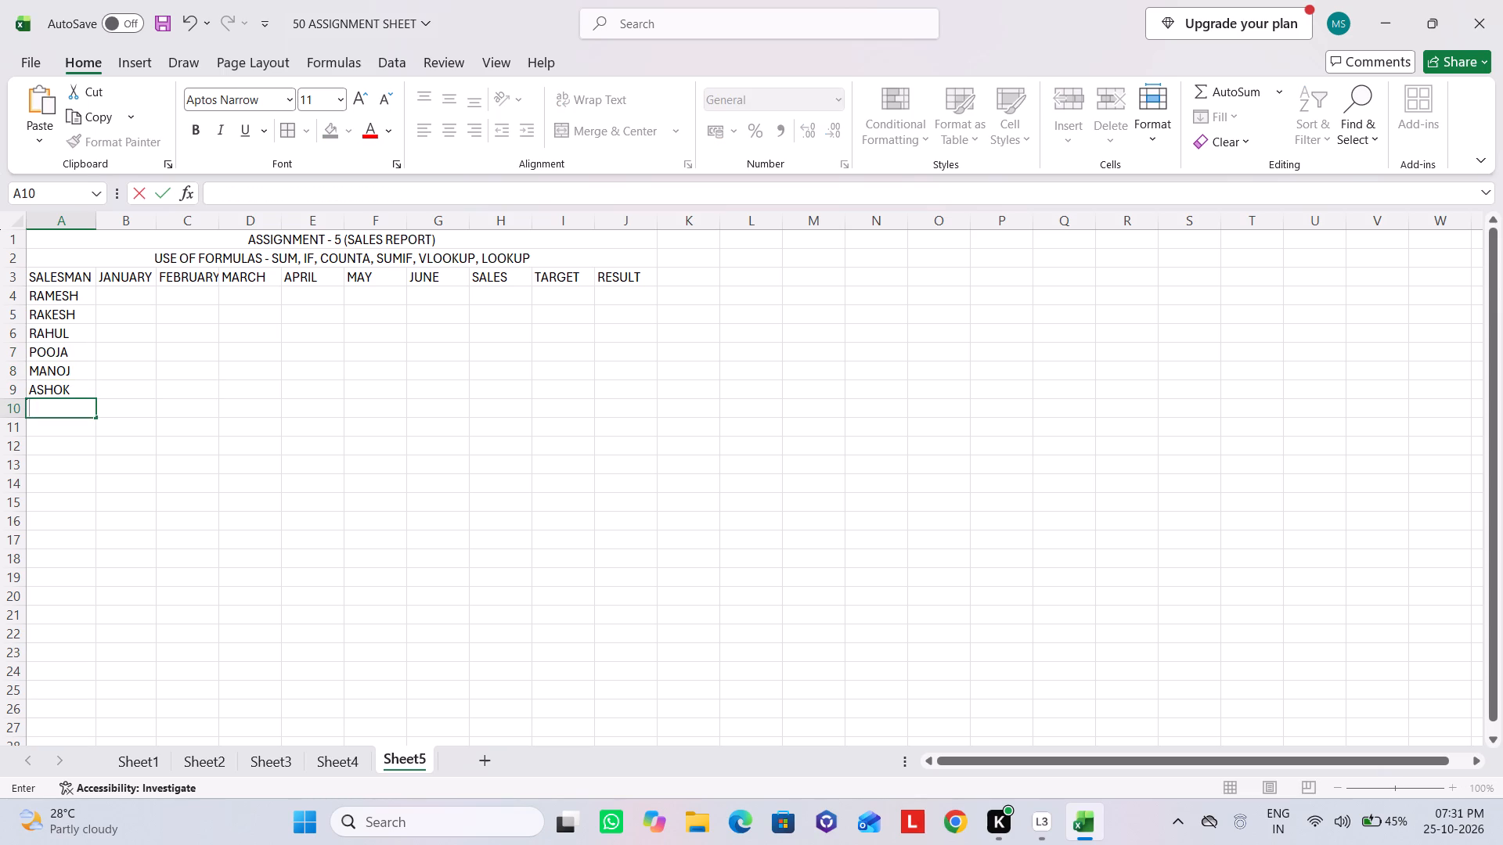
pyautogui.write('AJEET')
pyautogui.press('Down')
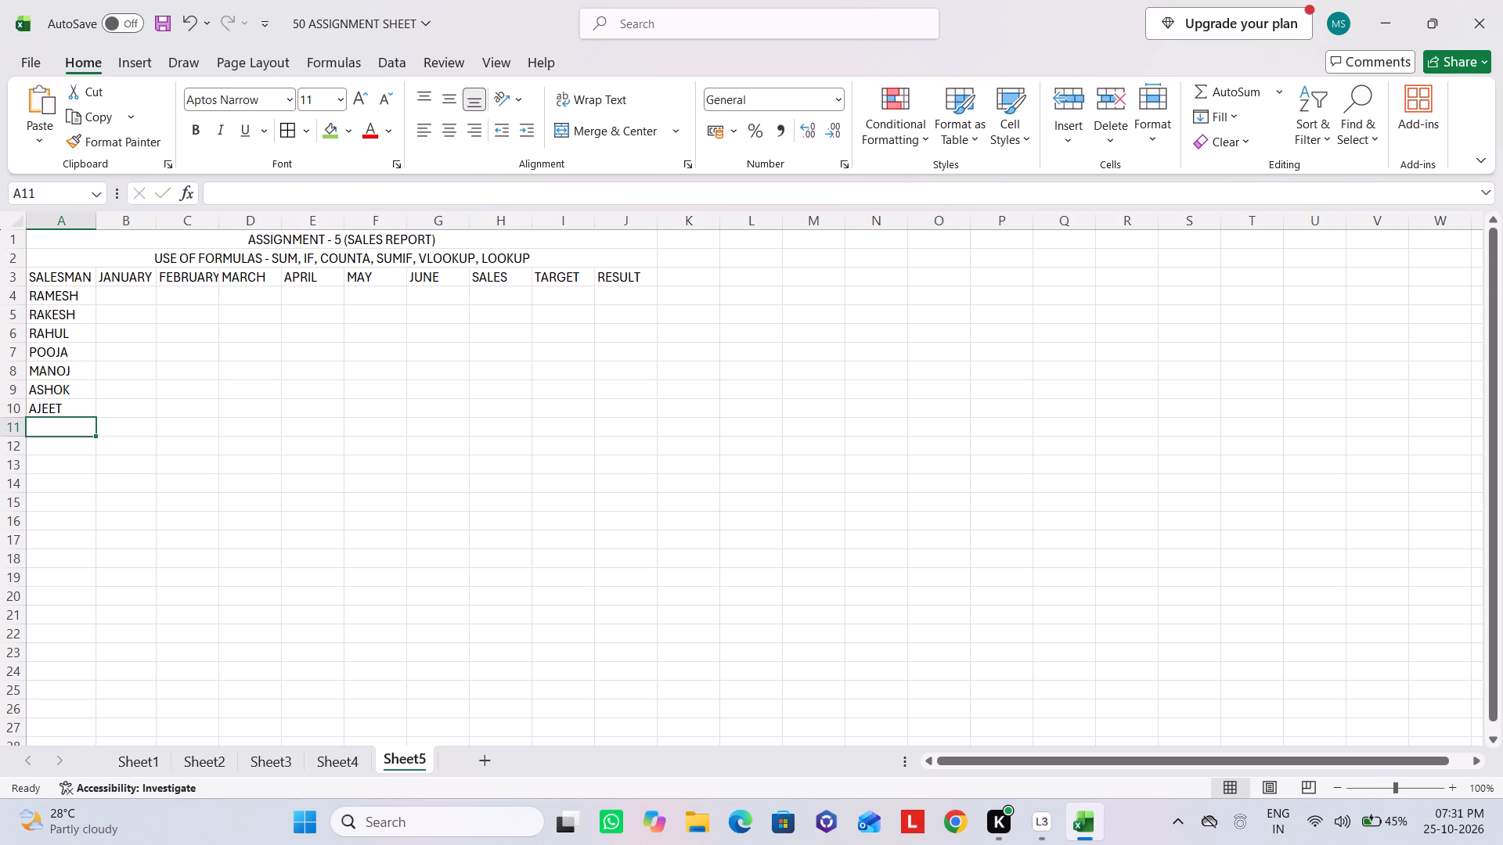
pyautogui.write('ALOK')
pyautogui.press('Down')
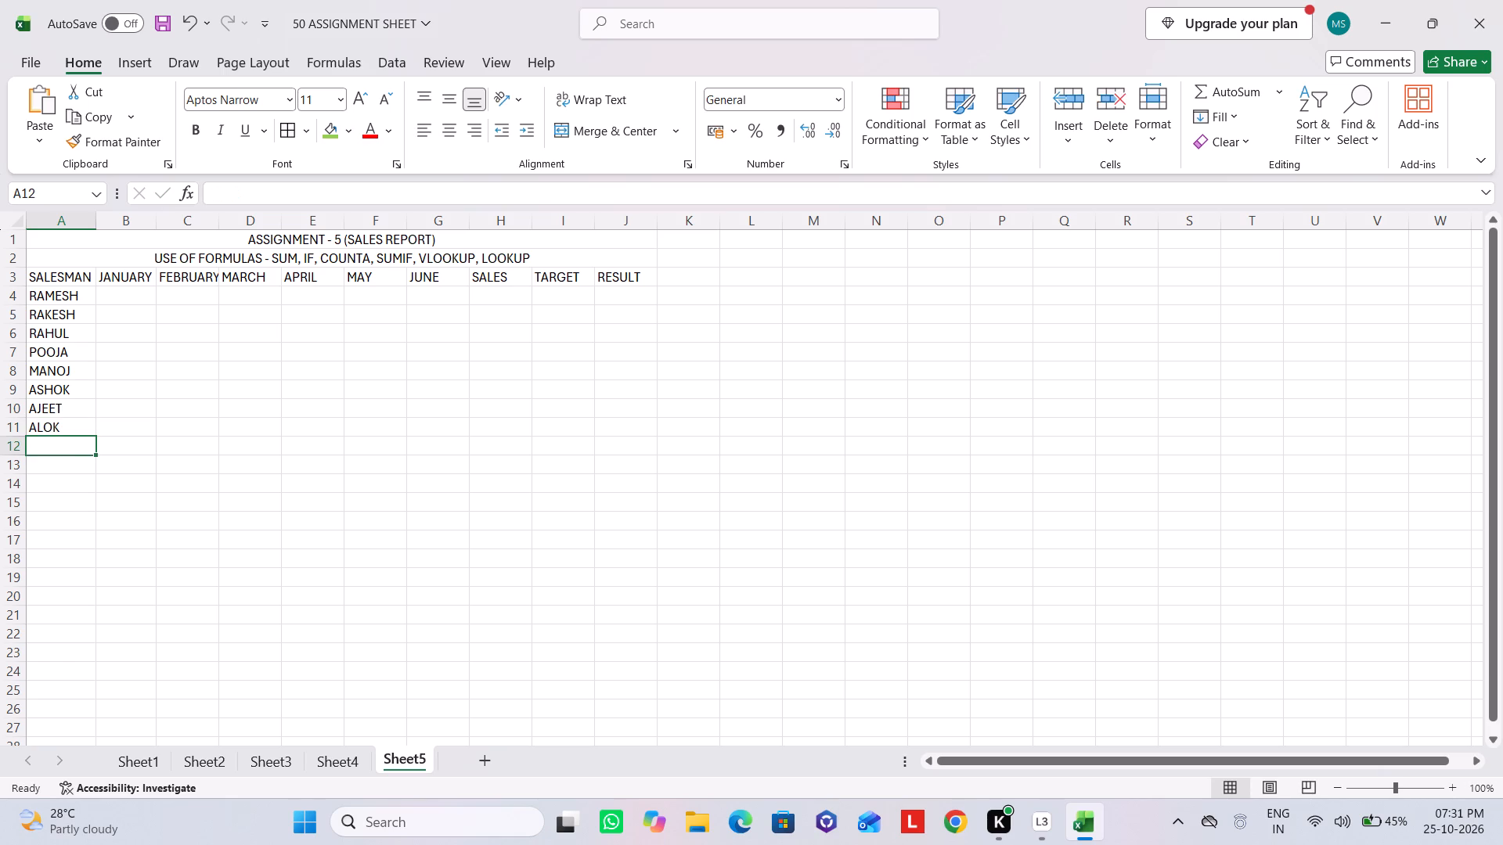
pyautogui.write('AMRIT')
pyautogui.press('Left')
pyautogui.press('Down')
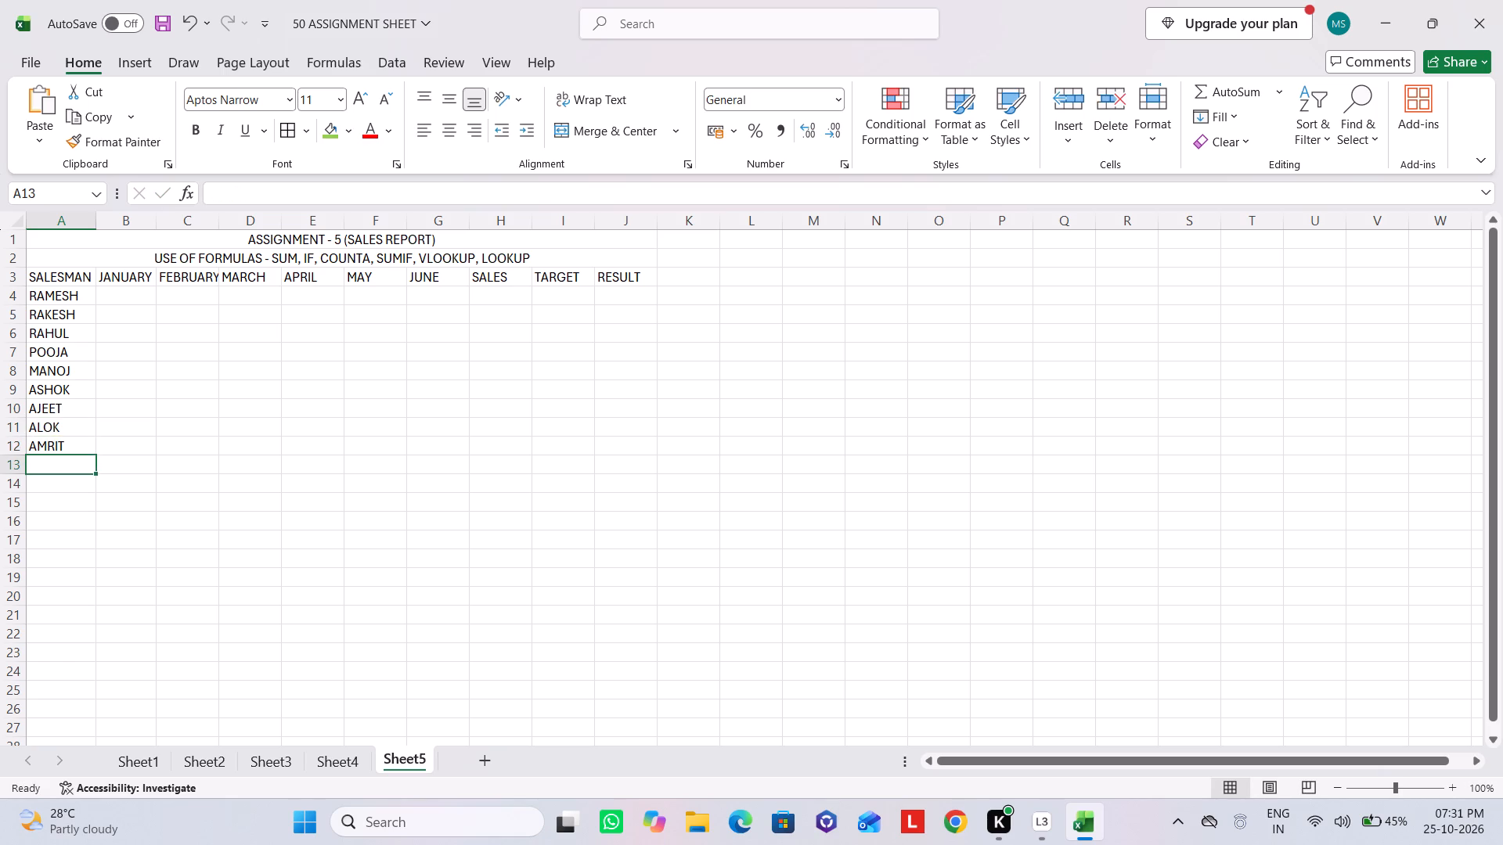
pyautogui.write('SURENDRA')
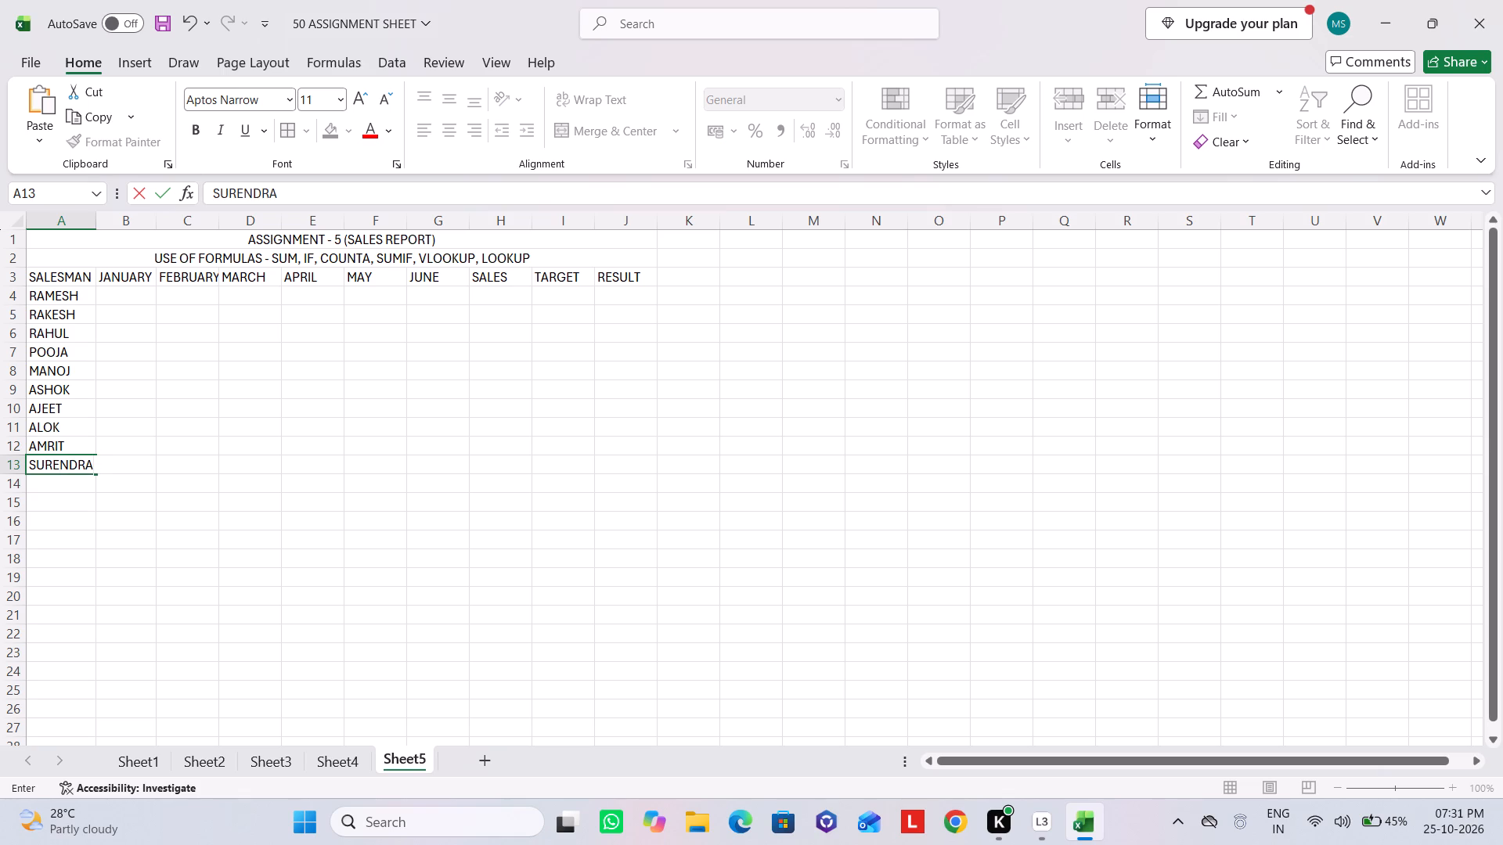
pyautogui.press('Down')
pyautogui.write('SHASHI')
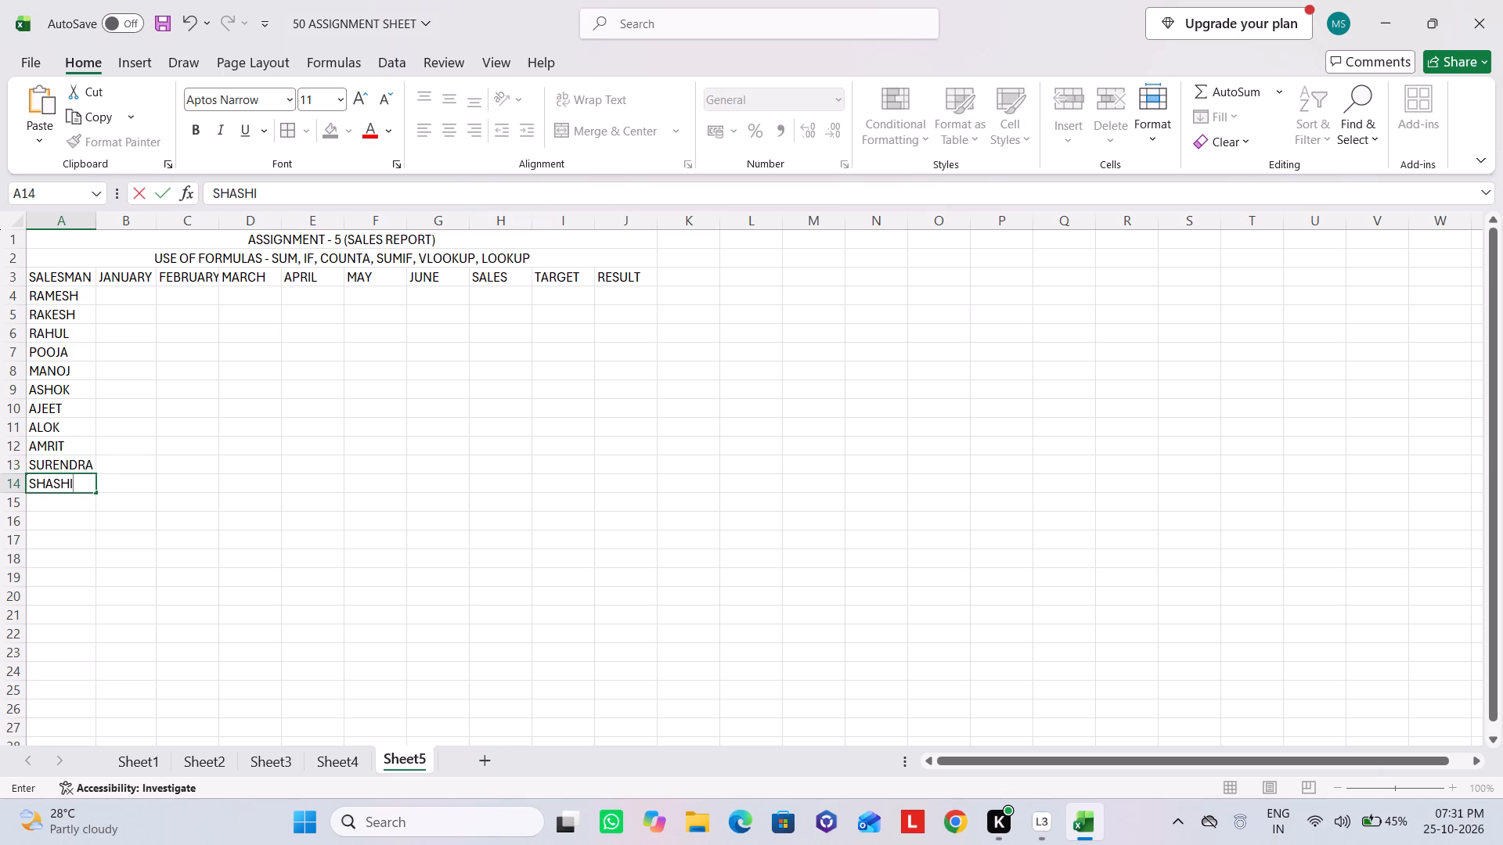
# Autofit column A to the salesman names.
pyautogui.doubleClick(96, 225)
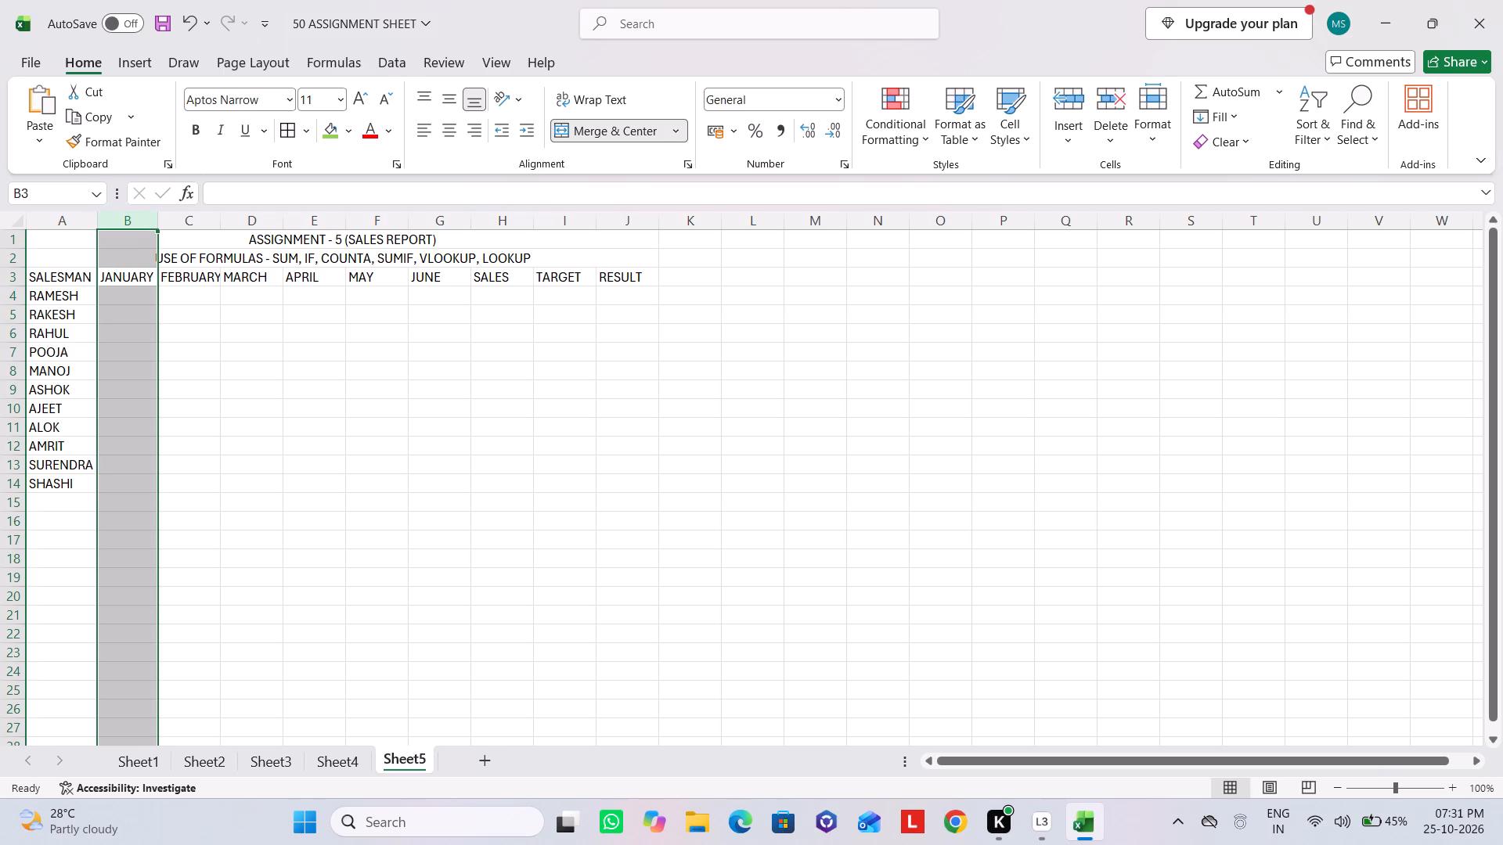
# Enter RAMESH's January to June sales in B4 to G4: 2000, 1500, 300, 1400, 1000 and 1400.
pyautogui.click(132, 297)
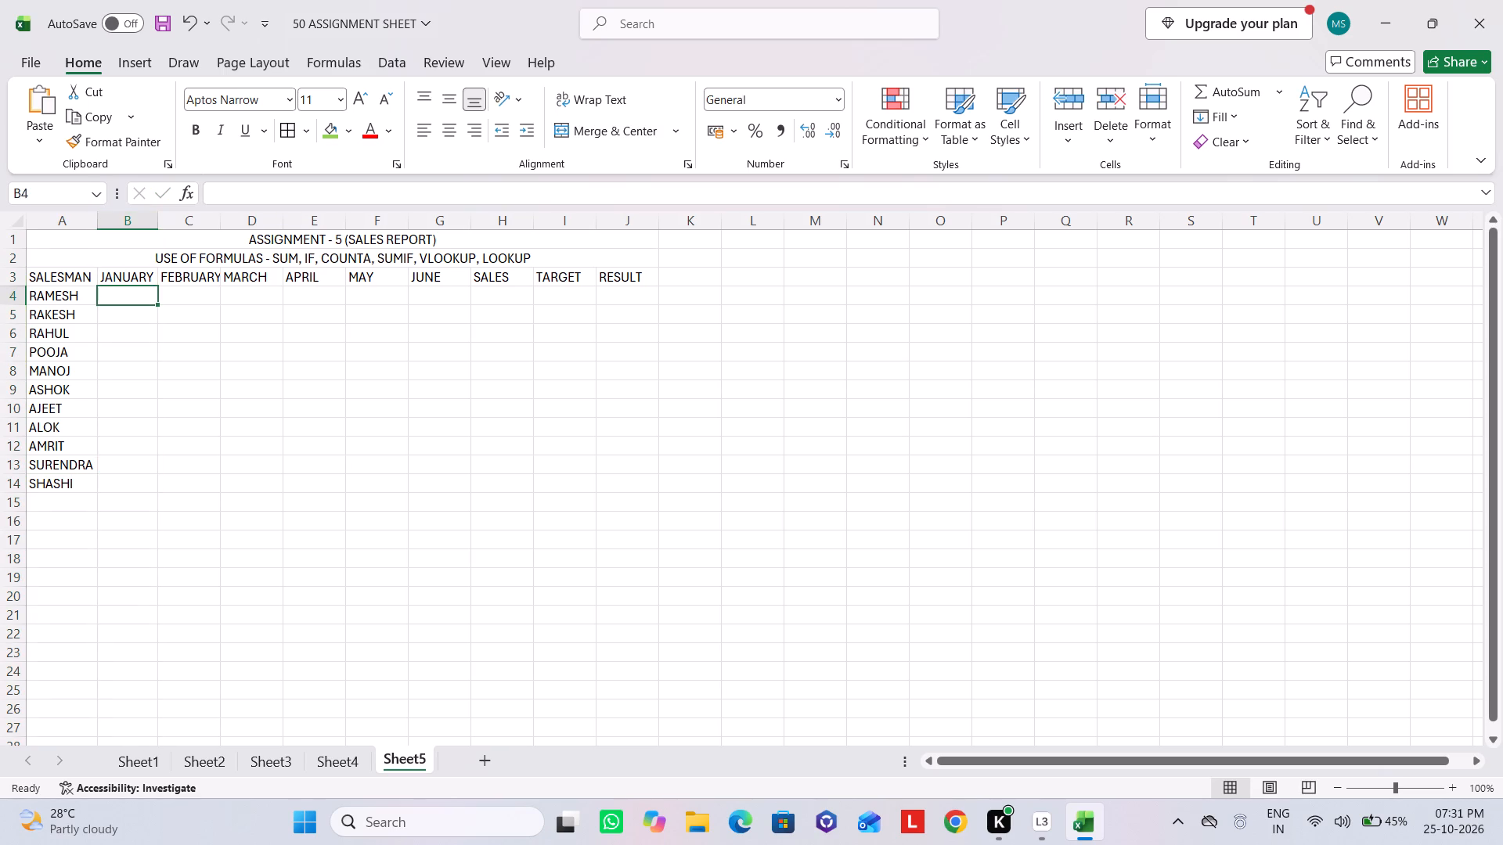
pyautogui.write('2000')
pyautogui.press('space')
pyautogui.press('Tab')
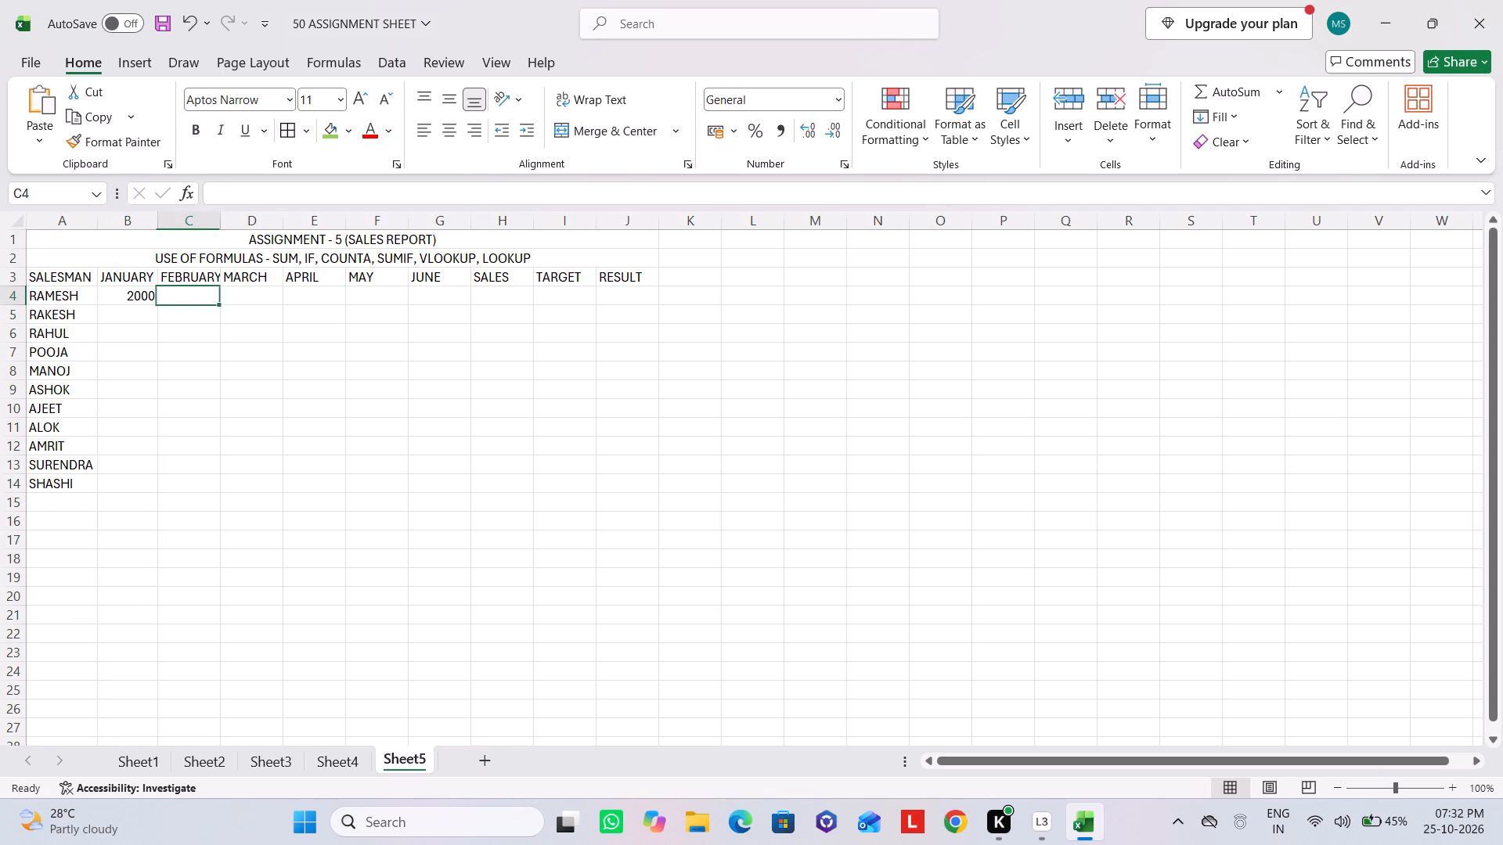
pyautogui.write('1500')
pyautogui.press('Tab')
pyautogui.write('300')
pyautogui.press('Tab')
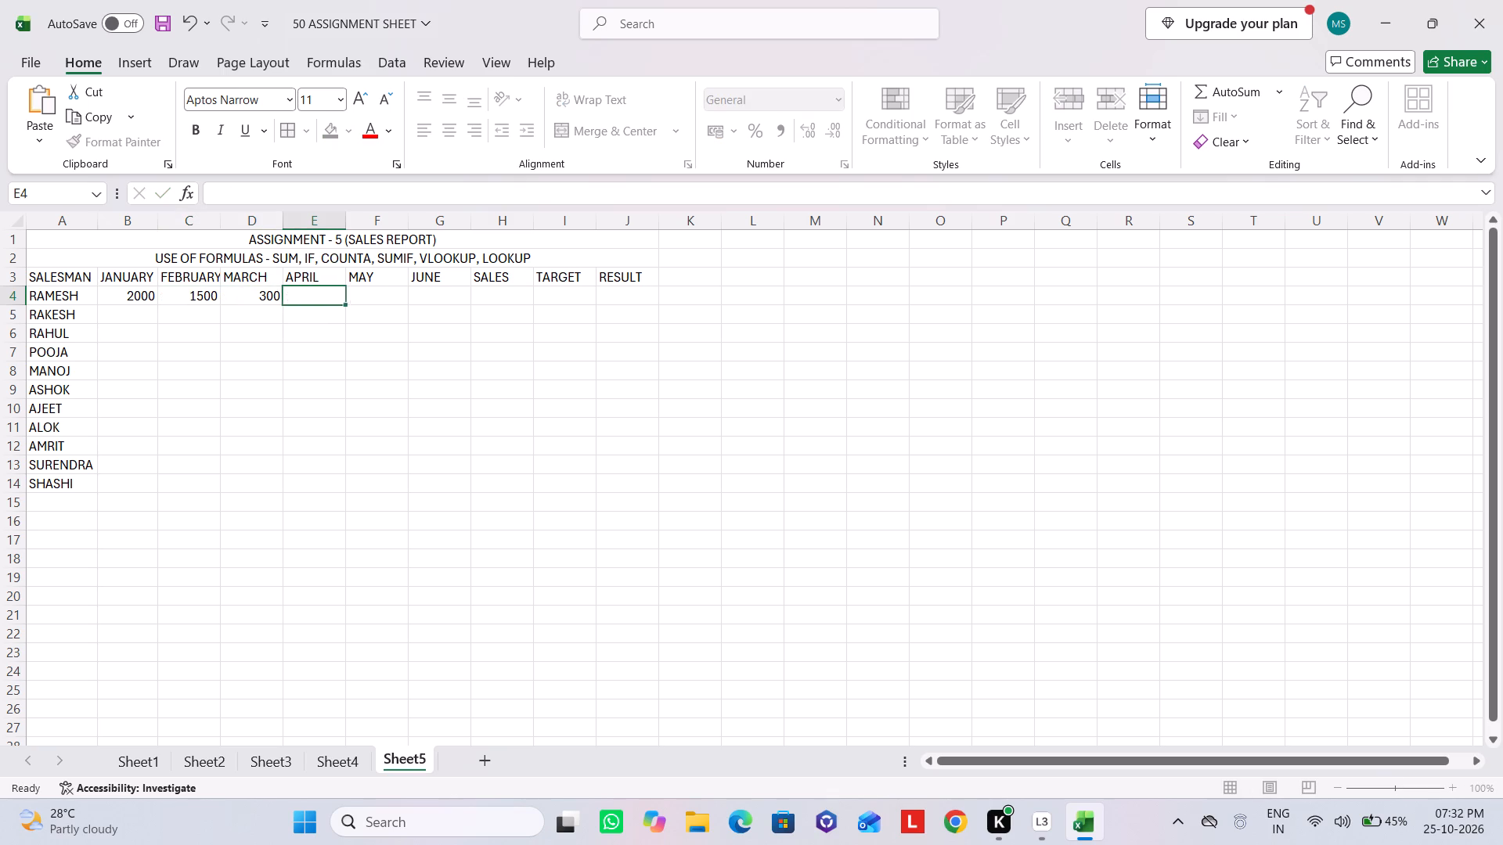
pyautogui.write('1400')
pyautogui.press('Tab')
pyautogui.write('1000')
pyautogui.press('Tab')
pyautogui.write('1400')
pyautogui.press('Tab')
# Complete RAMESH's row with SALES 7600, TARGET 10000 and RESULT NOT ACHIVED.
pyautogui.write('7600')
pyautogui.press('Tab')
pyautogui.write('10000')
pyautogui.press('Tab')
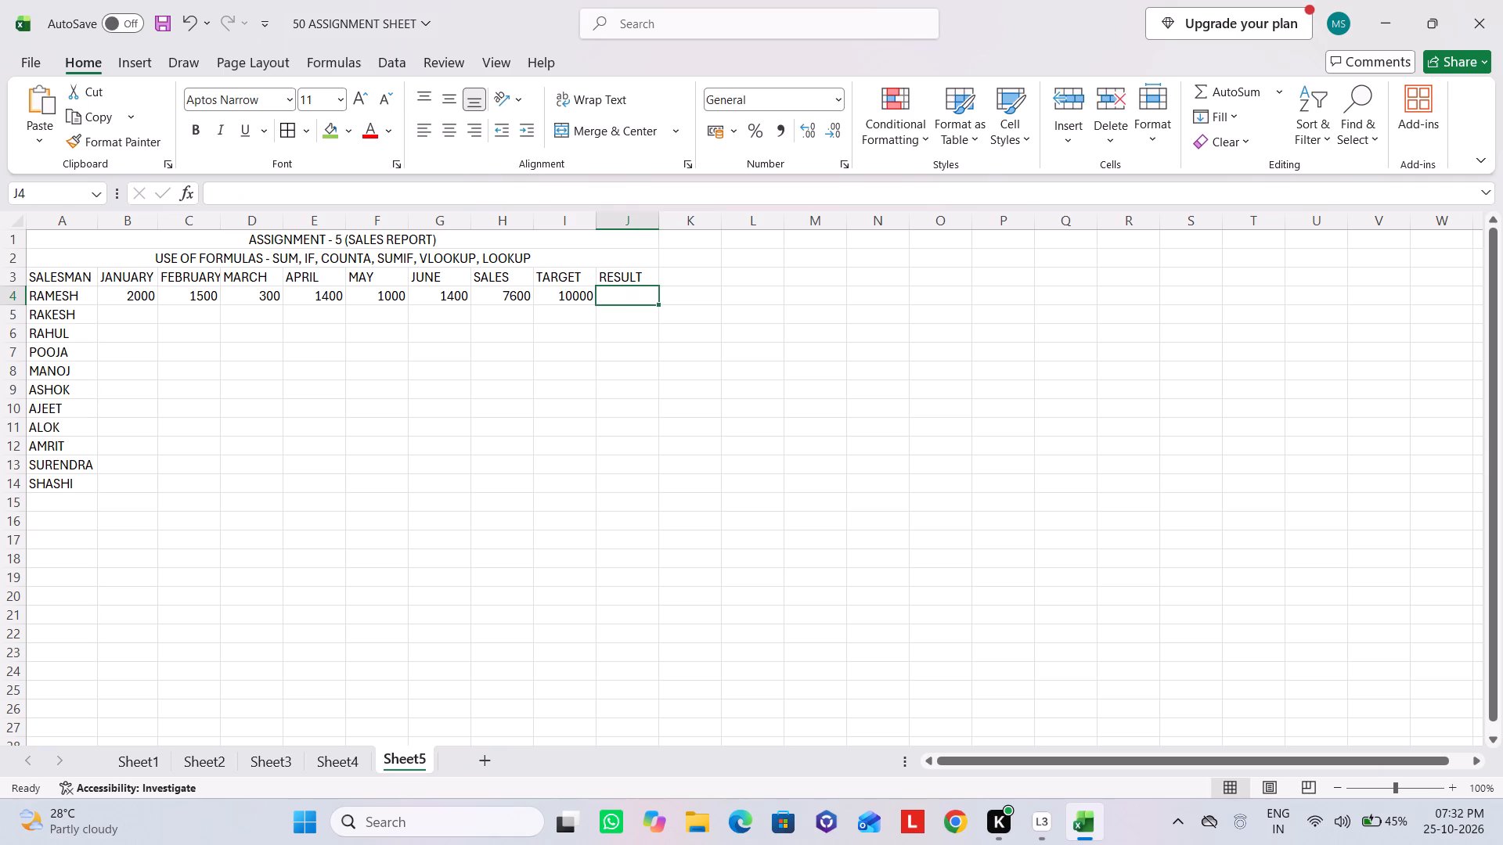
pyautogui.write('NOT AH')
pyautogui.press('BackSpace')
pyautogui.write('CH')
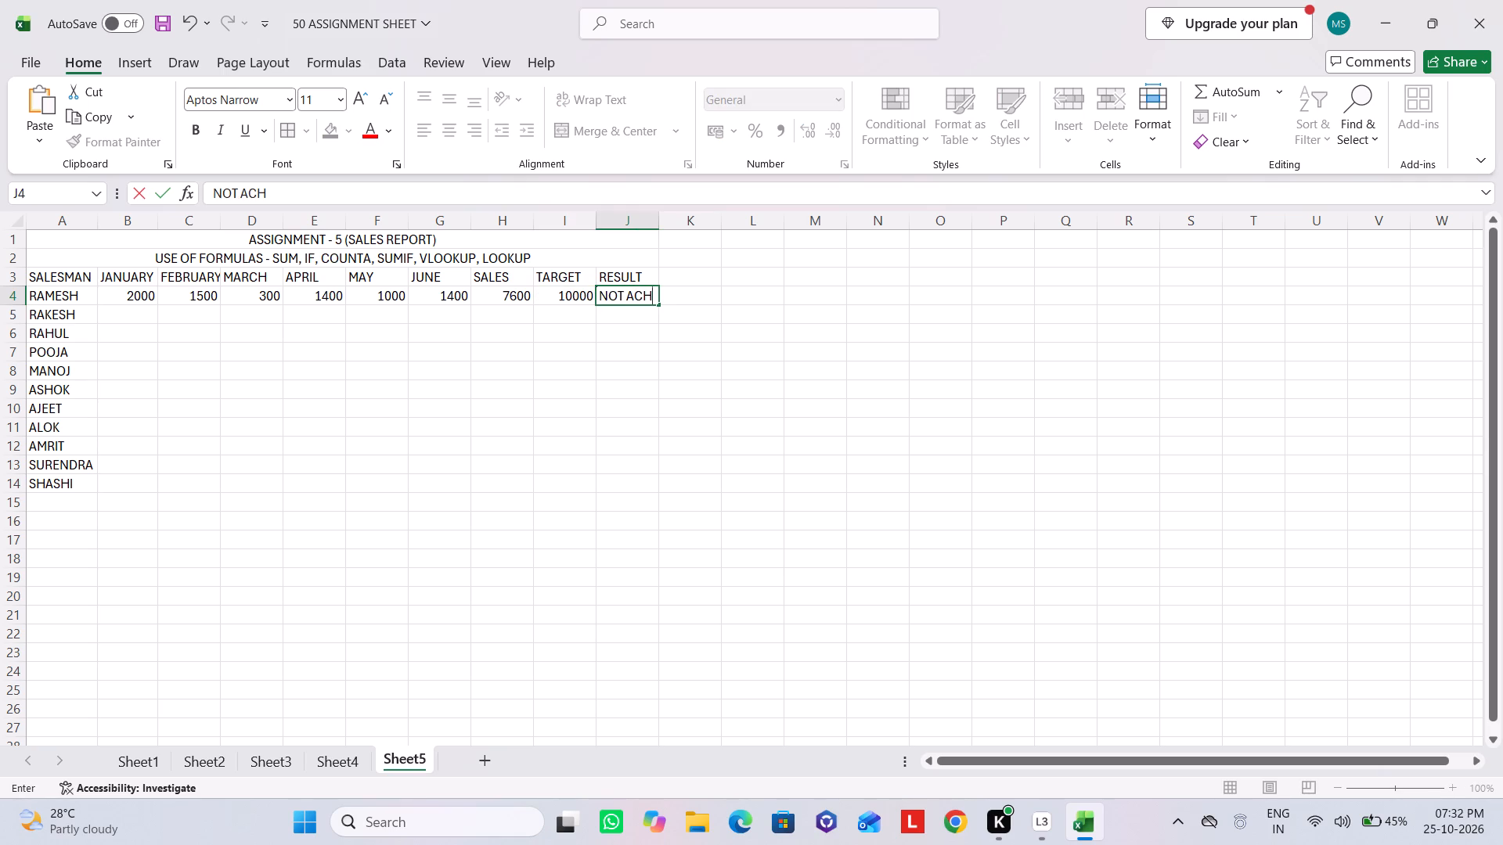
pyautogui.write('IVED')
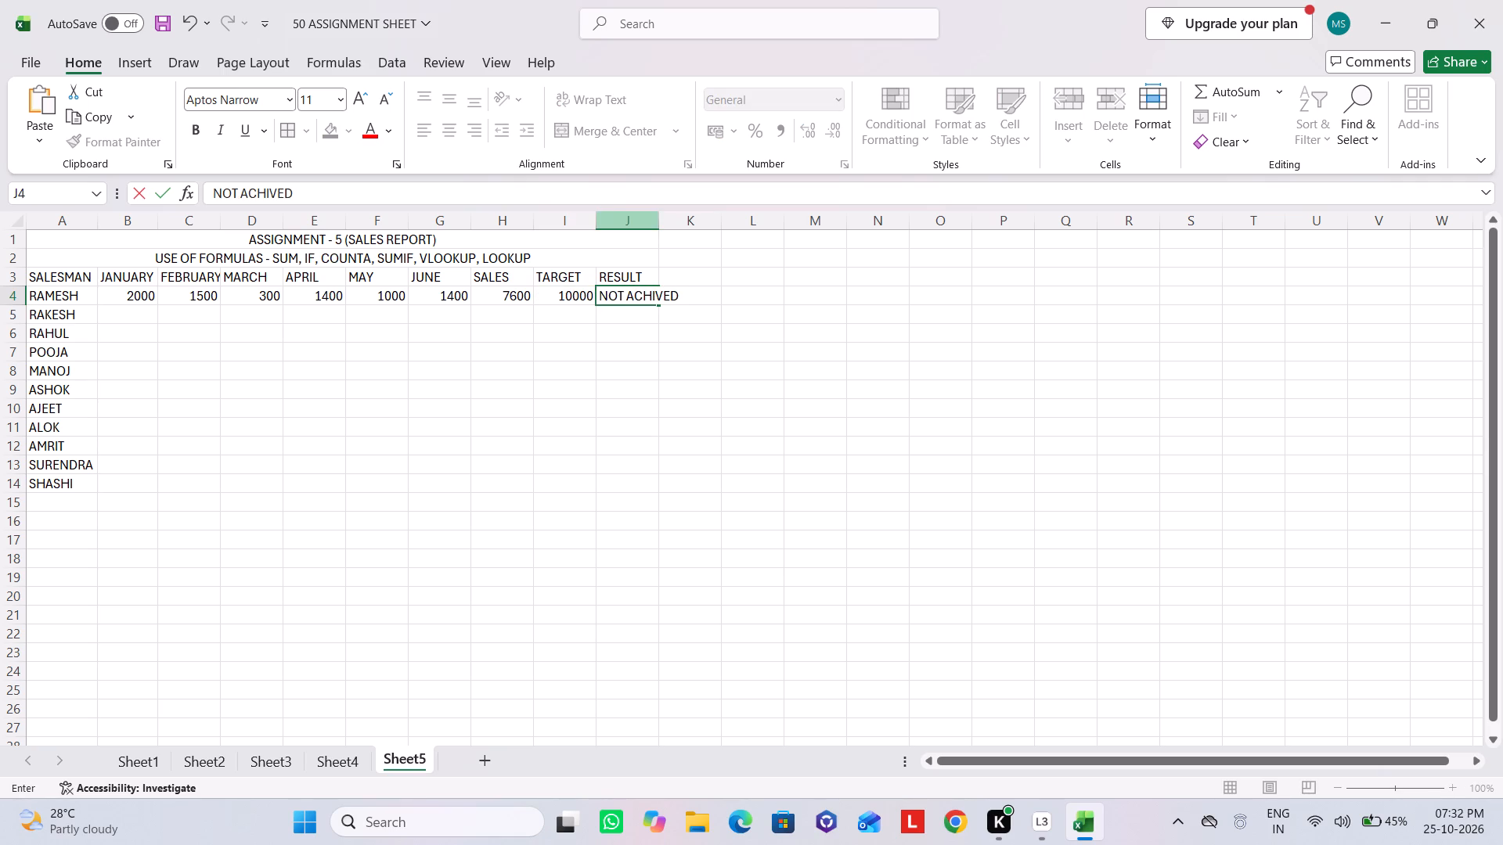
# Autofit the RESULT column J to its longest entry.
pyautogui.doubleClick(661, 222)
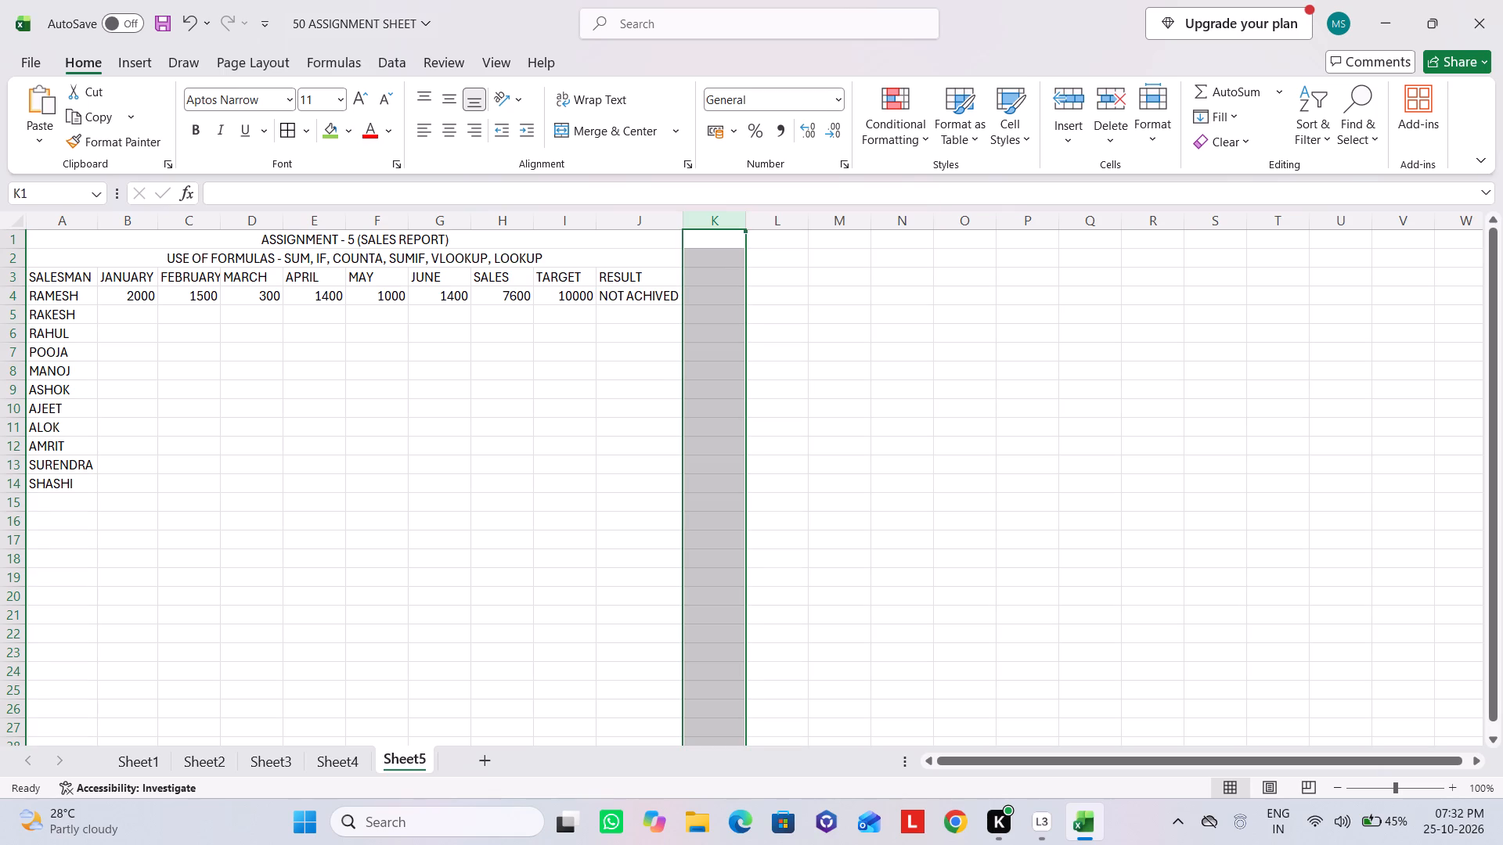
# Fill RAKESH's row 5 with January to June sales 5000, 1200, 500, 1200, 1200, 2800 and target 12000, leaving SALES empty.
pyautogui.click(146, 317)
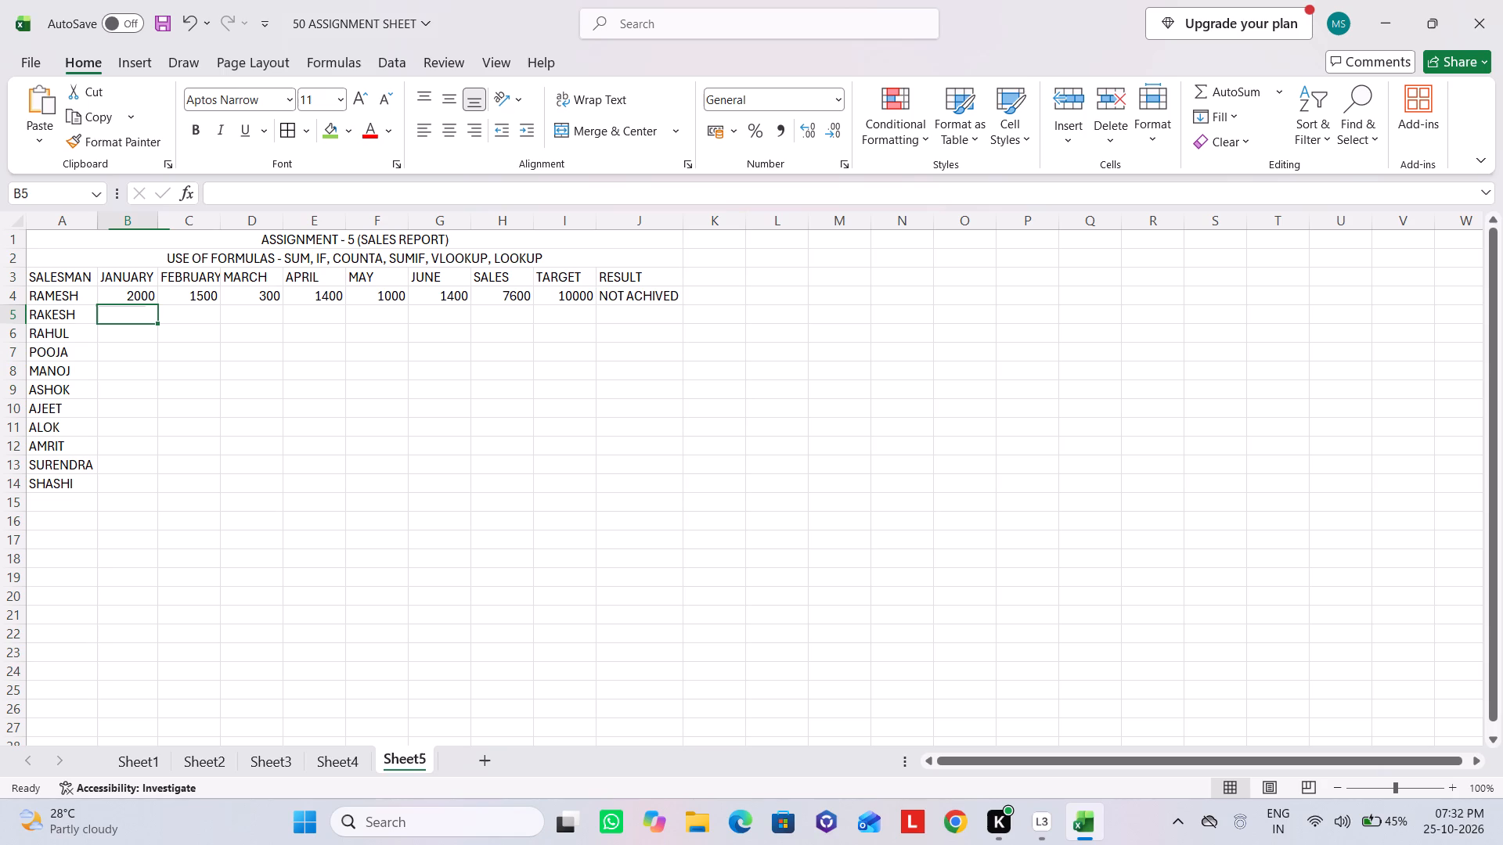
pyautogui.write('5000')
pyautogui.press('Tab')
pyautogui.write('1200')
pyautogui.press('Tab')
pyautogui.write('500')
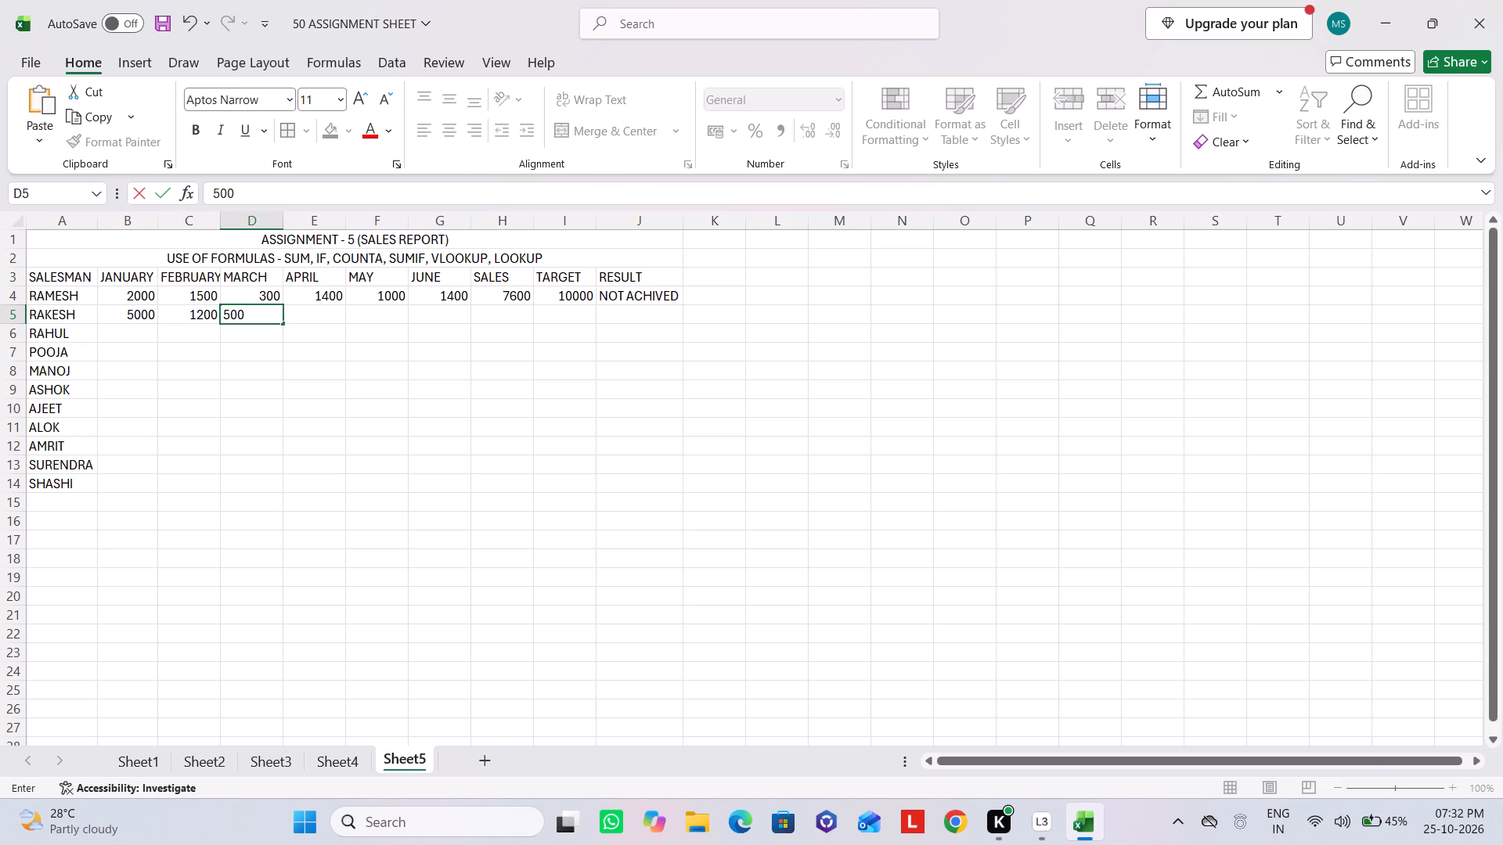
pyautogui.press('Tab')
pyautogui.write('1200')
pyautogui.press('Tab')
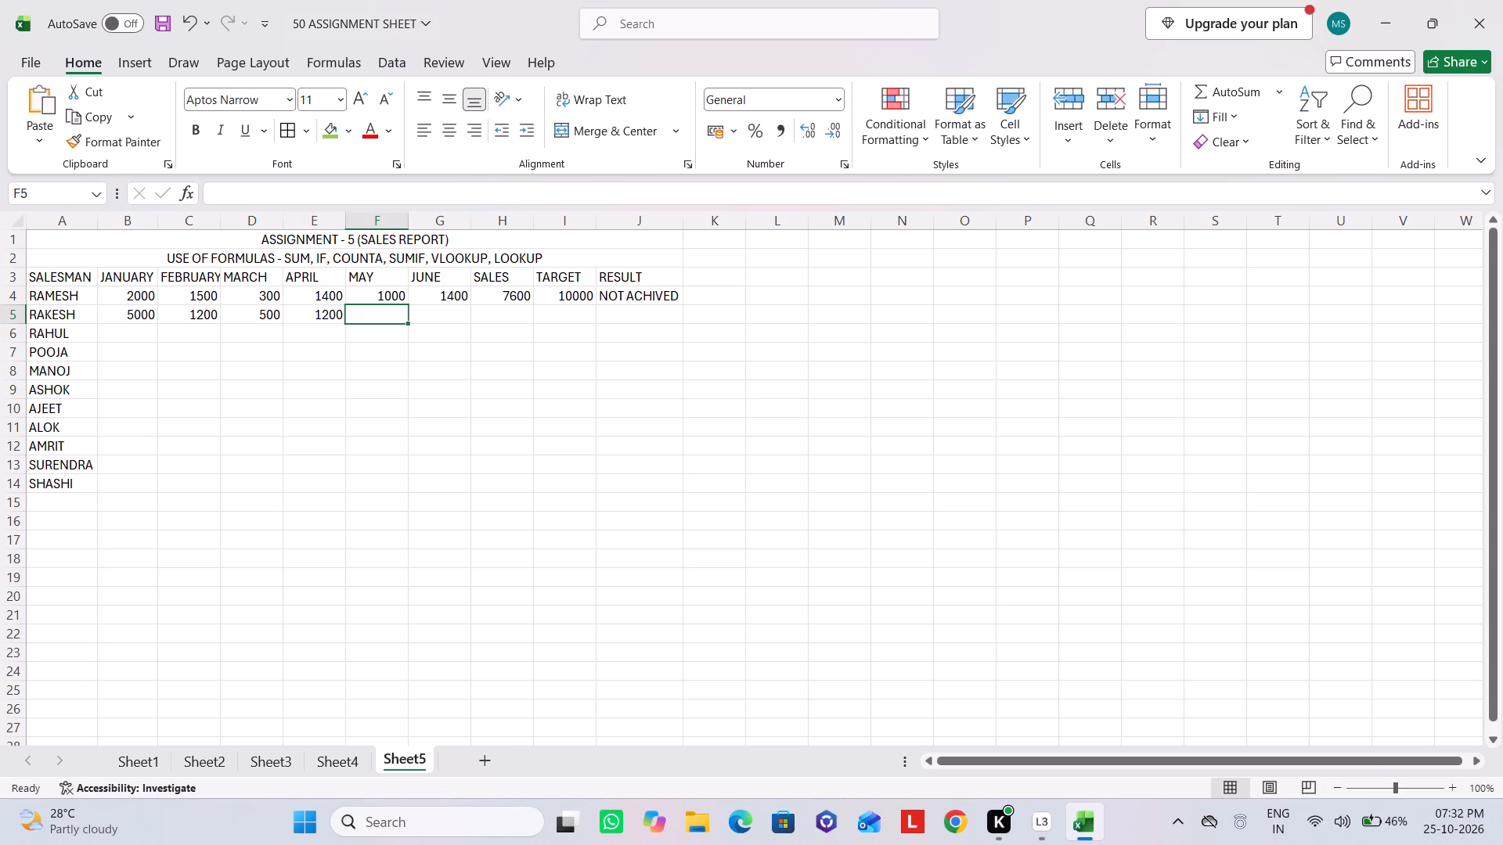
pyautogui.write('1200')
pyautogui.press('Tab')
pyautogui.write('2800')
pyautogui.press('Tab')
pyautogui.press('Tab')
pyautogui.write('1200')
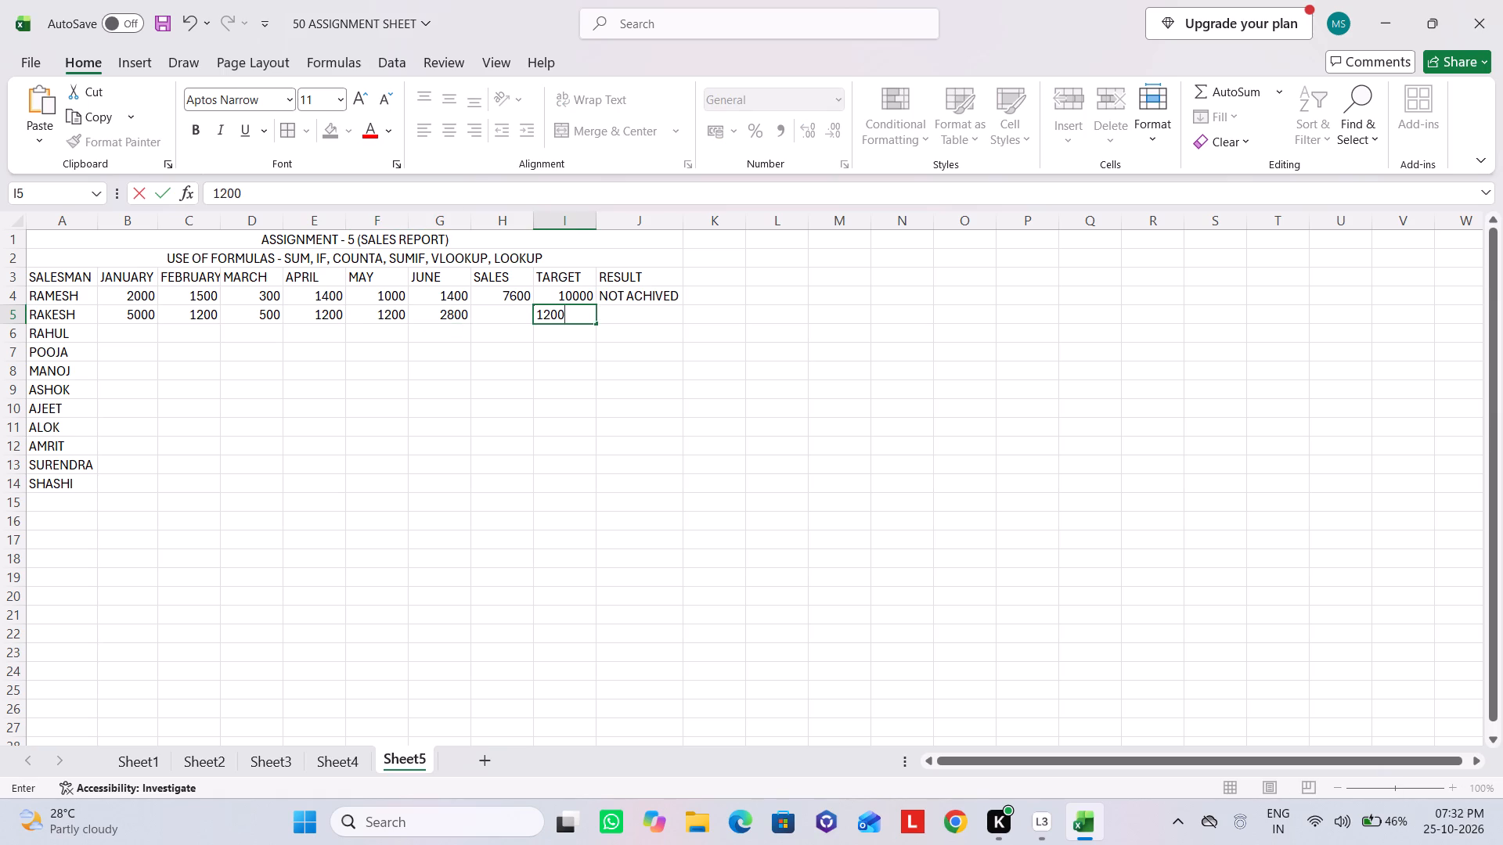
pyautogui.press('0')
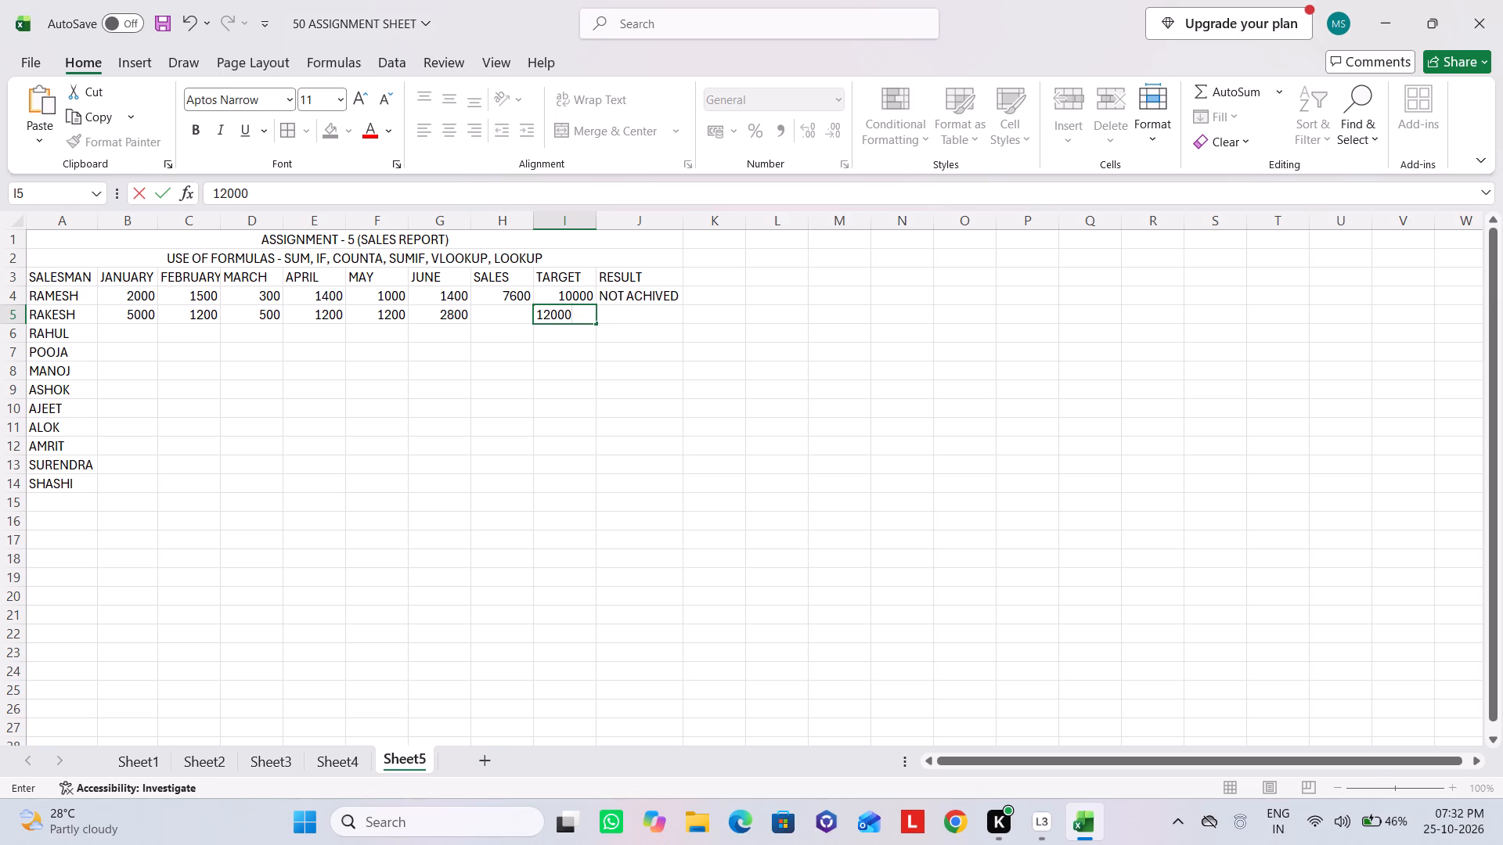
# Fill RAHUL's row 6 with January to June sales 3000, 800, 1200, 3000, 1500, 3500 and target 18000, leaving SALES empty.
pyautogui.click(133, 330)
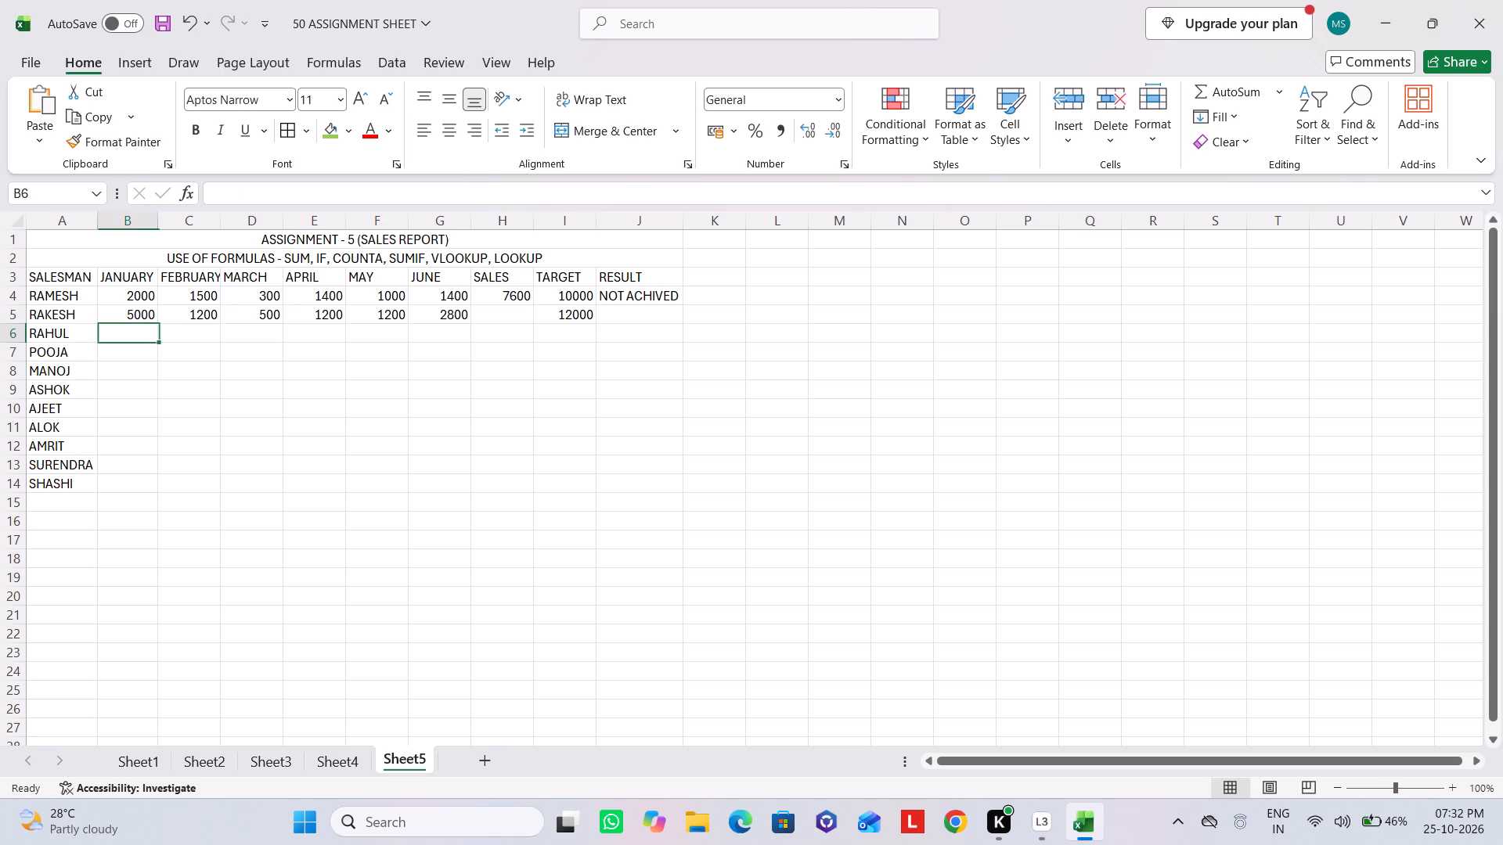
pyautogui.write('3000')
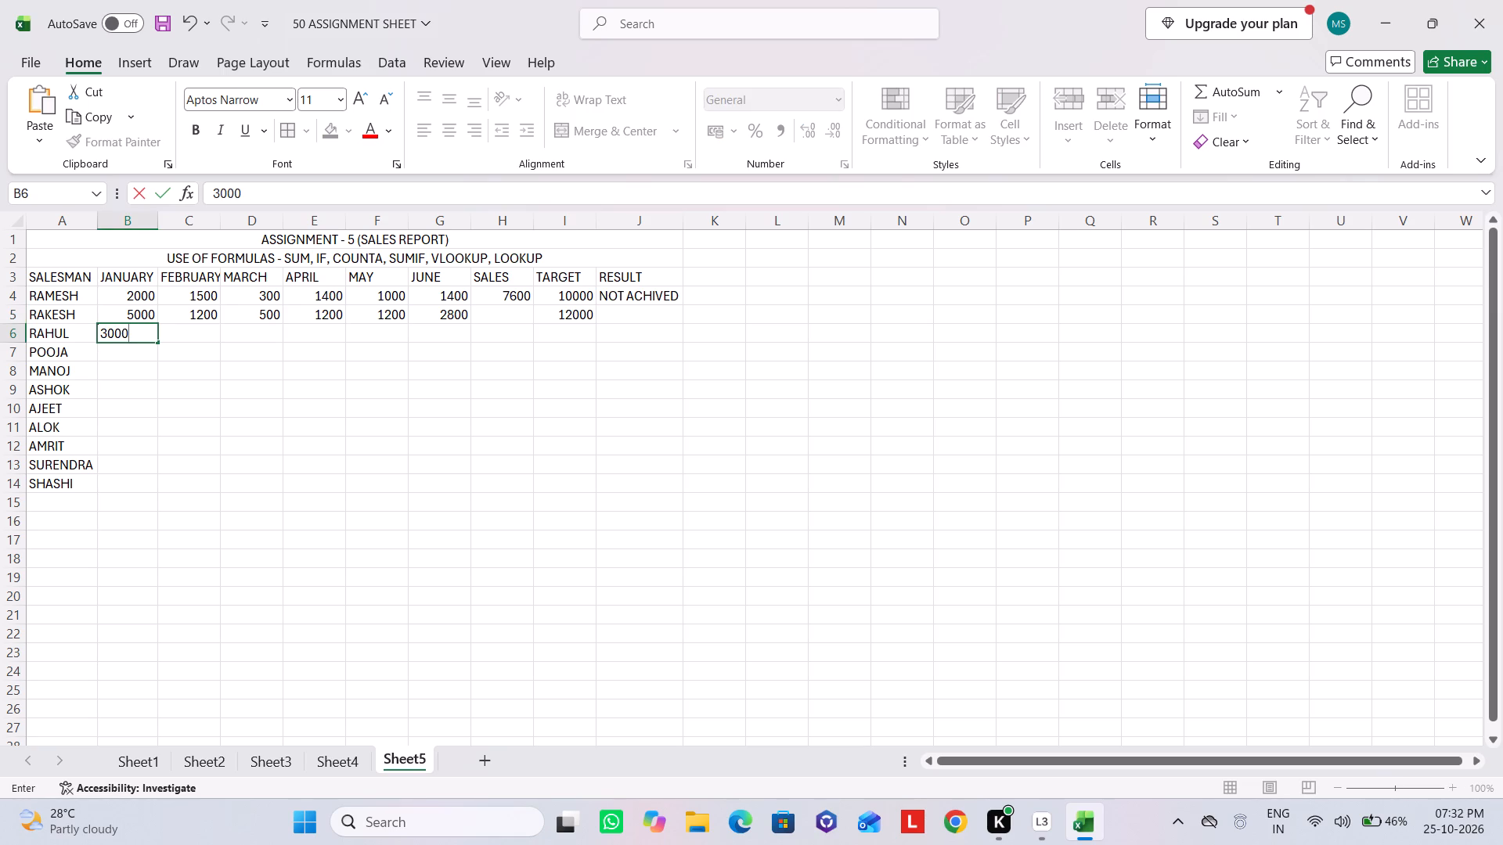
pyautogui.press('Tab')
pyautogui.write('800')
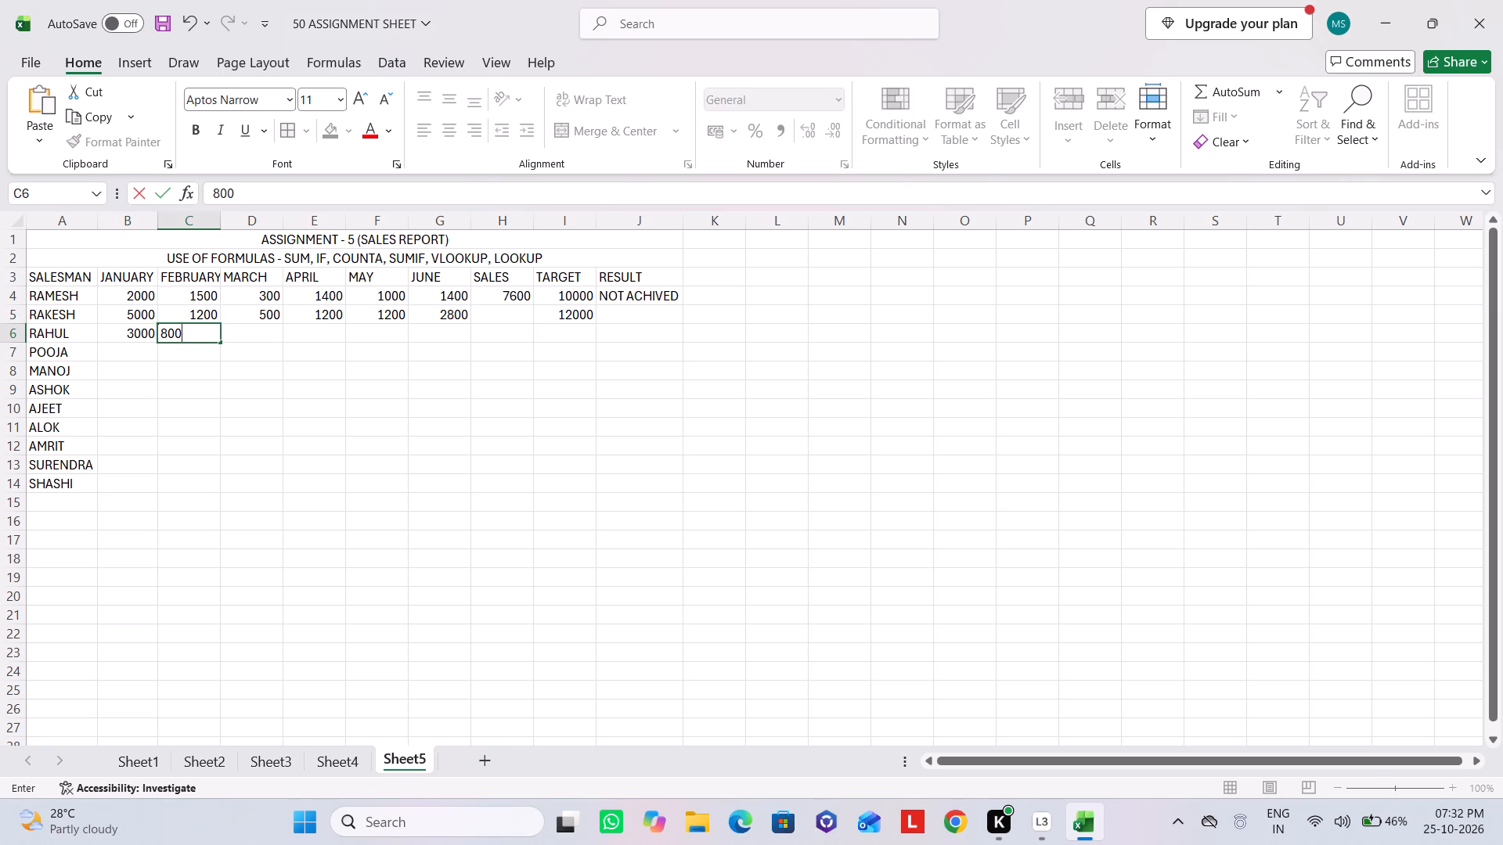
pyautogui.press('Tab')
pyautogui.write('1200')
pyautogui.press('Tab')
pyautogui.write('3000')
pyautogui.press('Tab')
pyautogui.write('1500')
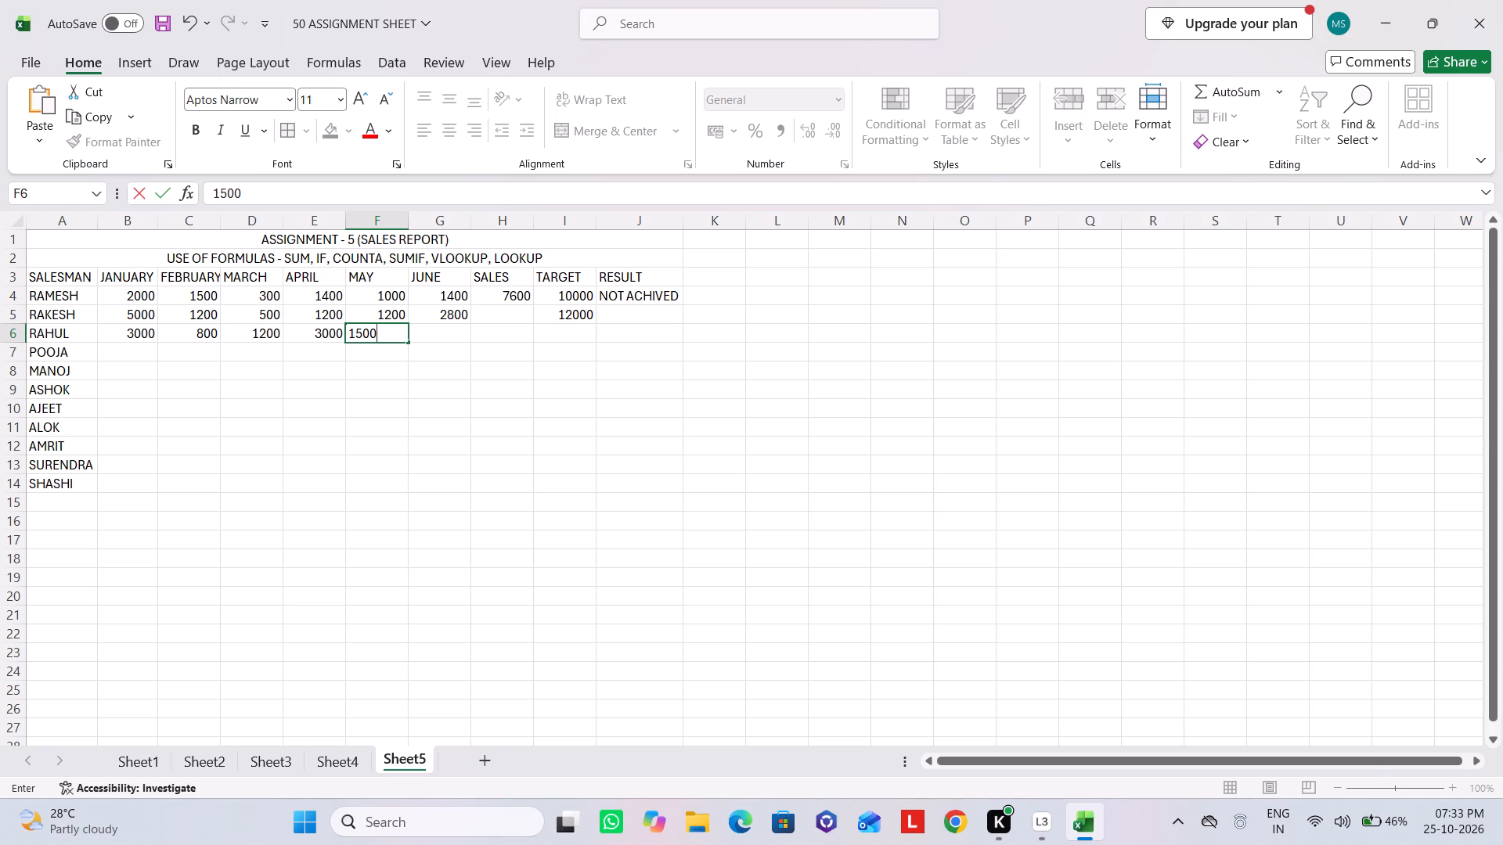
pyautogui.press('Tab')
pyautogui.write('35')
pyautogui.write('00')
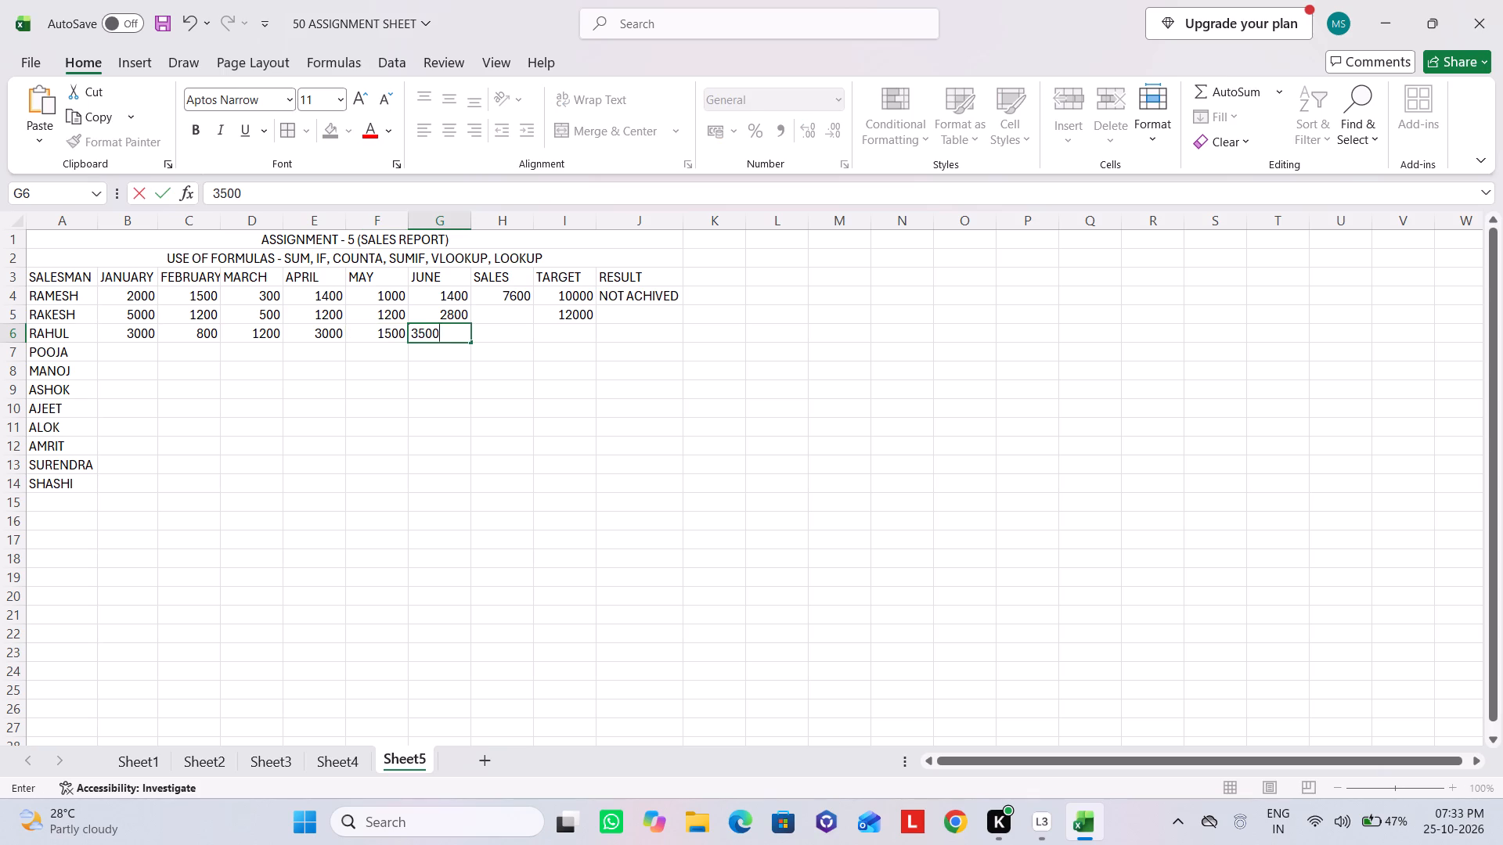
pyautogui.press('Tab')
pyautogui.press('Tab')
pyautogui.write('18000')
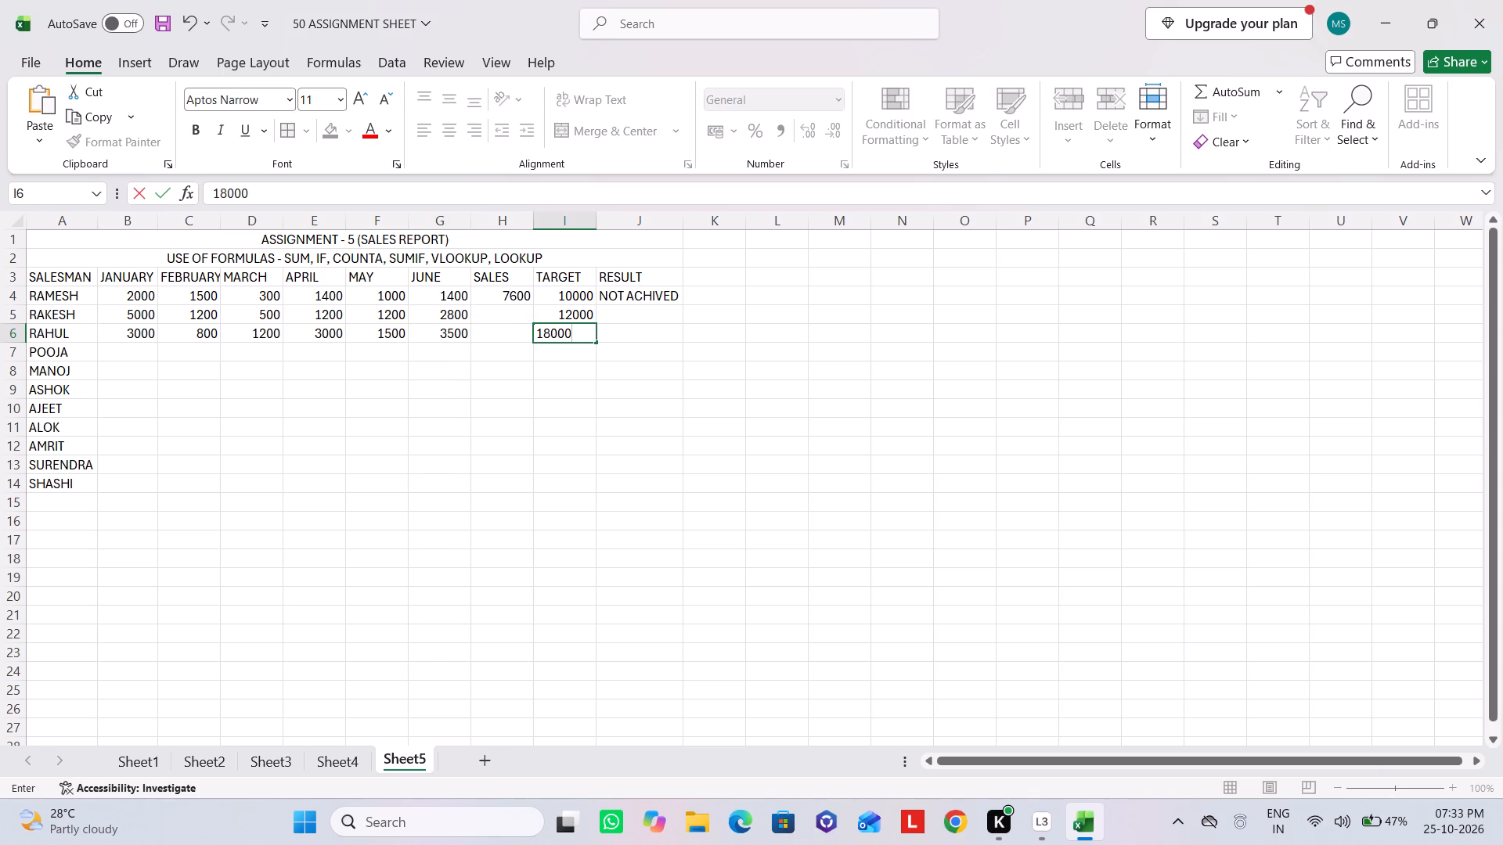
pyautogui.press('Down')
# Fill POOJA's row 7 with January to June sales 1000, 900, 1800, 5000, 1400, 1200 and target 10000, leaving SALES empty.
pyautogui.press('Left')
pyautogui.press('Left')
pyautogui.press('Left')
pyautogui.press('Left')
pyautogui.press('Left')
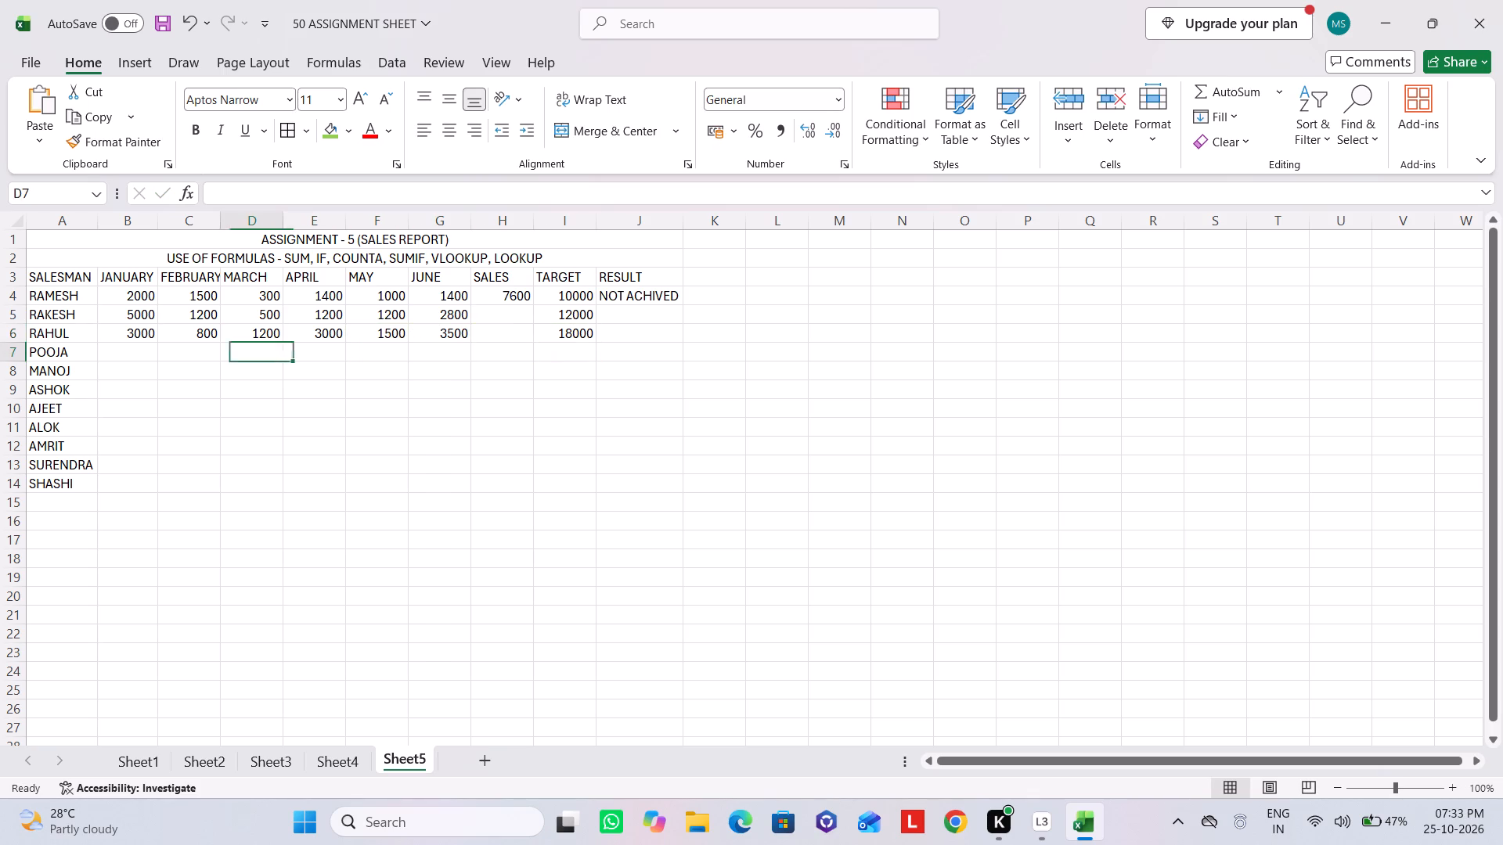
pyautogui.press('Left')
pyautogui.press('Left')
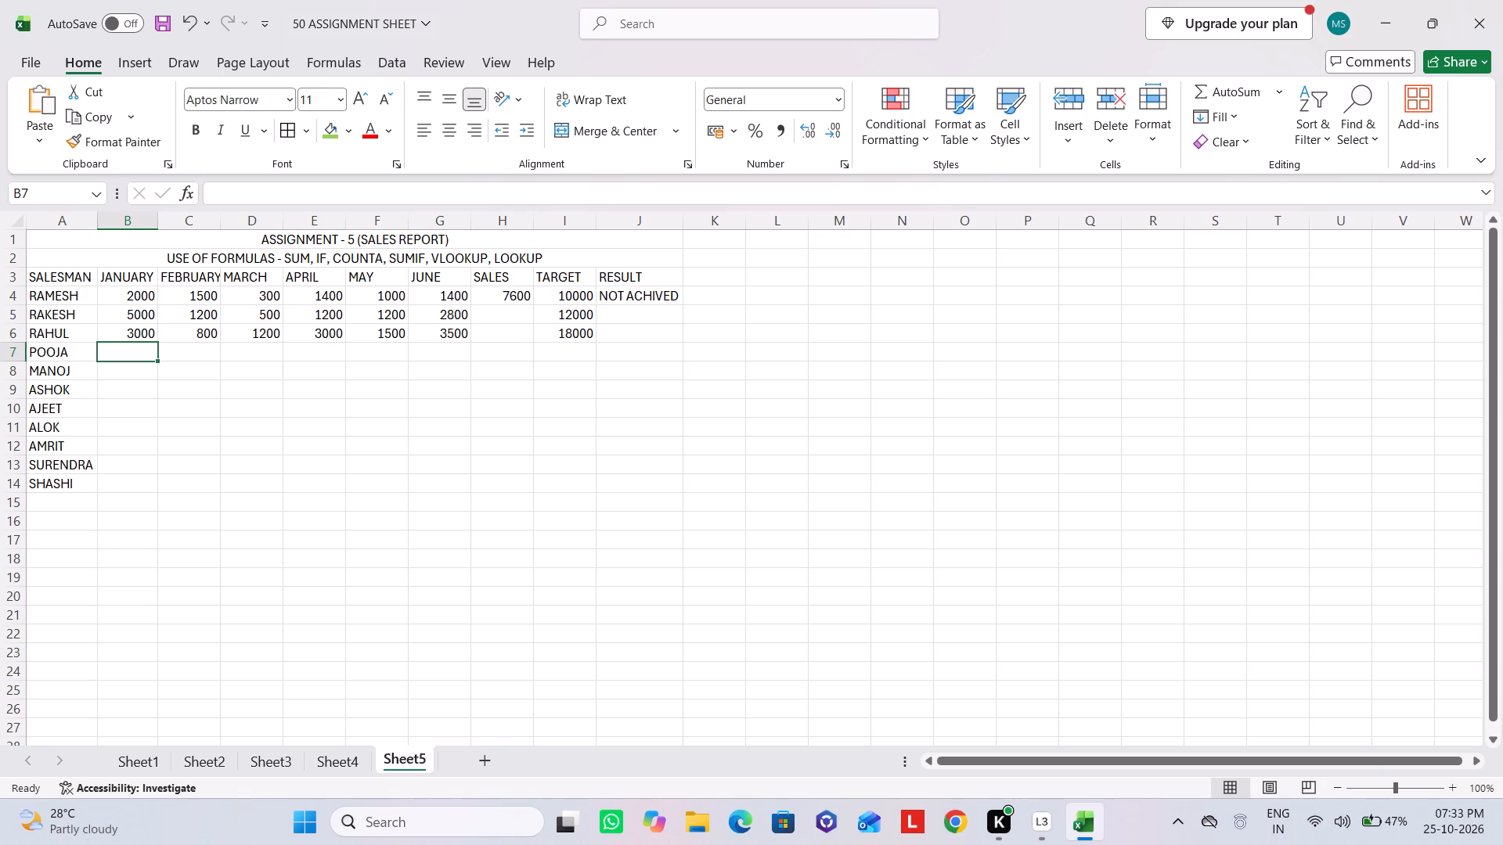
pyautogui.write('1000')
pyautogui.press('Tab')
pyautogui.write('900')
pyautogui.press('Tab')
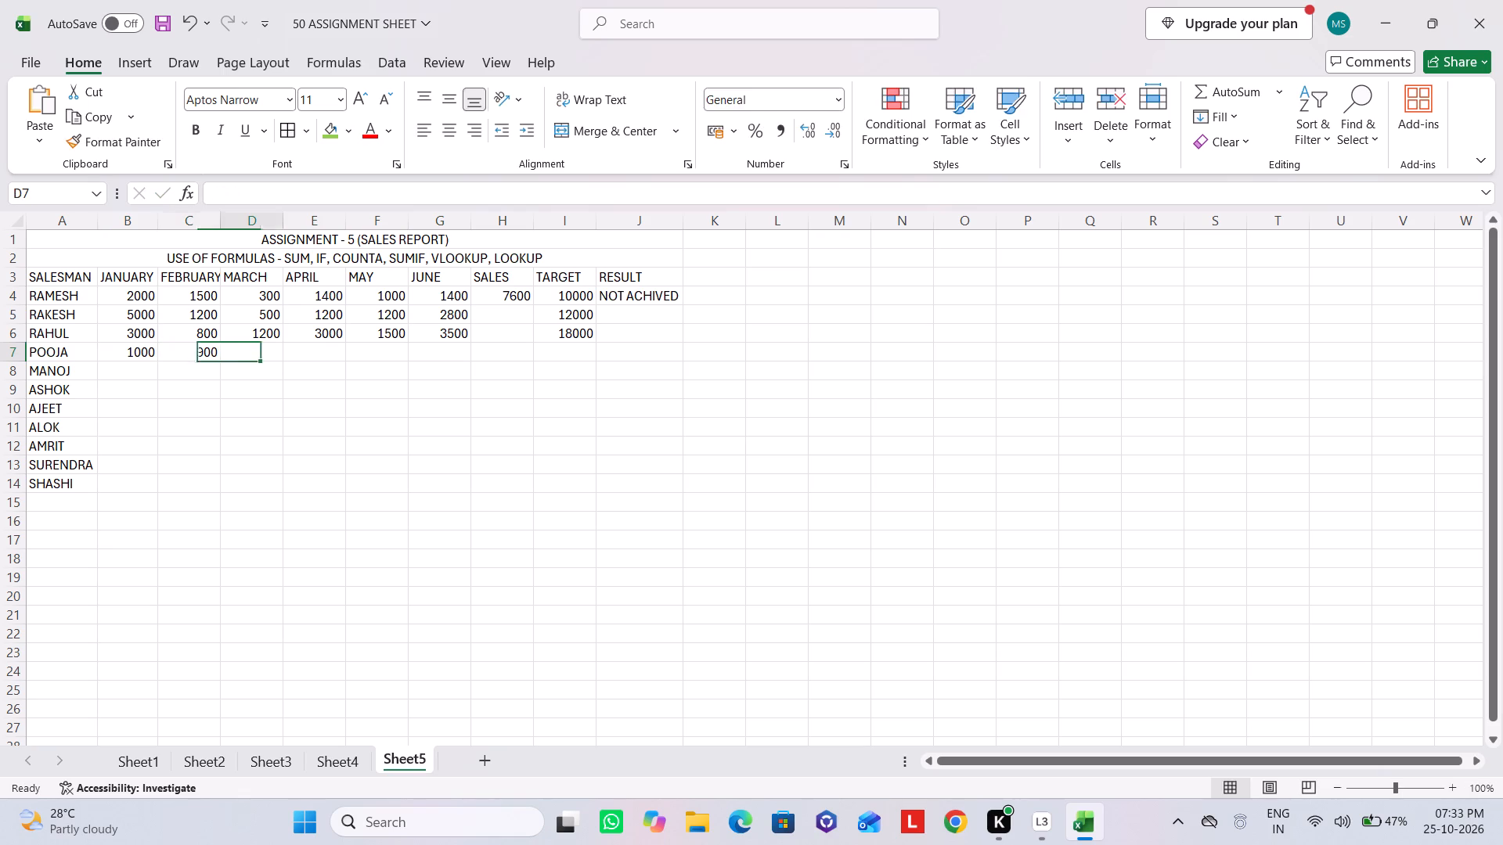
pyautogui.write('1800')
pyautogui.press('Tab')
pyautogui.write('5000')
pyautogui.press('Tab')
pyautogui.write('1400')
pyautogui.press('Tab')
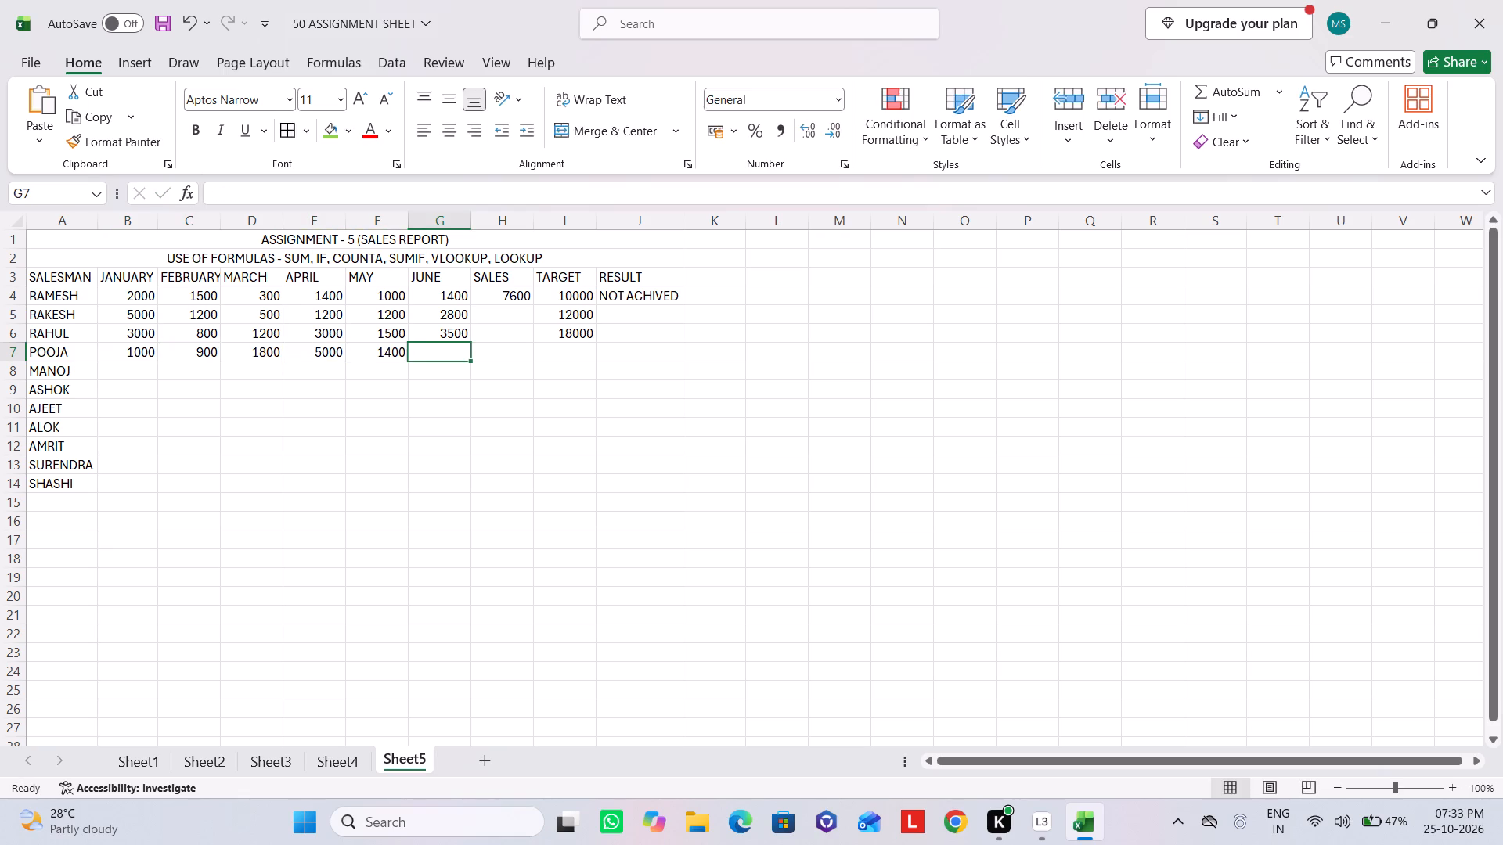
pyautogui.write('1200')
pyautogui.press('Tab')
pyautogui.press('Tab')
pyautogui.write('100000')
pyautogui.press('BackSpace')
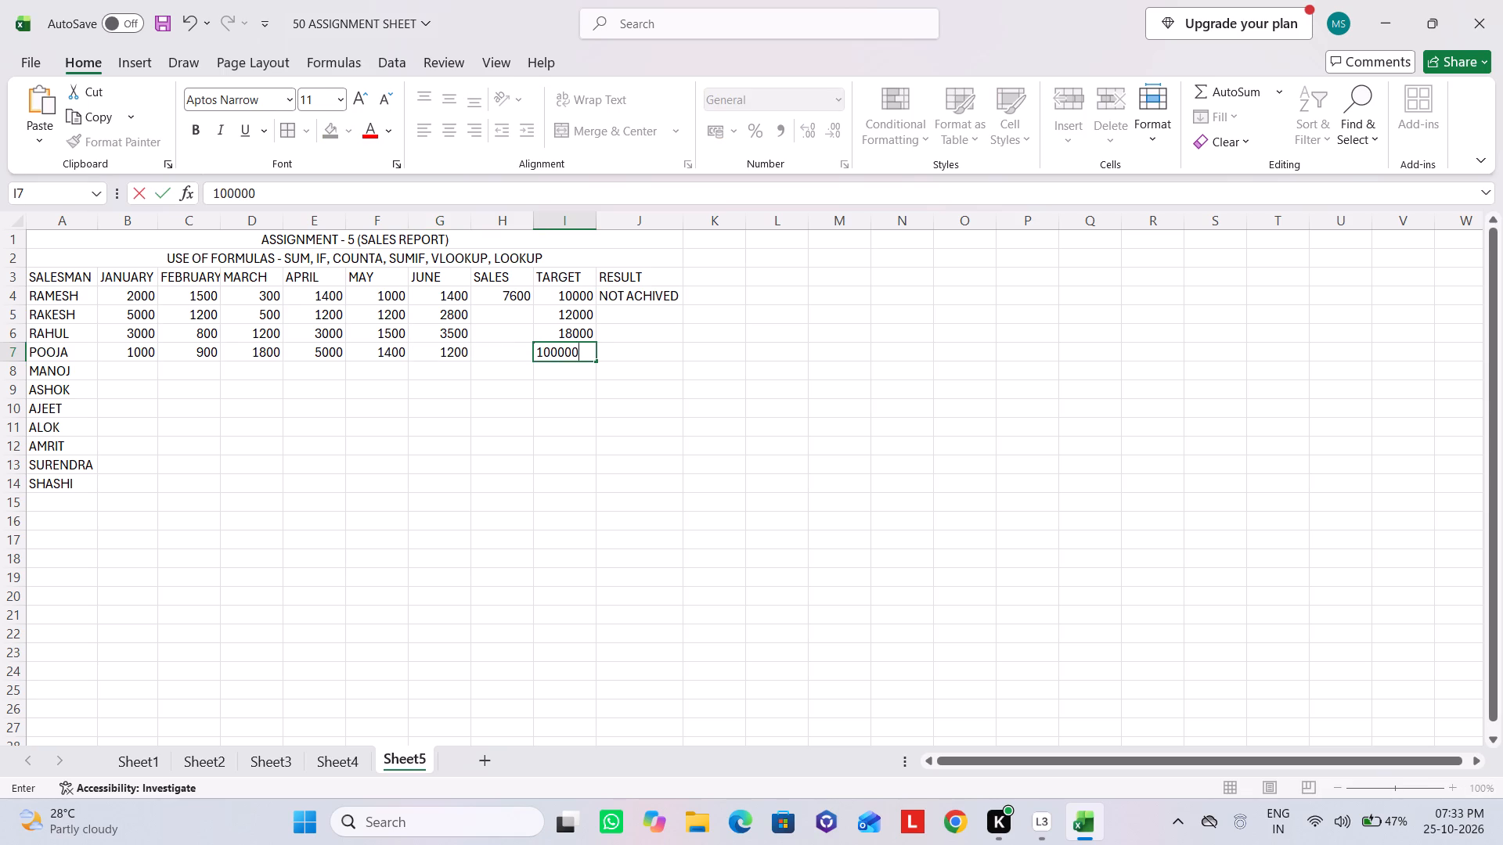
# Fill MANOJ's row 8 with January to June sales 500, 1000, 2300, 8000, 1700, 1400 and target 12000, leaving SALES empty.
pyautogui.click(137, 374)
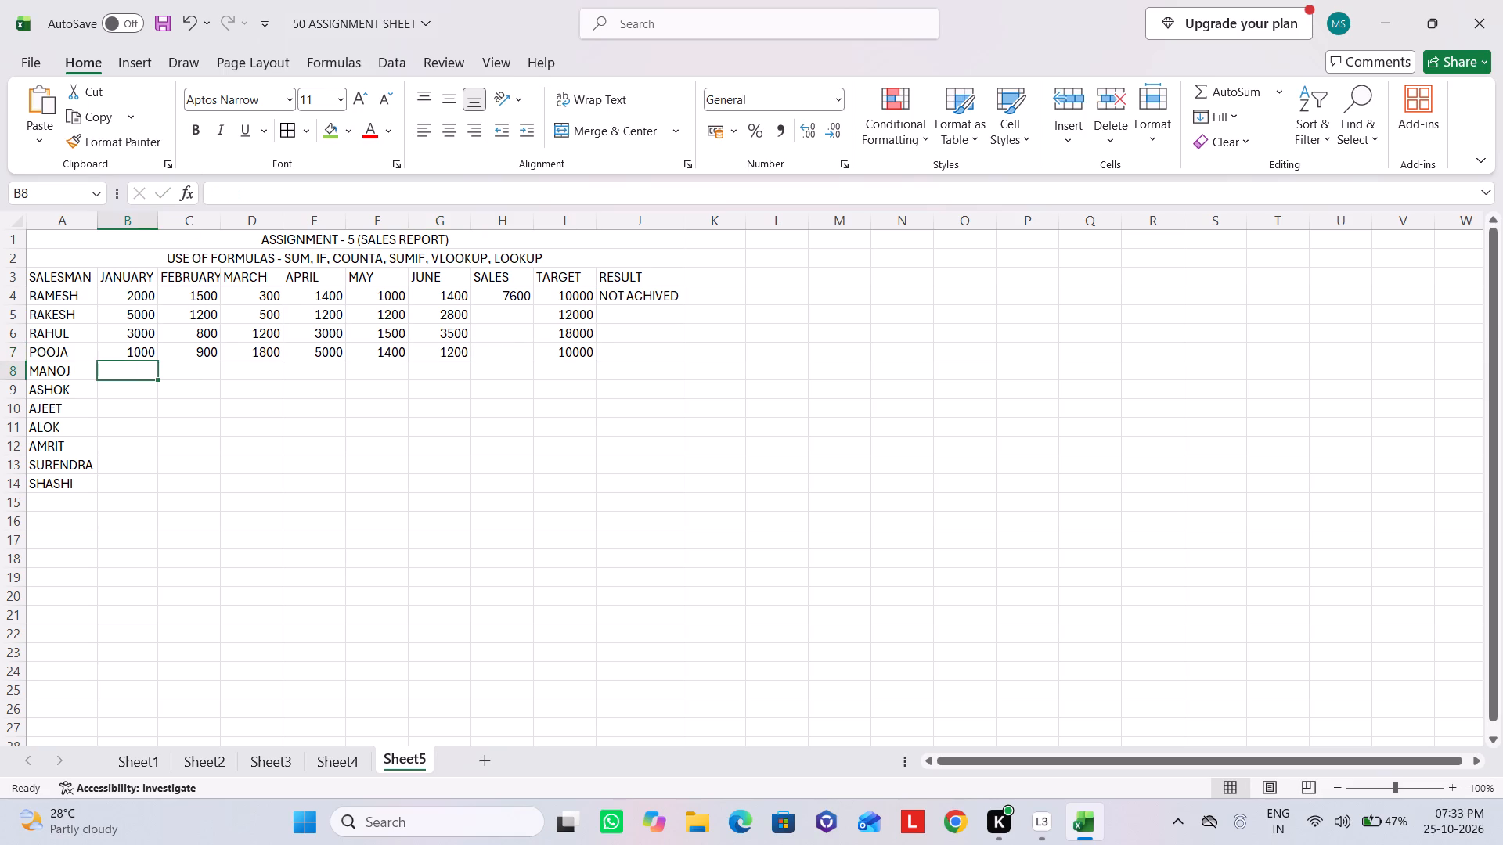
pyautogui.write('500')
pyautogui.press('Tab')
pyautogui.write('1000')
pyautogui.press('Tab')
pyautogui.write('2300')
pyautogui.press('Tab')
pyautogui.write('8000')
pyautogui.press('Tab')
pyautogui.write('1700')
pyautogui.press('Tab')
pyautogui.write('1400')
pyautogui.press('Tab')
pyautogui.write('1200')
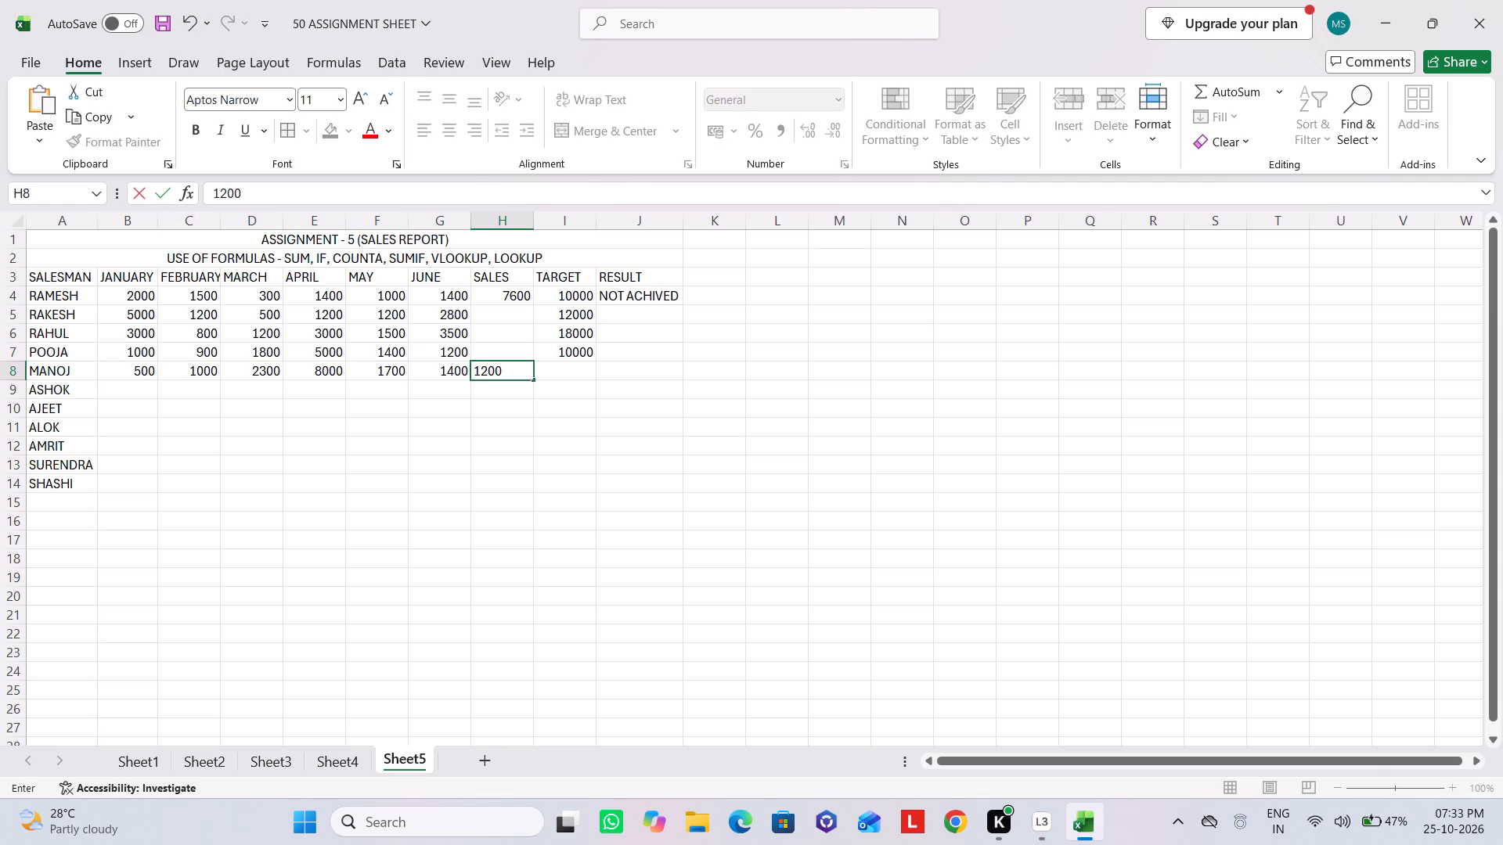
pyautogui.press('BackSpace')
pyautogui.press('BackSpace')
pyautogui.press('BackSpace')
pyautogui.press('BackSpace')
pyautogui.press('Tab')
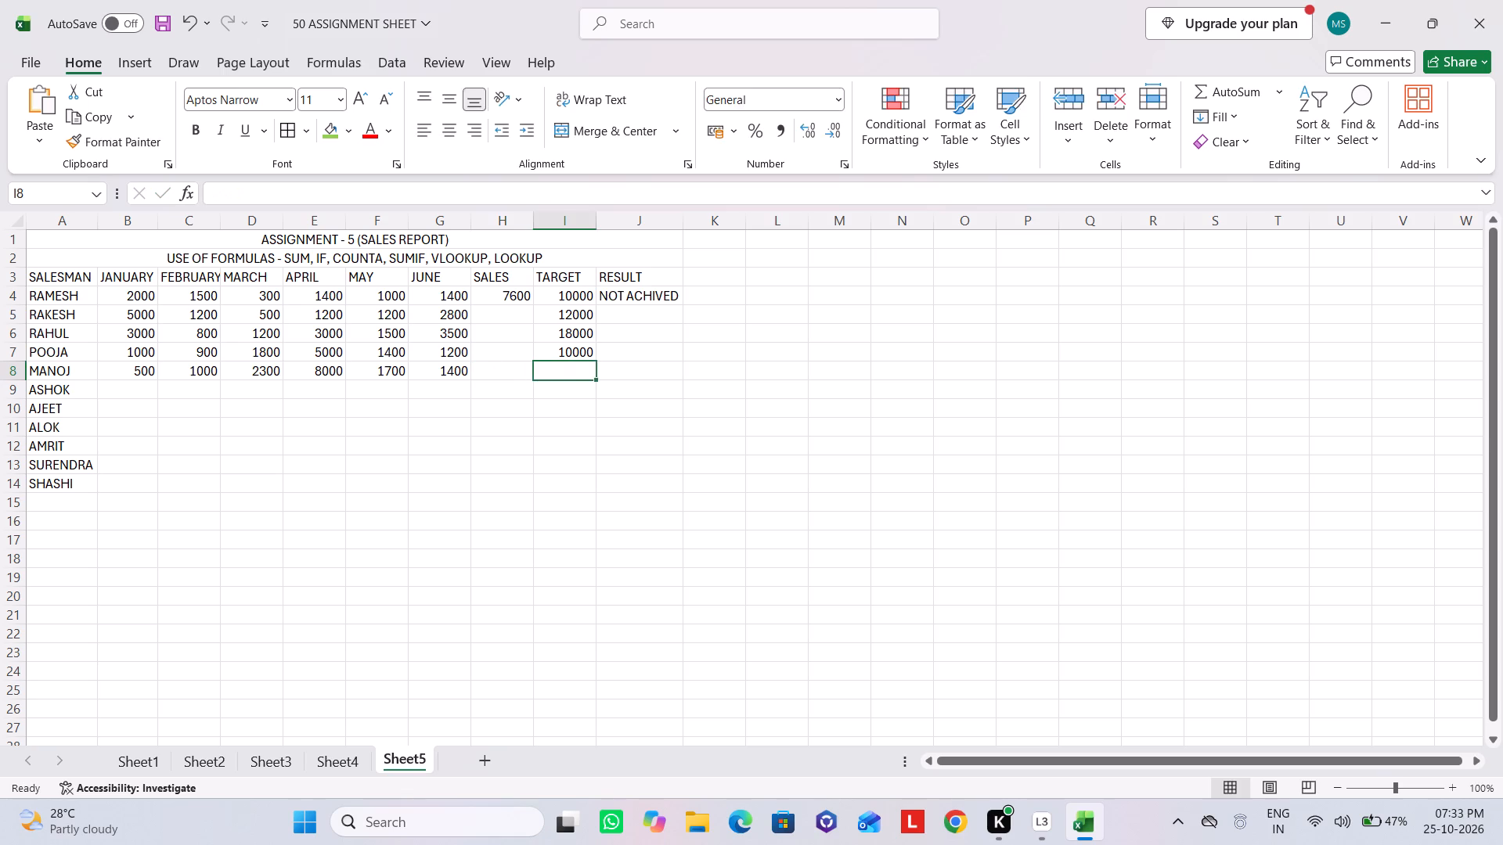
pyautogui.write('12000')
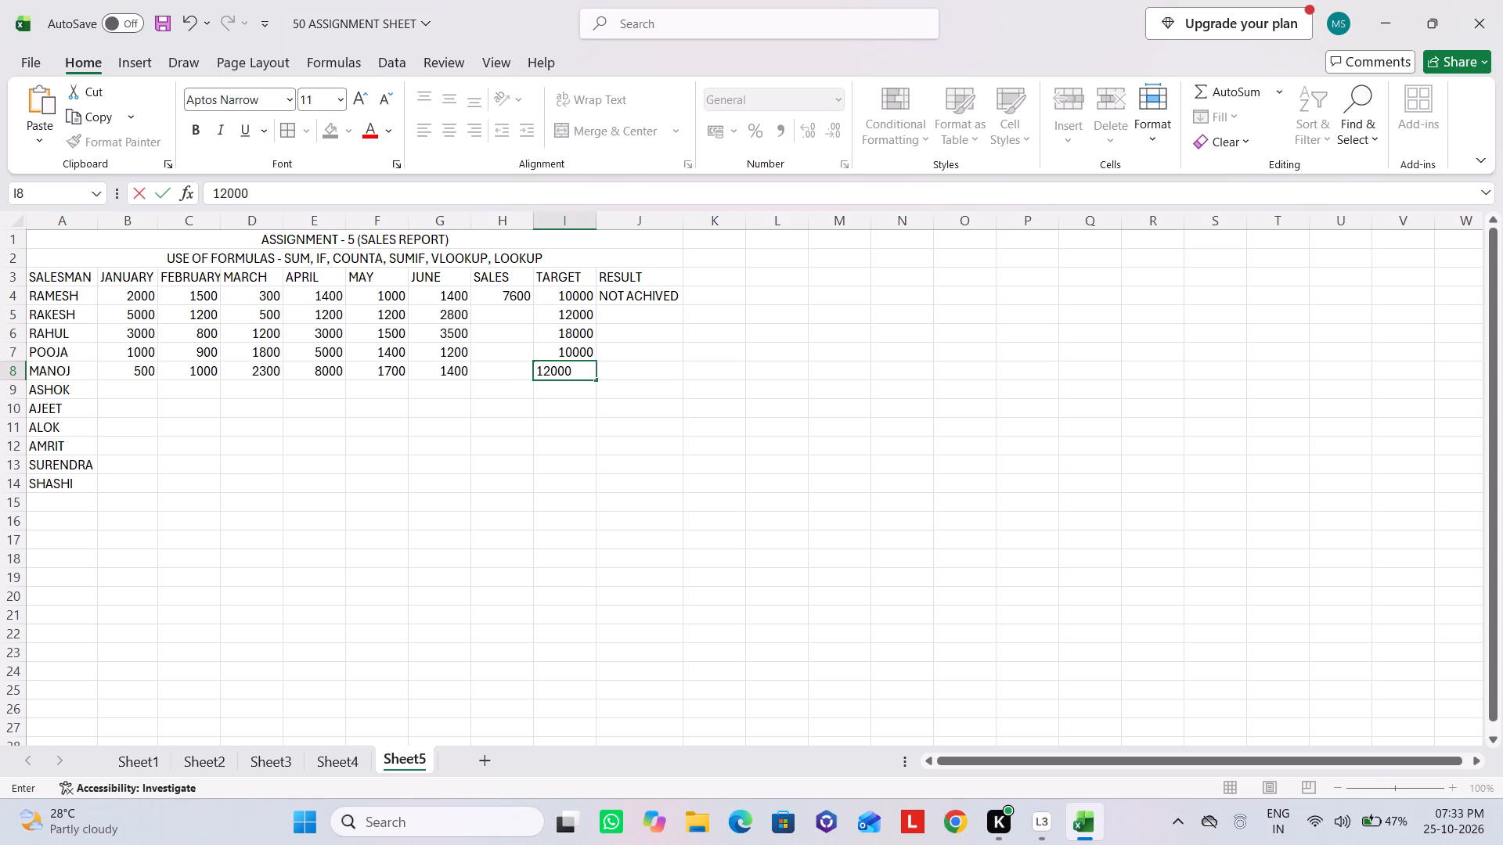
# Fill ASHOK's row 9 with January to June sales 800, 500, 2400, 1900, 1800, 1800 and target 10000, leaving SALES empty.
pyautogui.click(124, 387)
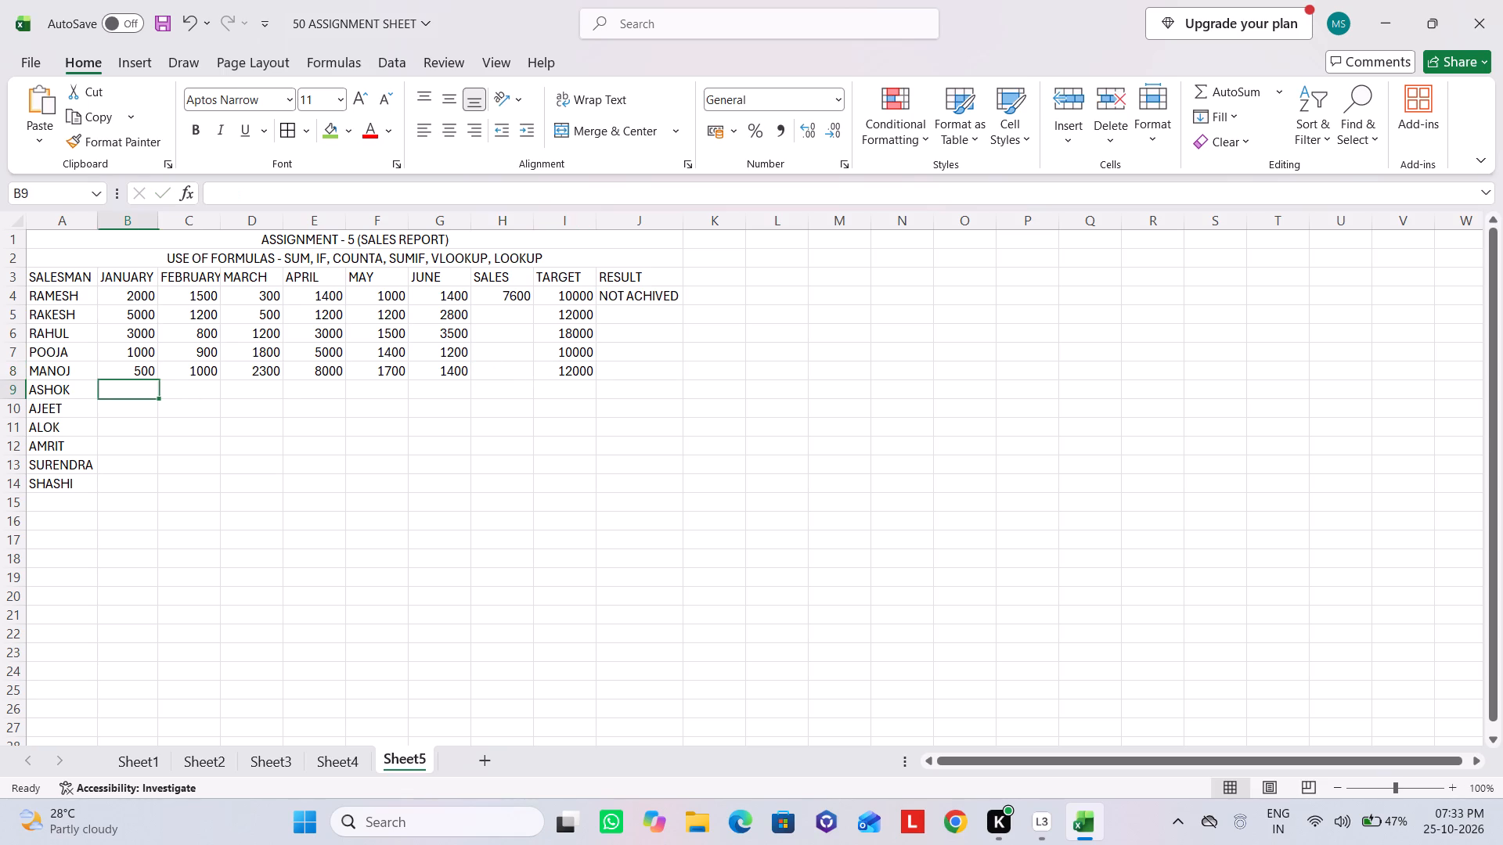
pyautogui.write('800')
pyautogui.press('Tab')
pyautogui.write('500')
pyautogui.press('Tab')
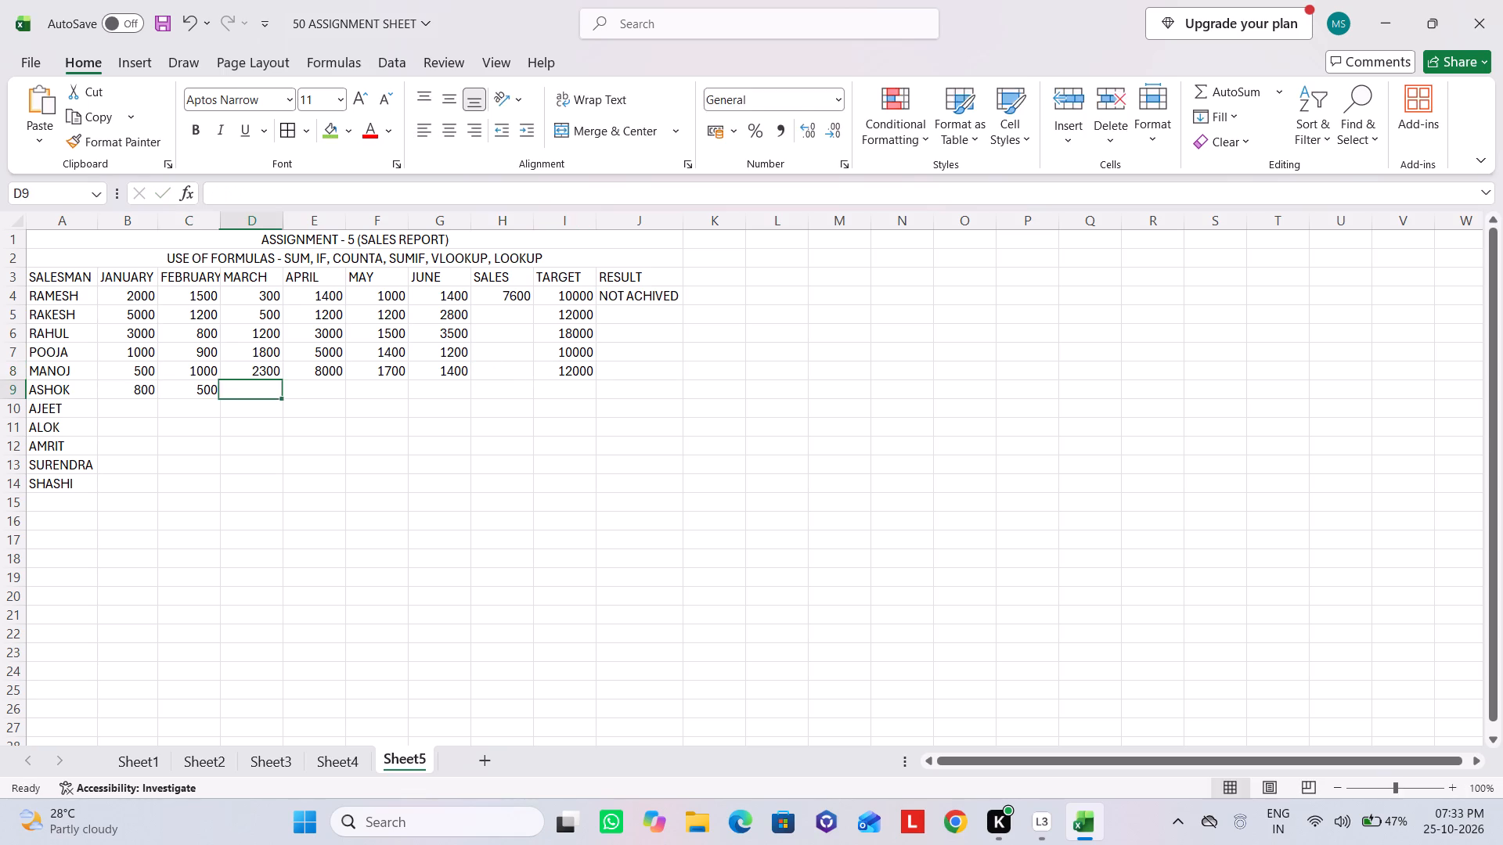
pyautogui.write('2400')
pyautogui.press('Tab')
pyautogui.write('1900')
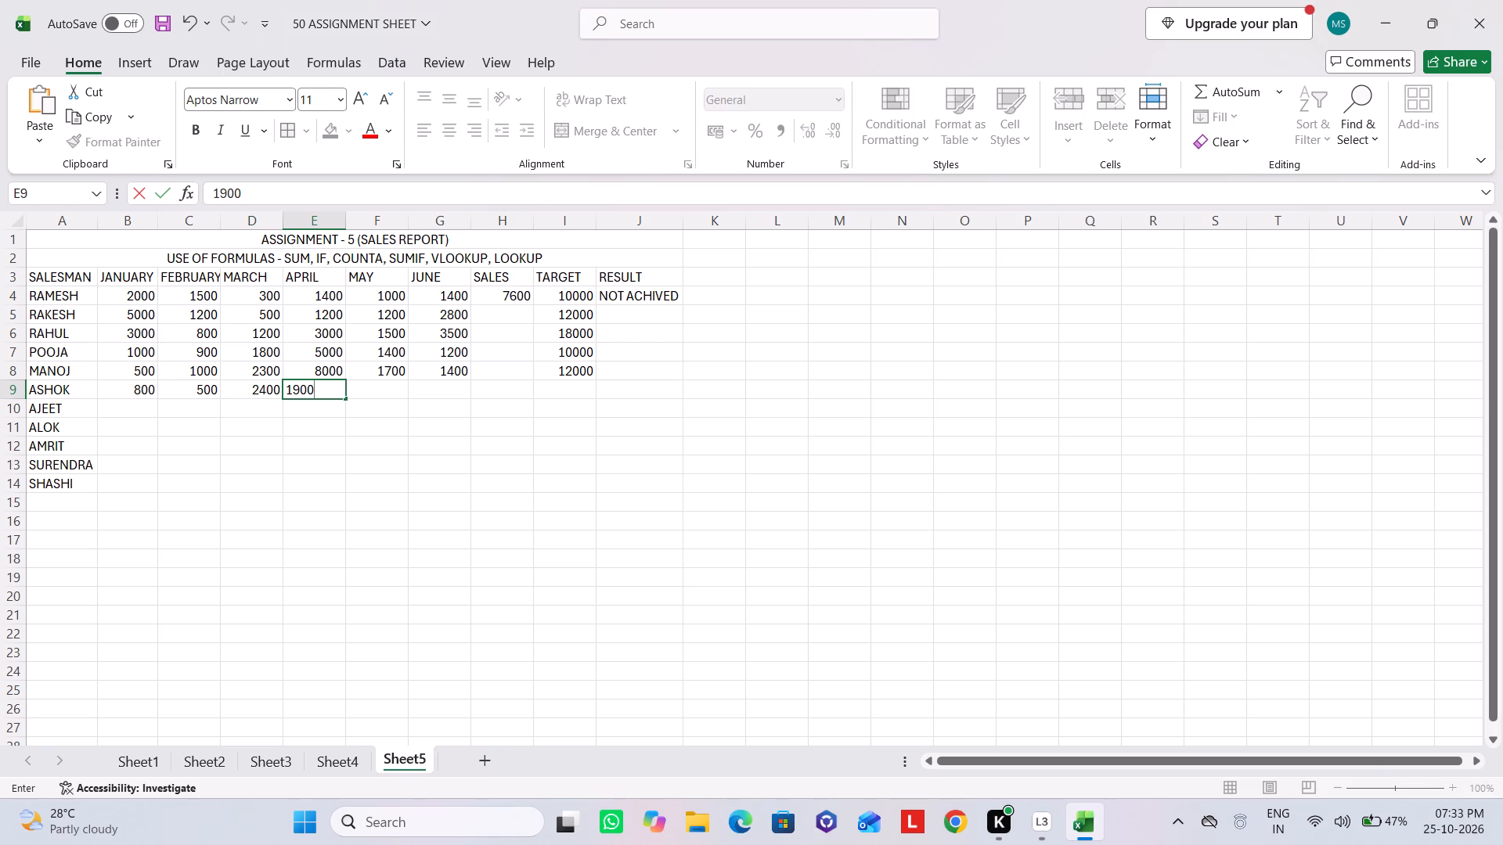
pyautogui.press('Tab')
pyautogui.write('1800')
pyautogui.press('Tab')
pyautogui.write('1800')
pyautogui.press('Tab')
pyautogui.press('Tab')
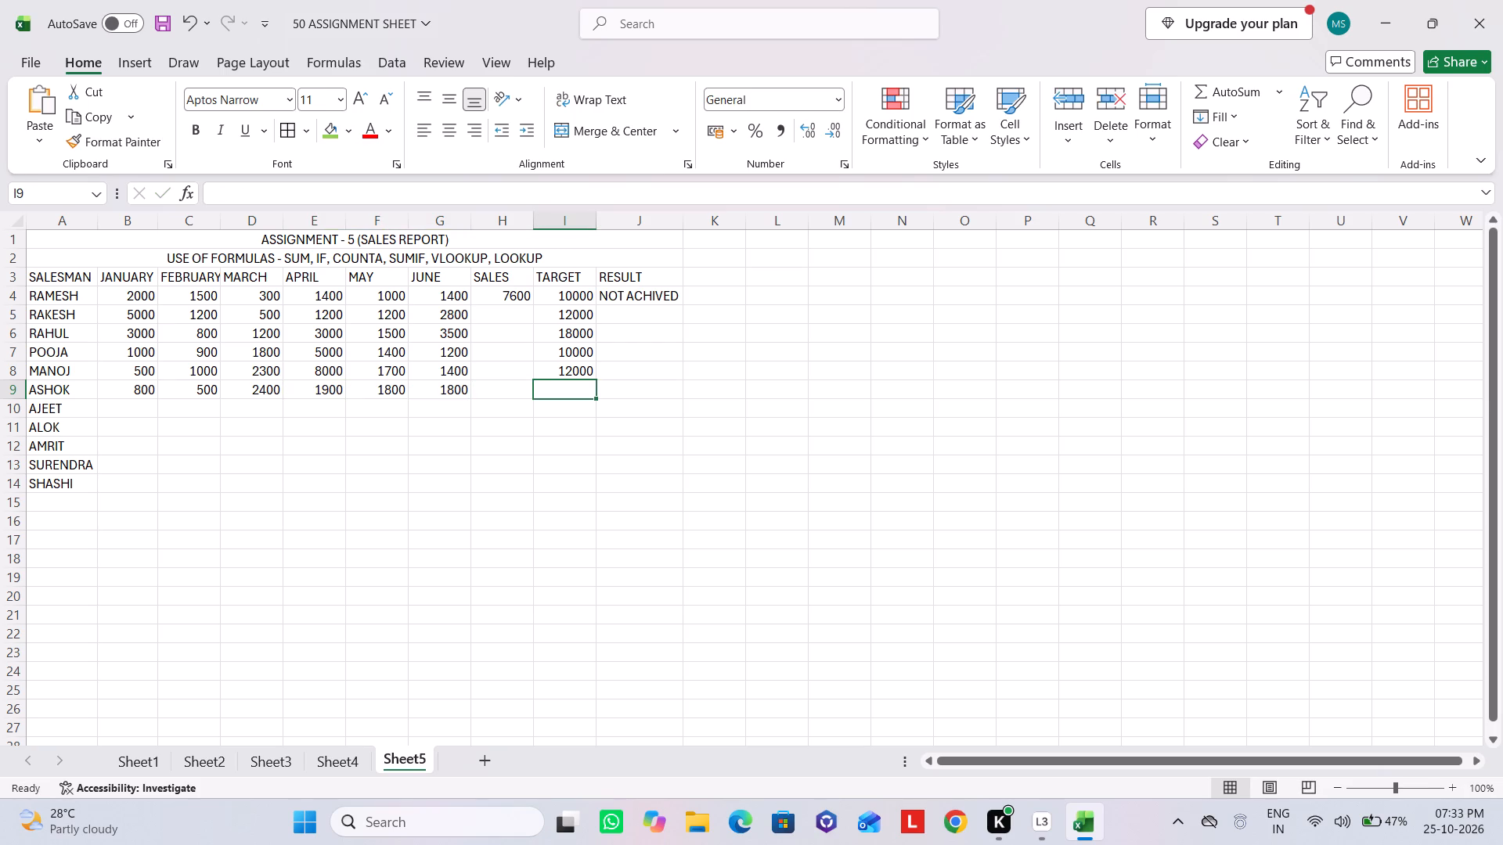
pyautogui.write('10000')
pyautogui.press('Tab')
# Fill AJEET's row 10 with January to June sales 1200, 1400, 1500, 700, 2500, 7000 and target 12000, leaving SALES empty.
pyautogui.press('Down')
pyautogui.press('Left')
pyautogui.press('Left')
pyautogui.press('Left')
pyautogui.press('Left')
pyautogui.press('Left')
pyautogui.press('Left')
pyautogui.press('Left')
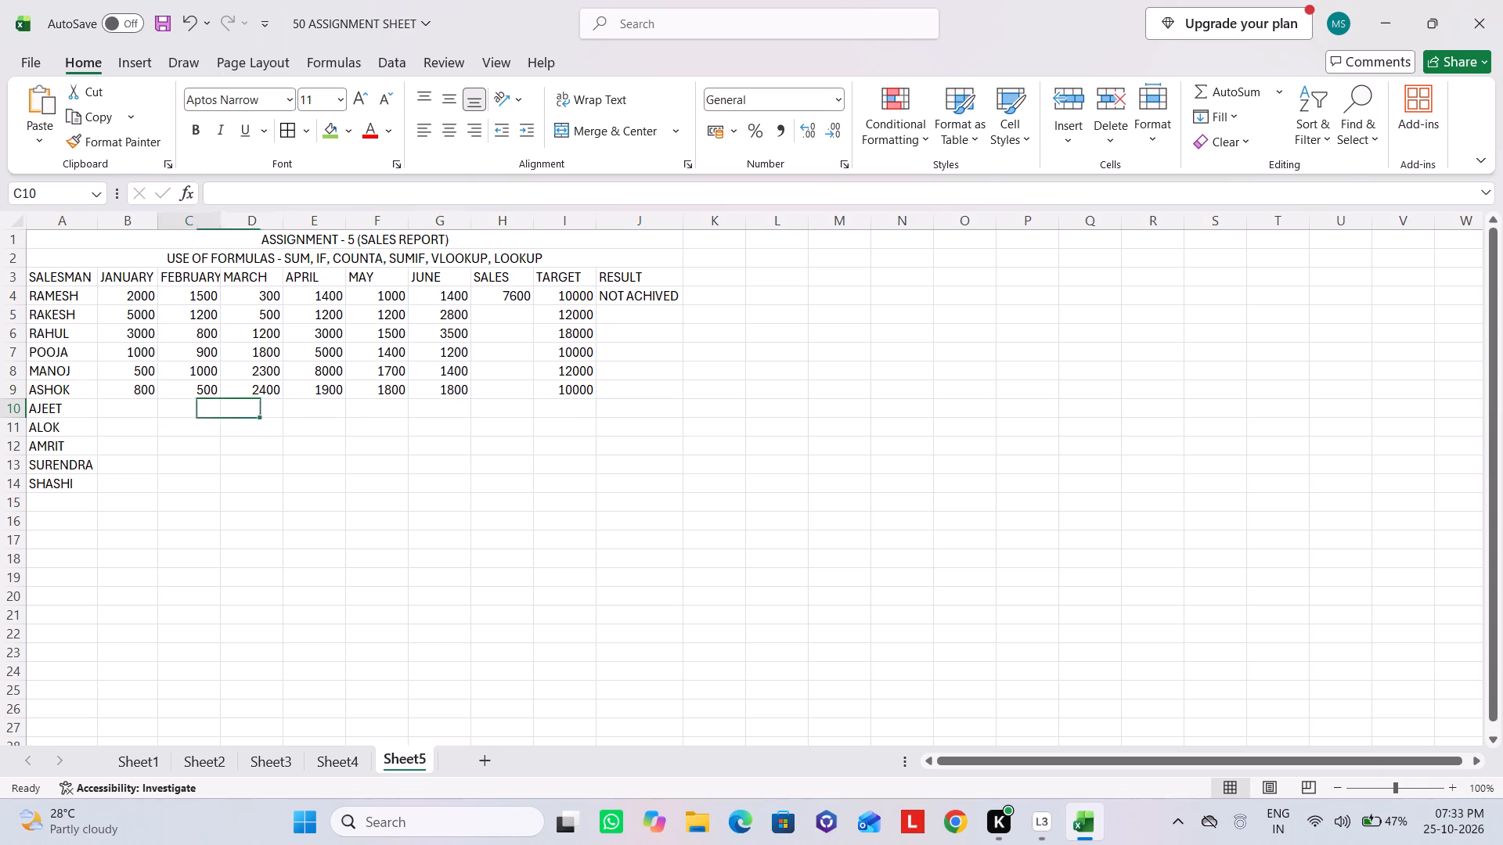
pyautogui.press('Left')
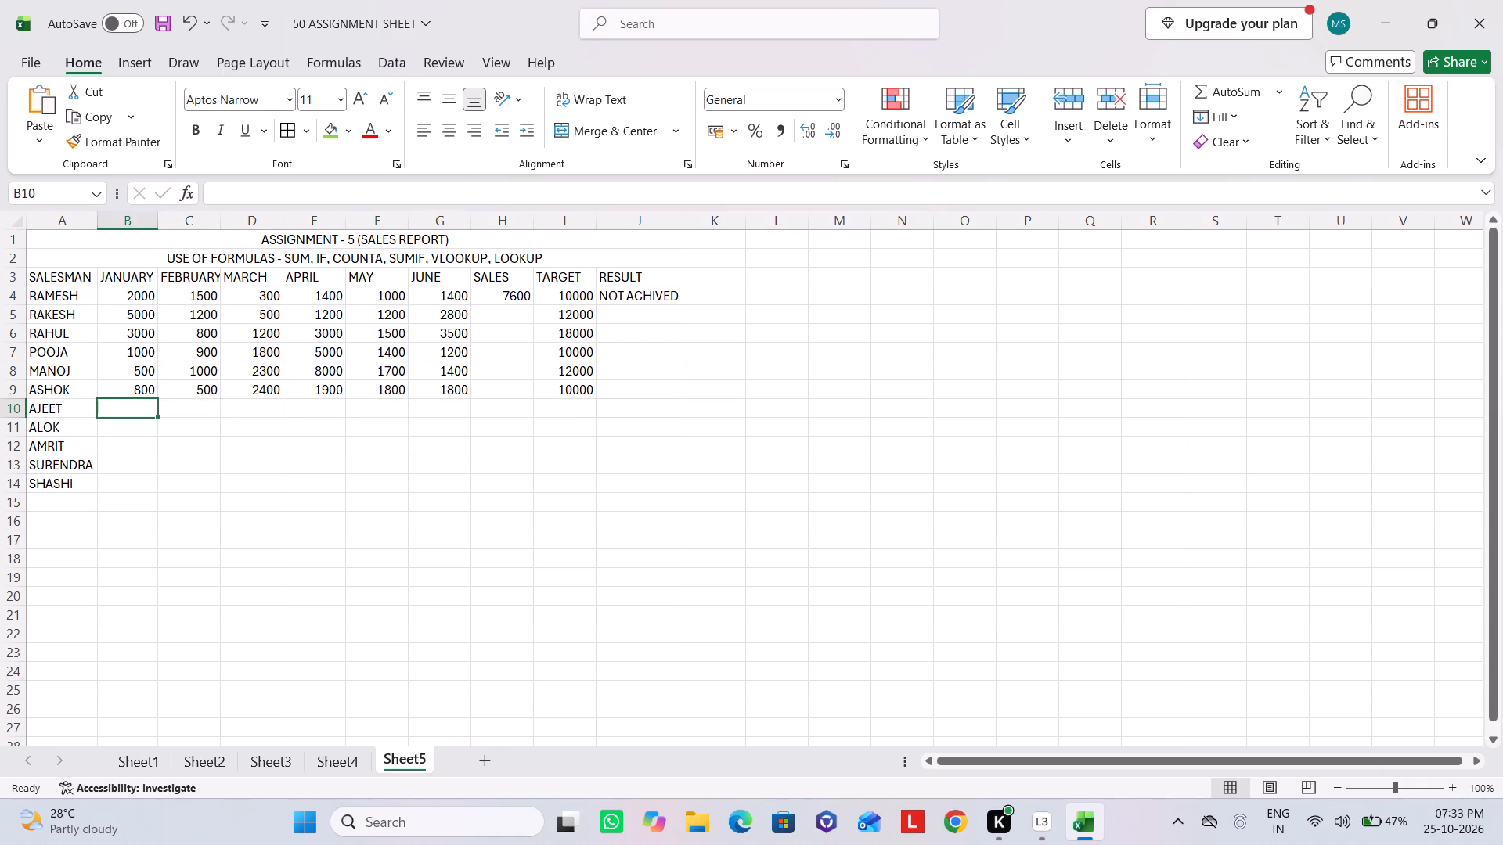
pyautogui.write('1200')
pyautogui.press('Tab')
pyautogui.write('1400')
pyautogui.press('Tab')
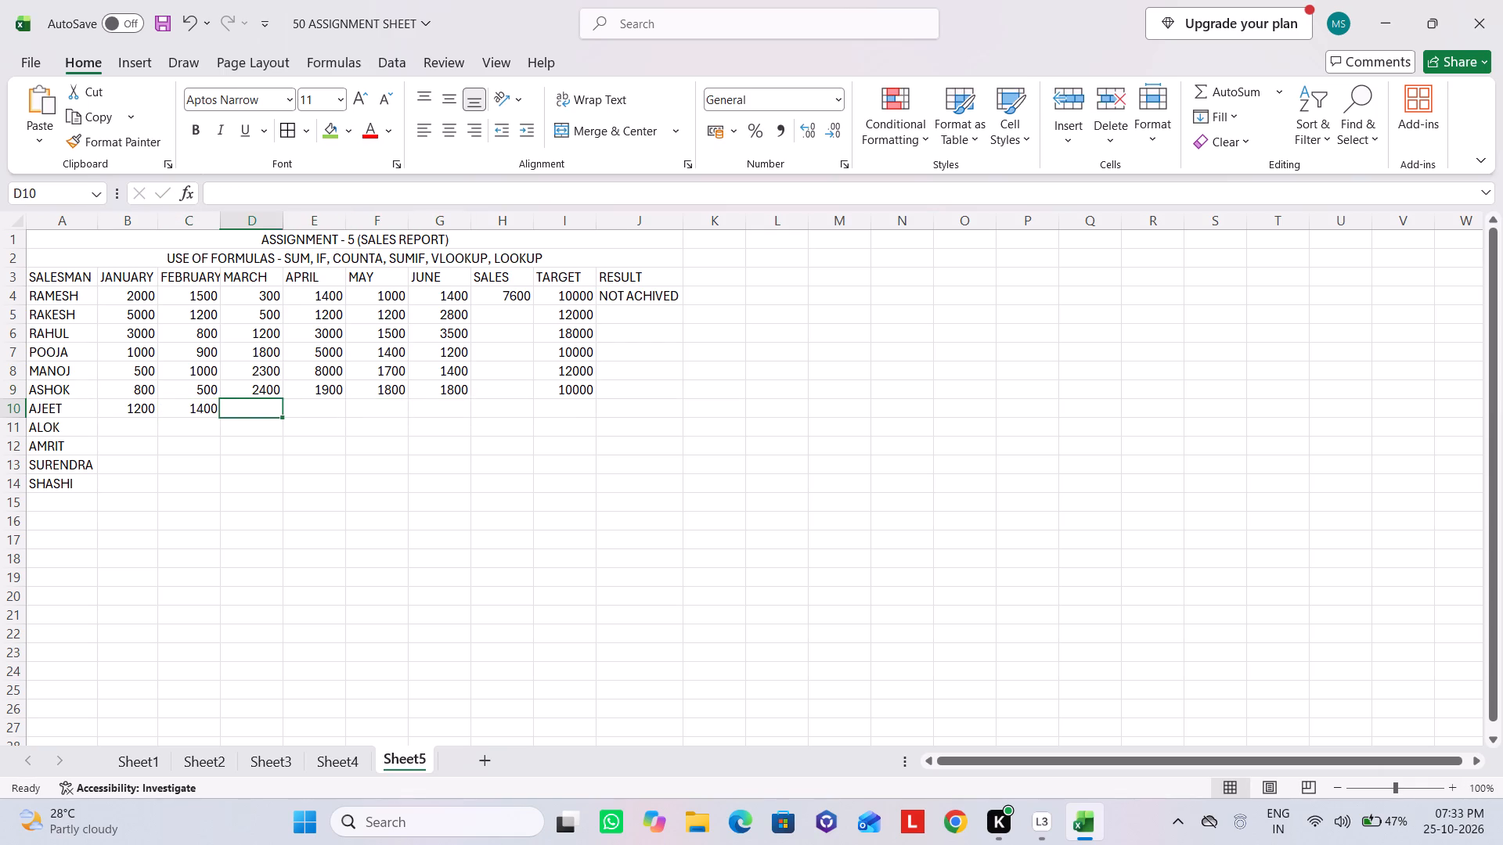
pyautogui.write('1500')
pyautogui.press('Tab')
pyautogui.write('700')
pyautogui.press('Tab')
pyautogui.write('2500')
pyautogui.press('Insert')
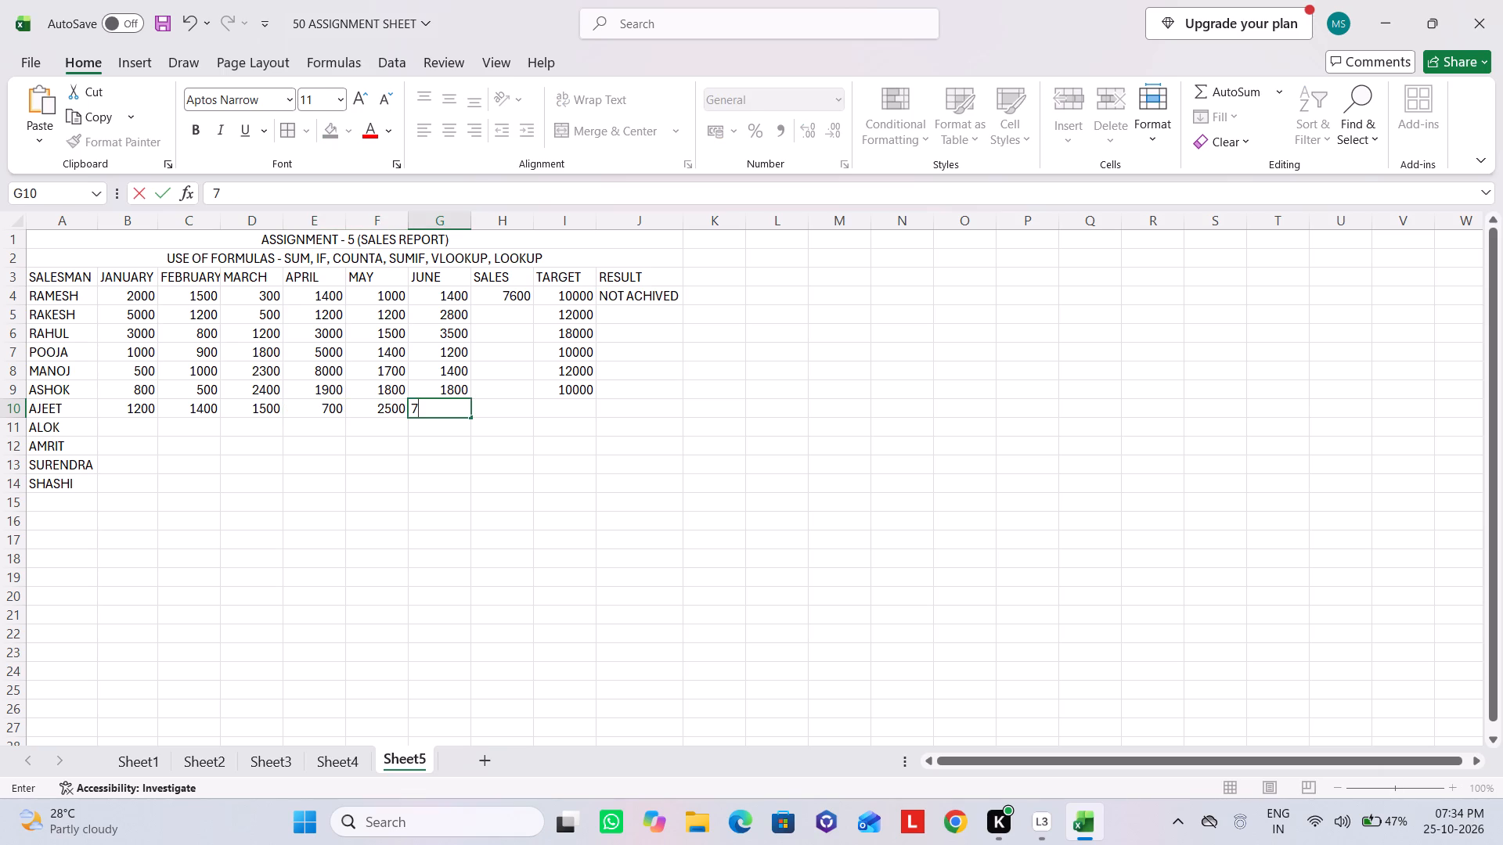
pyautogui.press('Insert')
pyautogui.press('Insert')
pyautogui.press('Insert')
pyautogui.write('000')
pyautogui.press('Tab')
pyautogui.press('Tab')
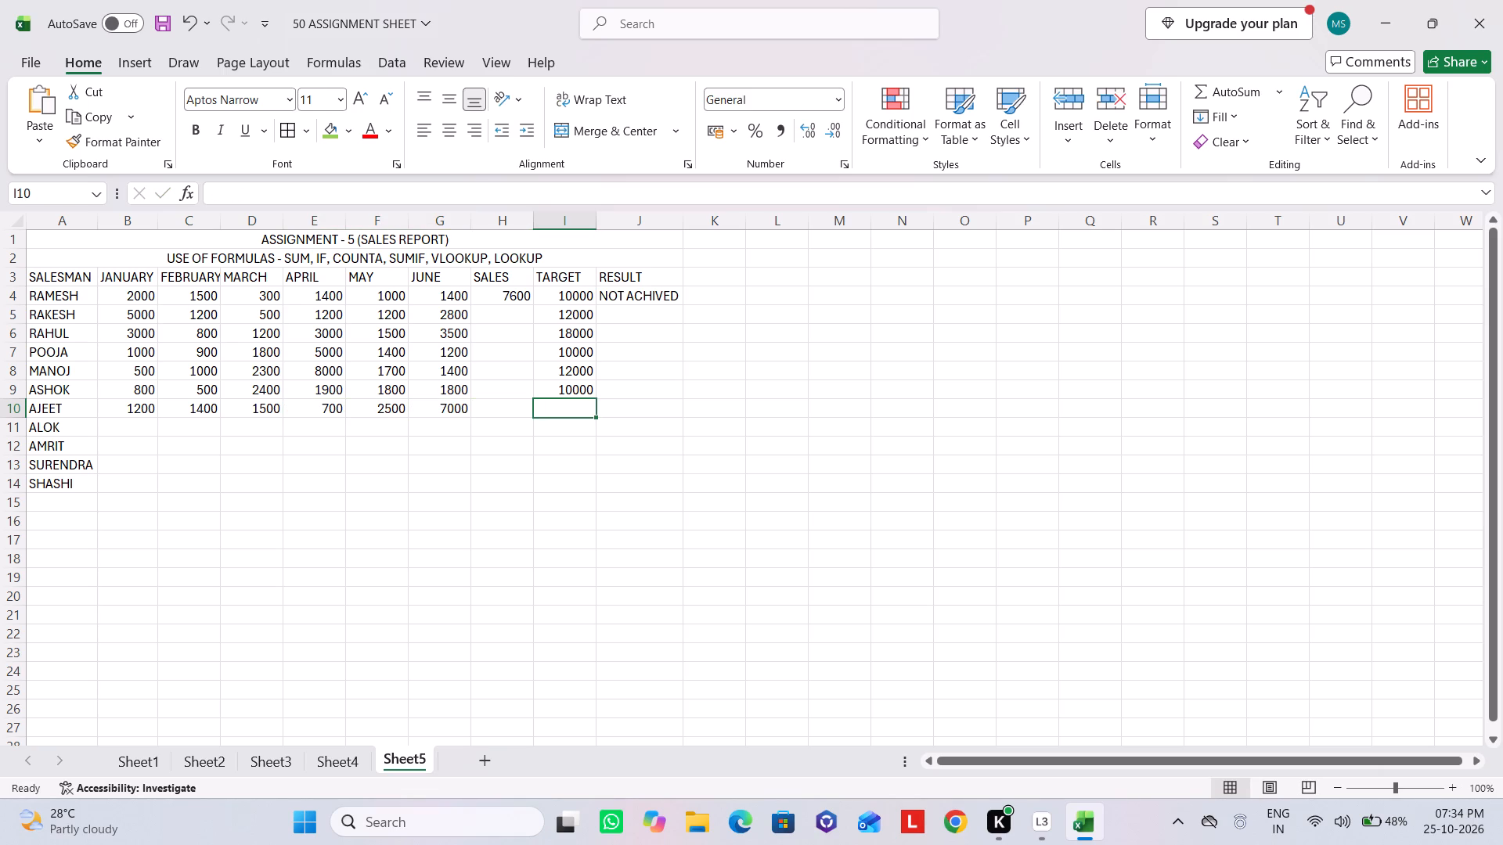
pyautogui.write('12000')
pyautogui.press('Tab')
# Fill ALOK's row 11 with January to June sales 1500, 1800, 1800, 1800, 300, 1500 and target 10000, leaving SALES empty.
pyautogui.press('Down')
pyautogui.press('Left')
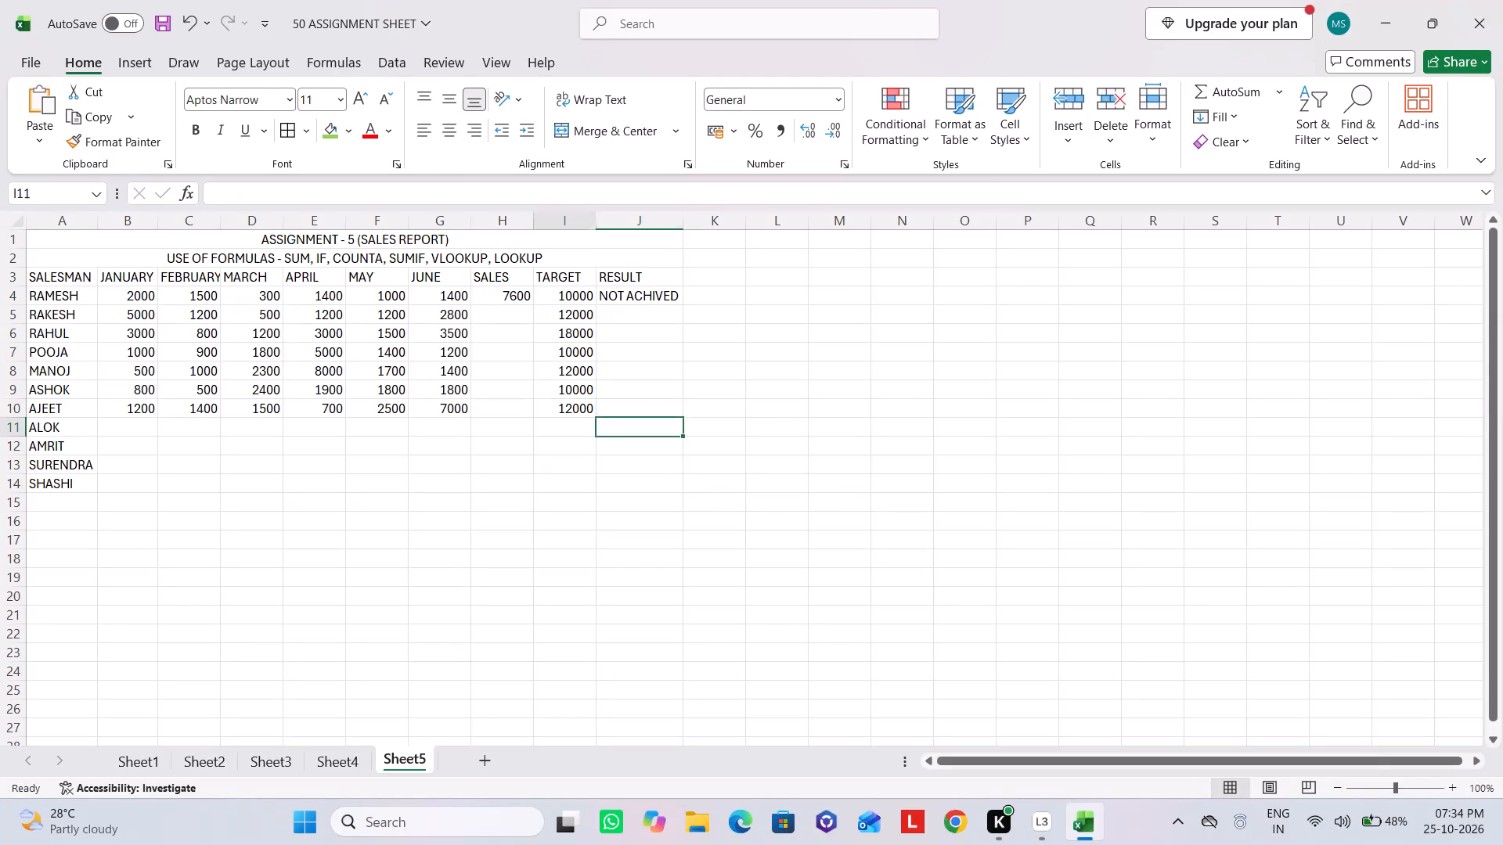
pyautogui.press('Left')
pyautogui.press('Left')
pyautogui.press('Left')
pyautogui.press('Left')
pyautogui.press('Left')
pyautogui.press('Left')
pyautogui.press('Left')
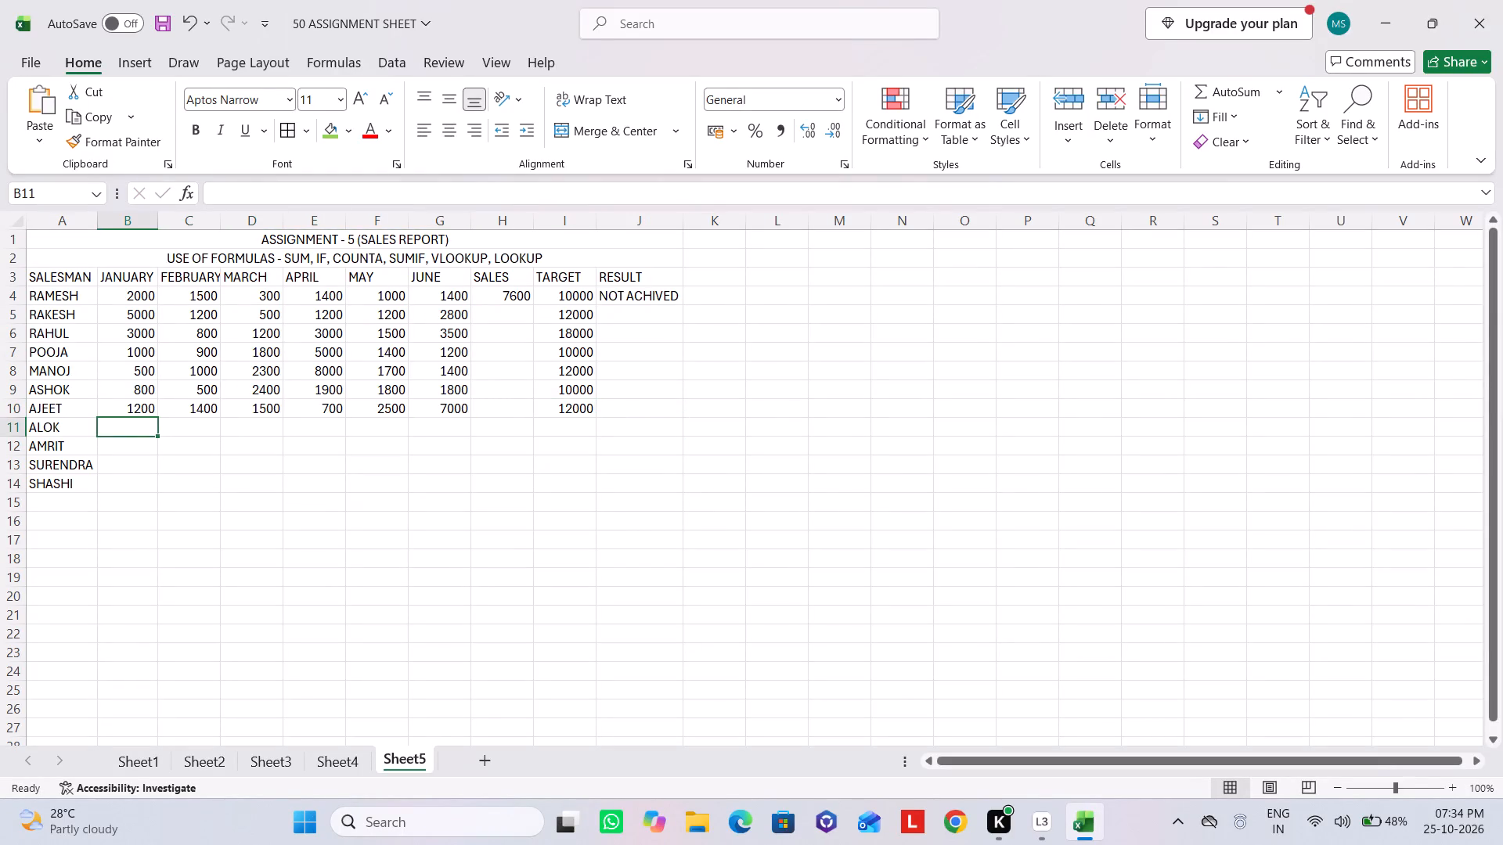
pyautogui.write('1500')
pyautogui.press('Tab')
pyautogui.write('1800')
pyautogui.press('Tab')
pyautogui.write('1800')
pyautogui.press('Tab')
pyautogui.write('1800')
pyautogui.press('Tab')
pyautogui.write('300')
pyautogui.press('Tab')
pyautogui.write('1500')
pyautogui.press('Tab')
pyautogui.press('Tab')
pyautogui.write('10000')
pyautogui.press('Down')
# Fill AMRIT's row 12 with January to June sales 1800, 2500, 1700, 1500, 2800, 1800 and target 12000, leaving SALES empty.
pyautogui.press('Left')
pyautogui.press('Left')
pyautogui.press('Left')
pyautogui.press('Left')
pyautogui.press('Left')
pyautogui.press('Left')
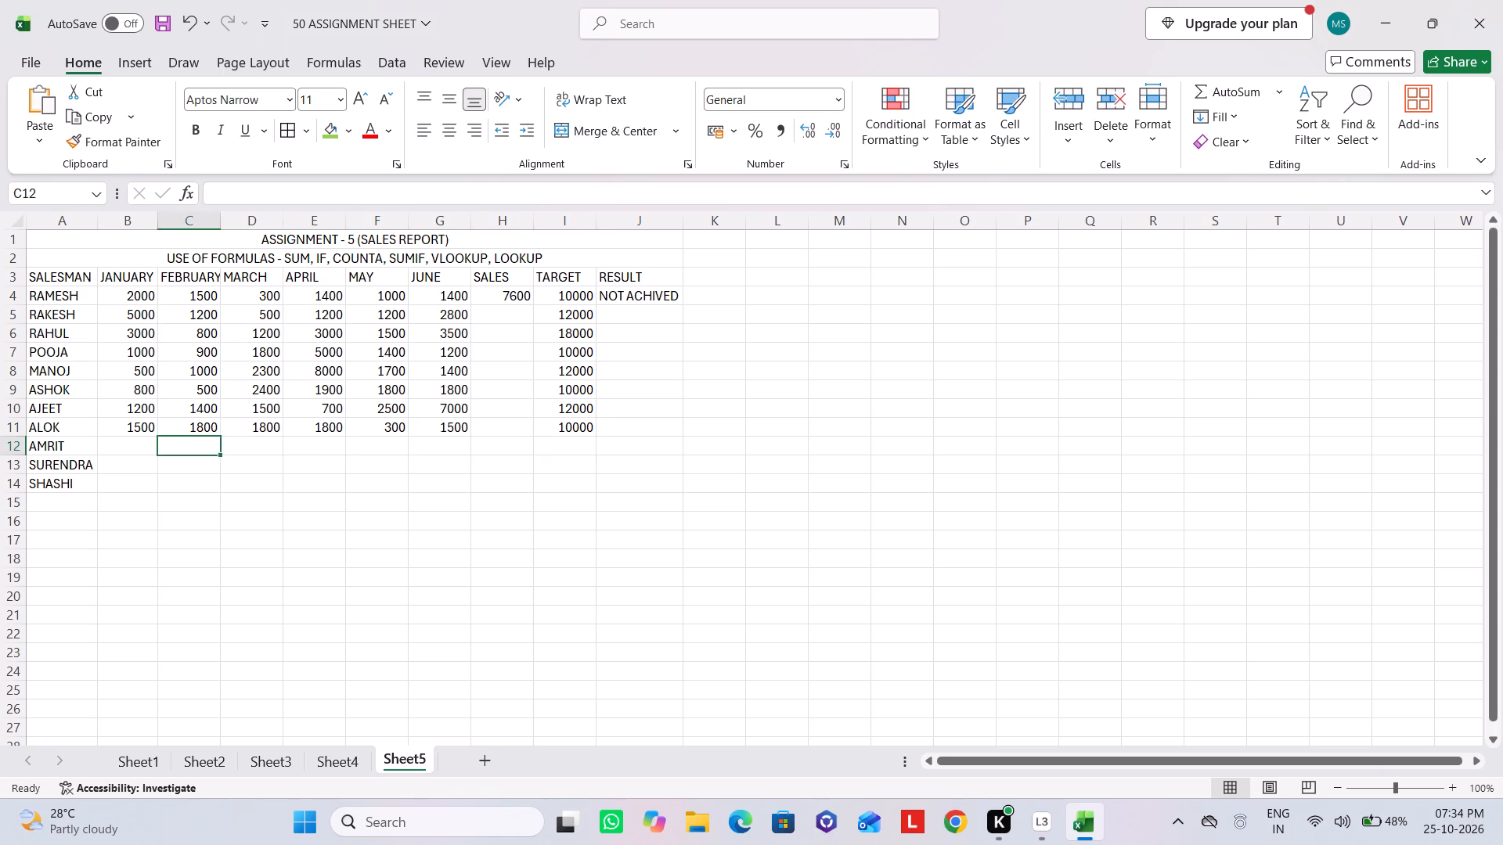
pyautogui.press('Left')
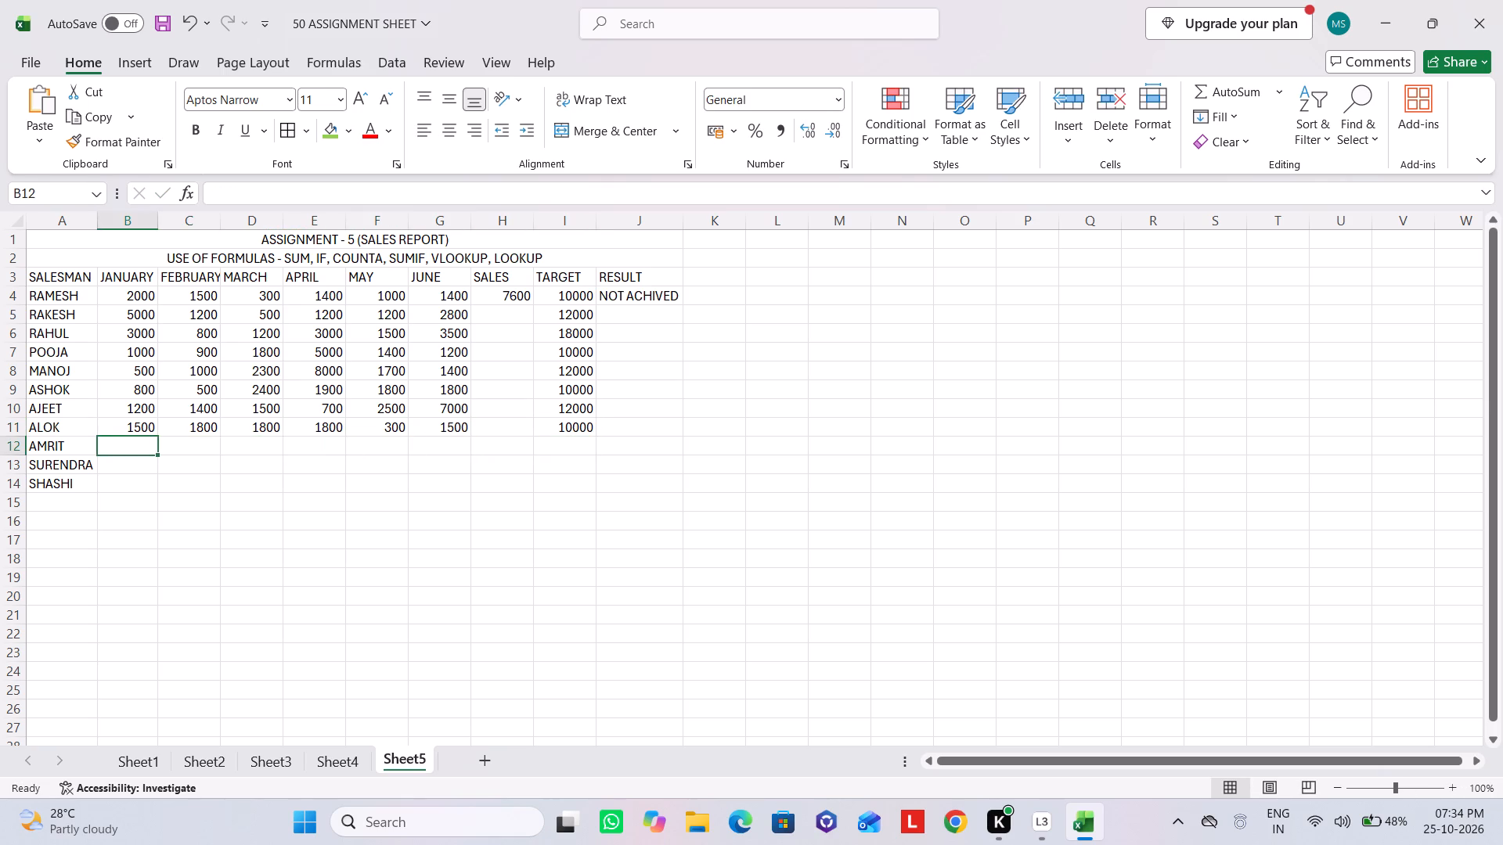
pyautogui.write('1800')
pyautogui.press('Tab')
pyautogui.write('2500')
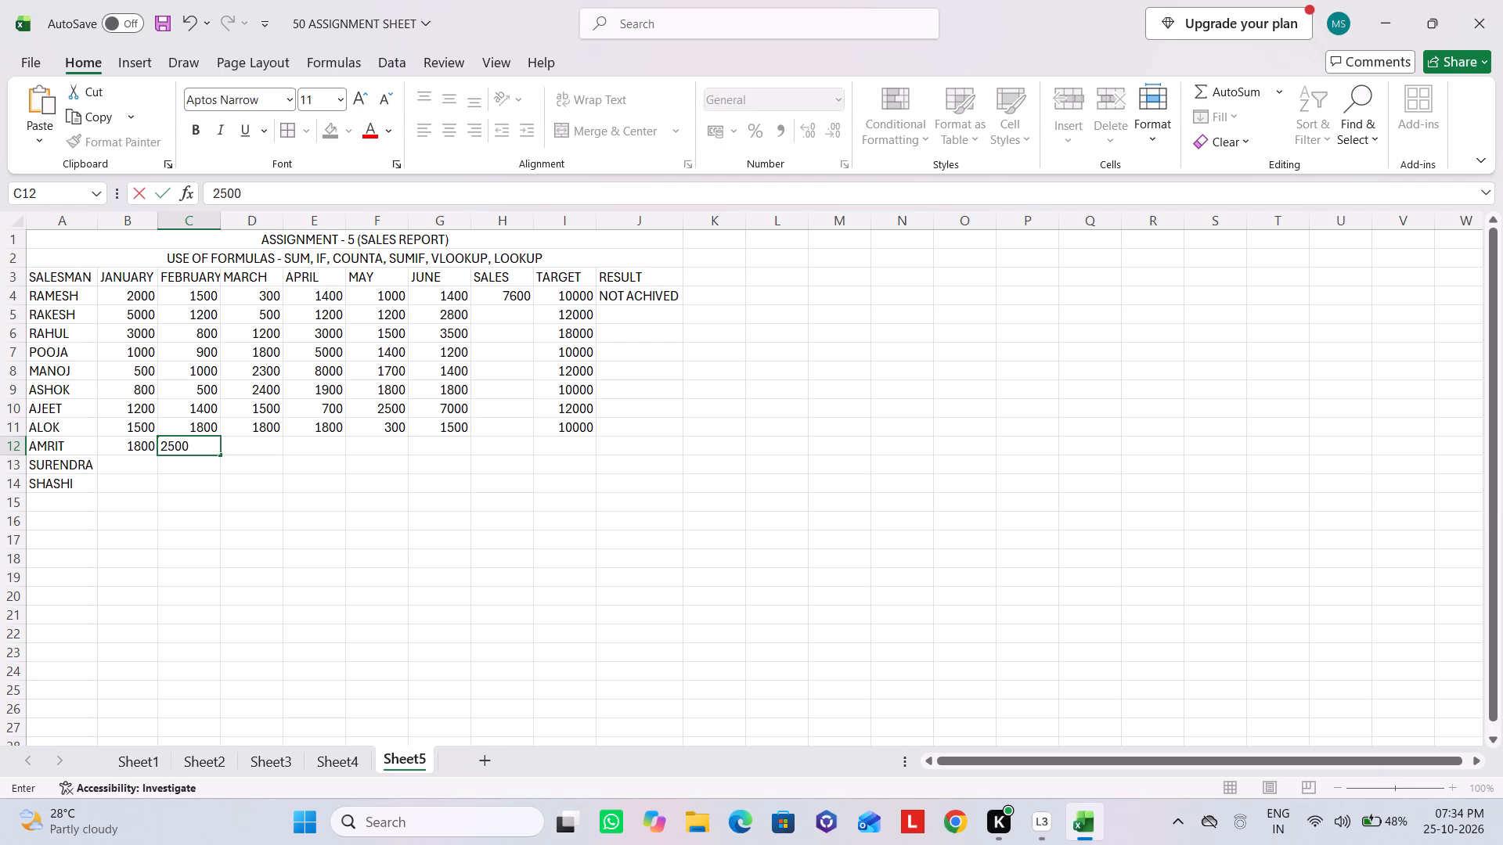
pyautogui.press('Tab')
pyautogui.write('100')
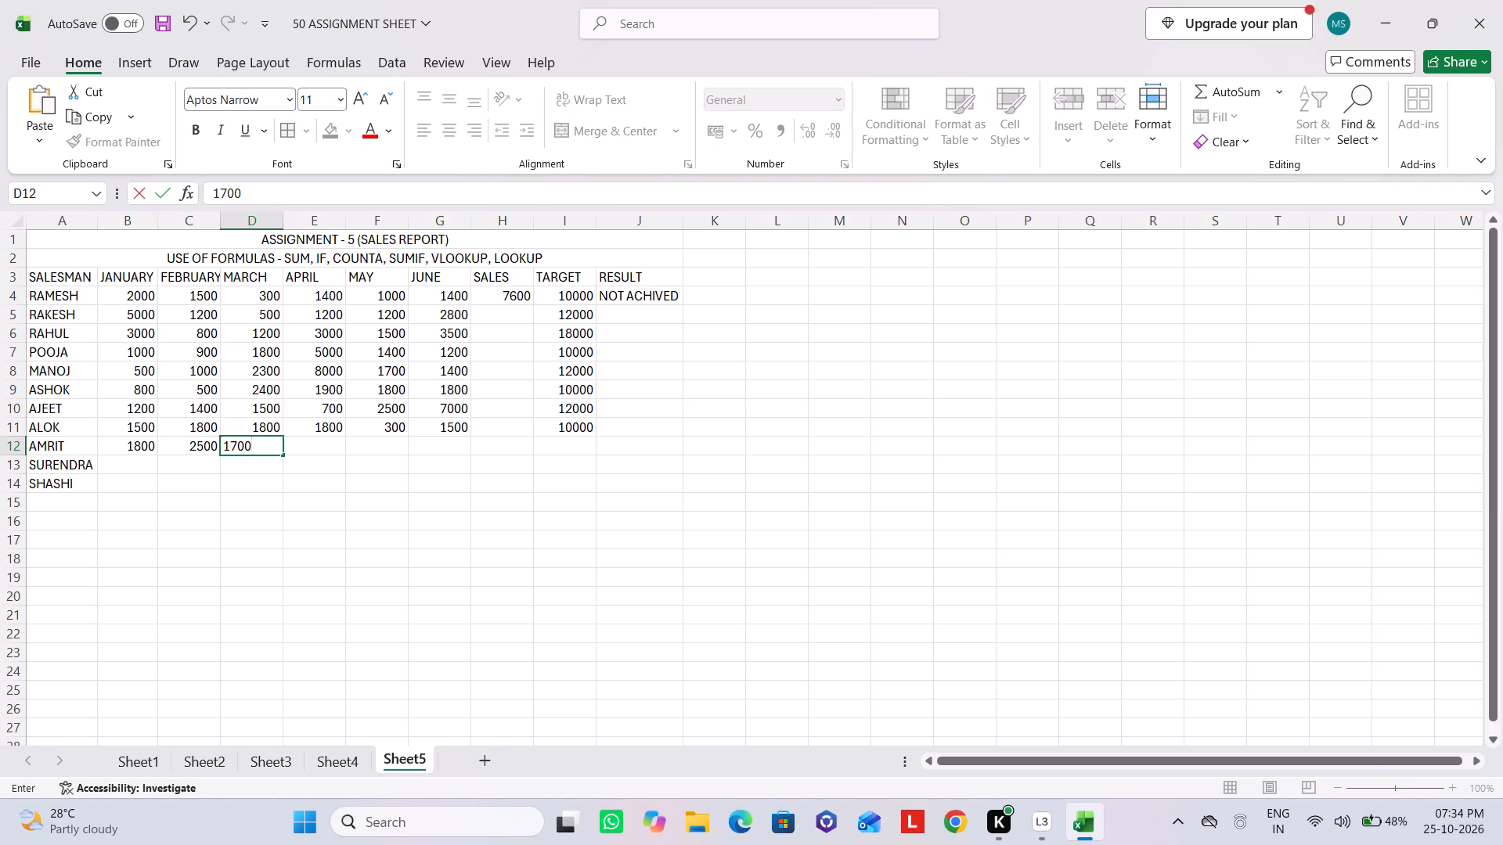
pyautogui.press('Tab')
pyautogui.write('1500')
pyautogui.press('Tab')
pyautogui.write('2800')
pyautogui.press('Tab')
pyautogui.write('1800')
pyautogui.press('Tab')
pyautogui.press('Tab')
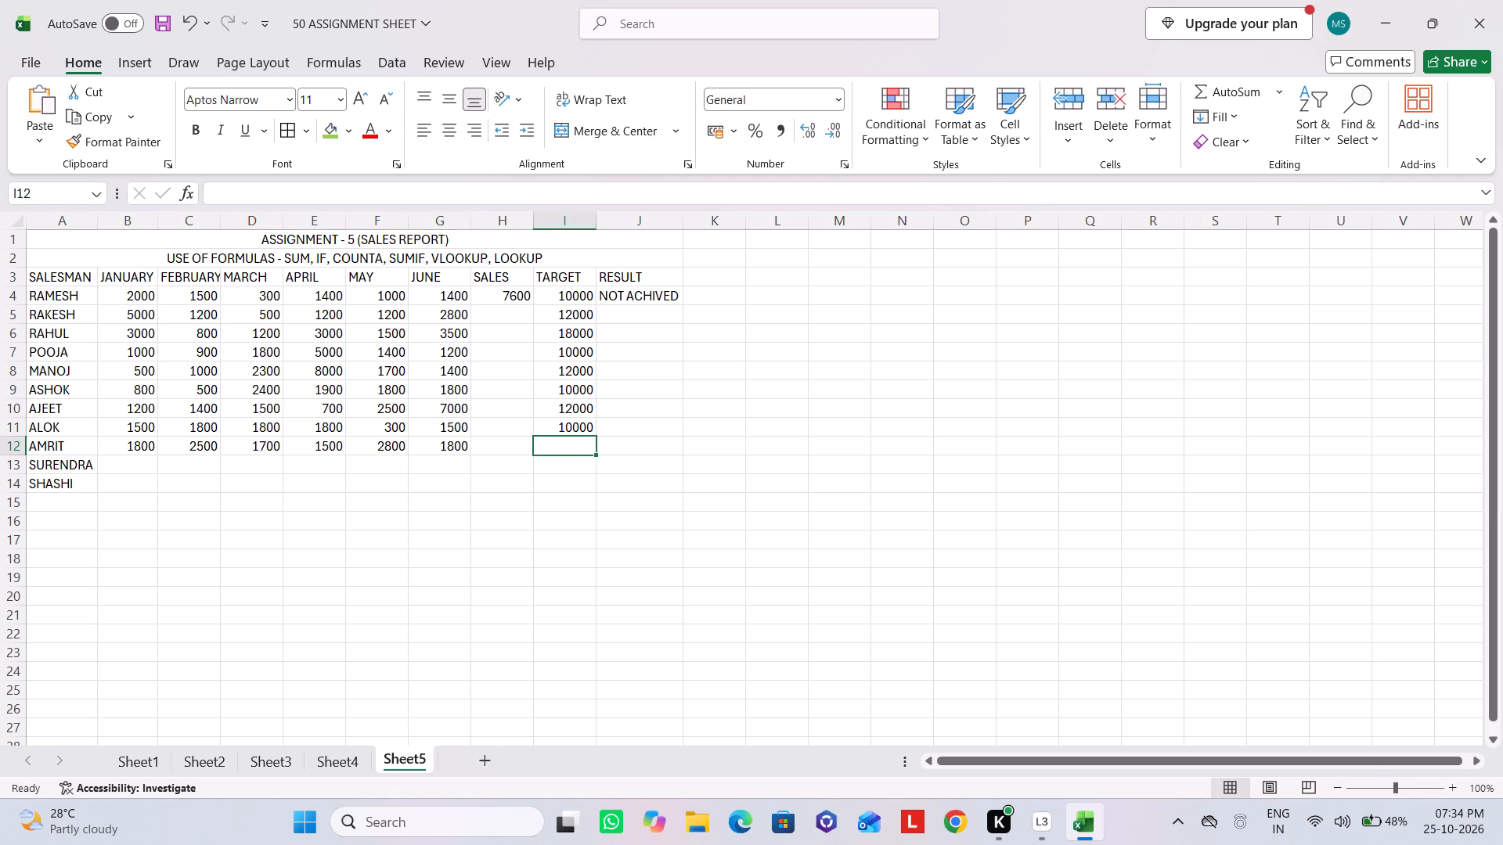
pyautogui.write('12000')
pyautogui.press('Tab')
# Fill SURENDRA's row 13 with January to June sales 200, 3000, 1900, 1200, 1500, 3000, leaving SALES and TARGET empty.
pyautogui.press('Down')
pyautogui.press('Down')
pyautogui.press('Left')
pyautogui.press('Up')
pyautogui.press('Left')
pyautogui.press('Left')
pyautogui.press('Left')
pyautogui.press('Left')
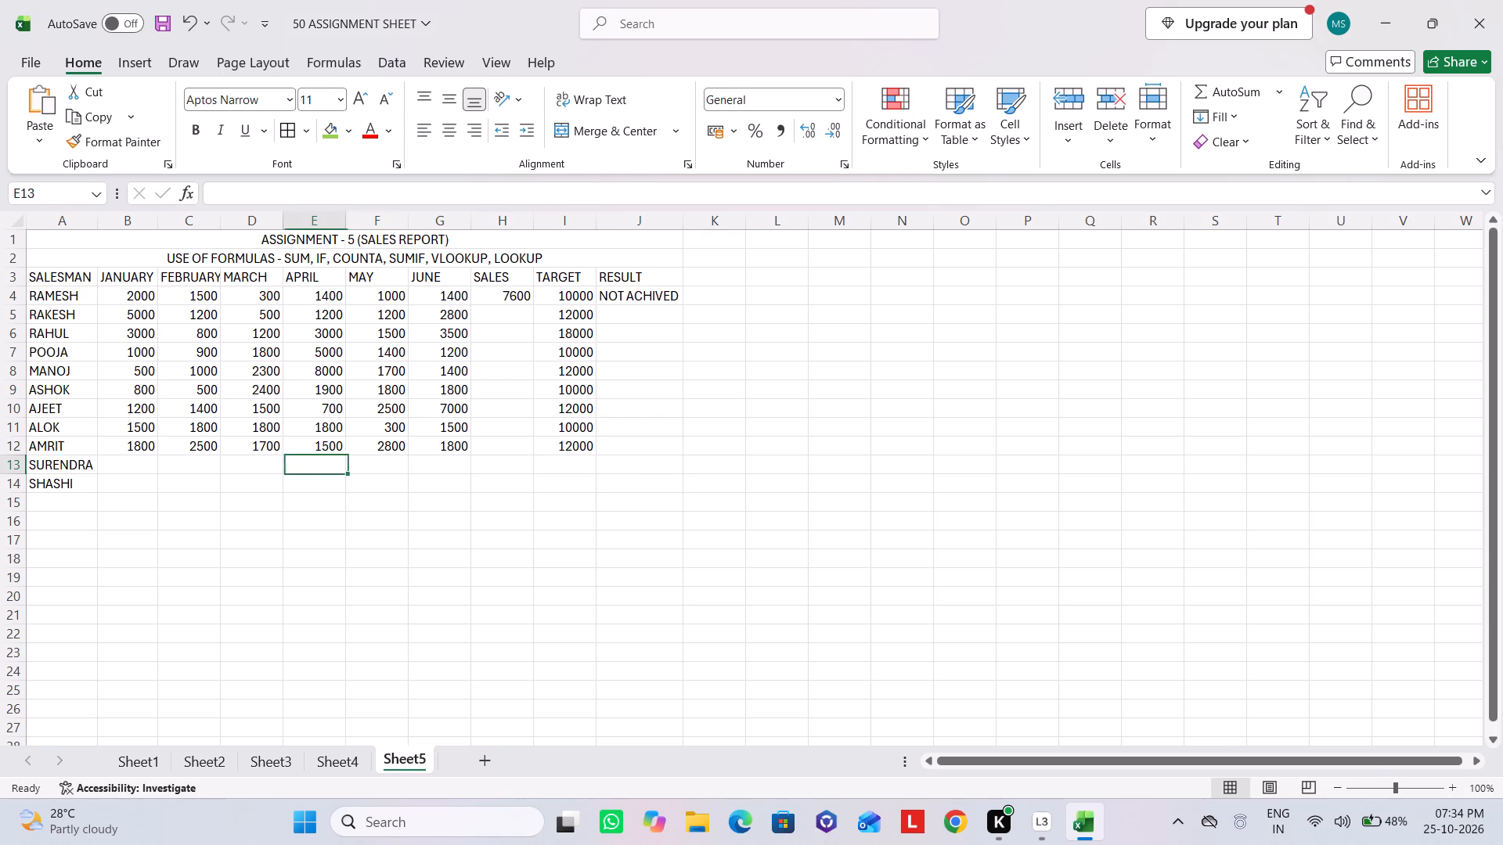
pyautogui.press('Left')
pyautogui.press('Left')
pyautogui.press('Left')
pyautogui.press('Left')
pyautogui.press('Right')
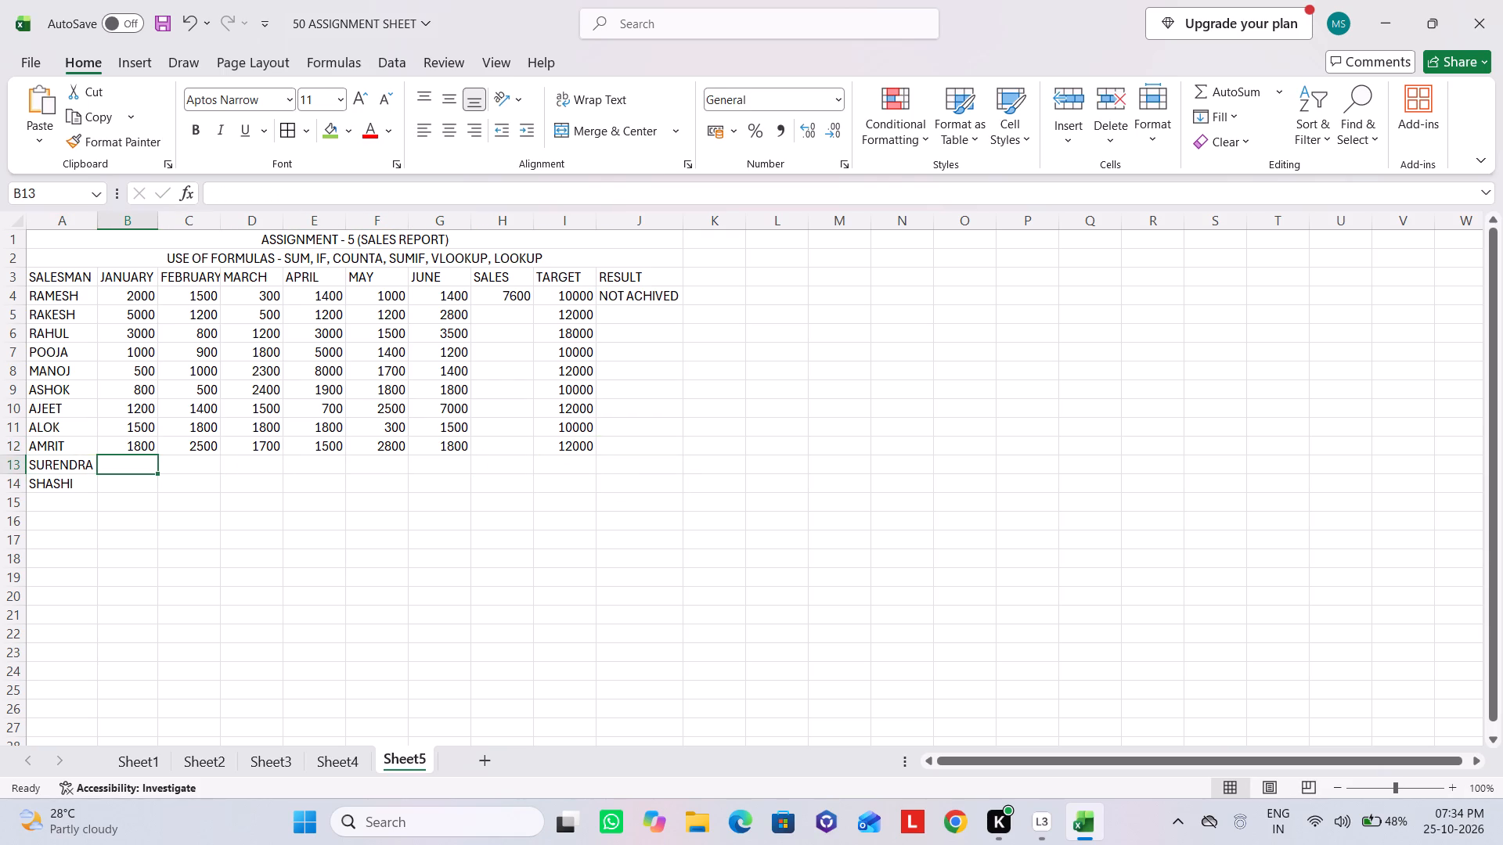
pyautogui.write('200')
pyautogui.press('Tab')
pyautogui.write('3000')
pyautogui.press('Tab')
pyautogui.write('19')
pyautogui.write('00')
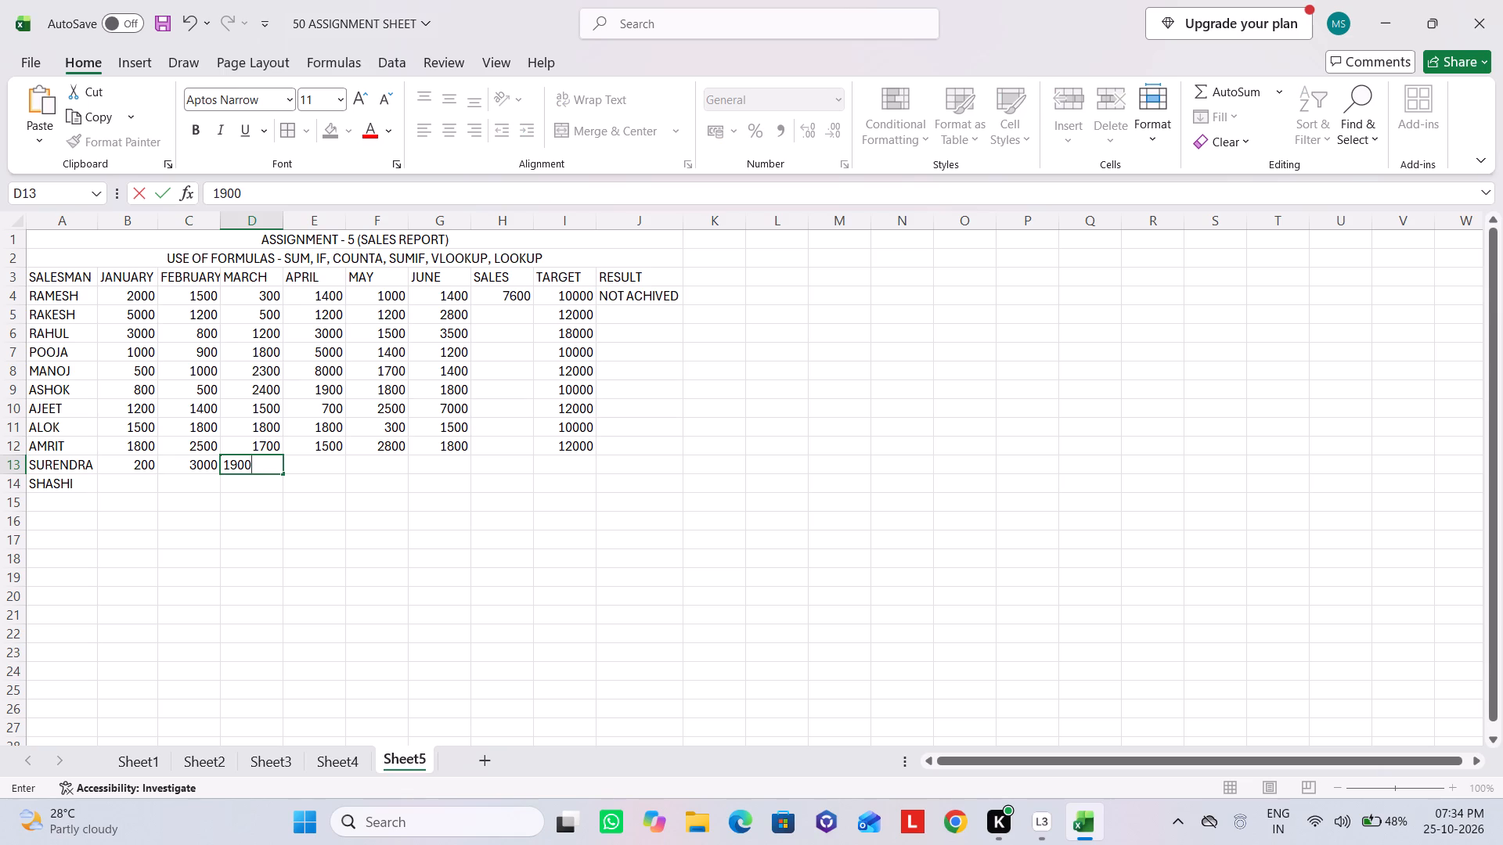
pyautogui.press('Tab')
pyautogui.write('1200')
pyautogui.press('Tab')
pyautogui.write('1500')
pyautogui.press('Tab')
pyautogui.write('3000')
pyautogui.press('Down')
# Fill SHASHI's row 14 with January to June sales 1600, 1200, 2000, 800, 1700, 800 and target 10000, leaving SALES empty.
pyautogui.press('Left')
pyautogui.press('Left')
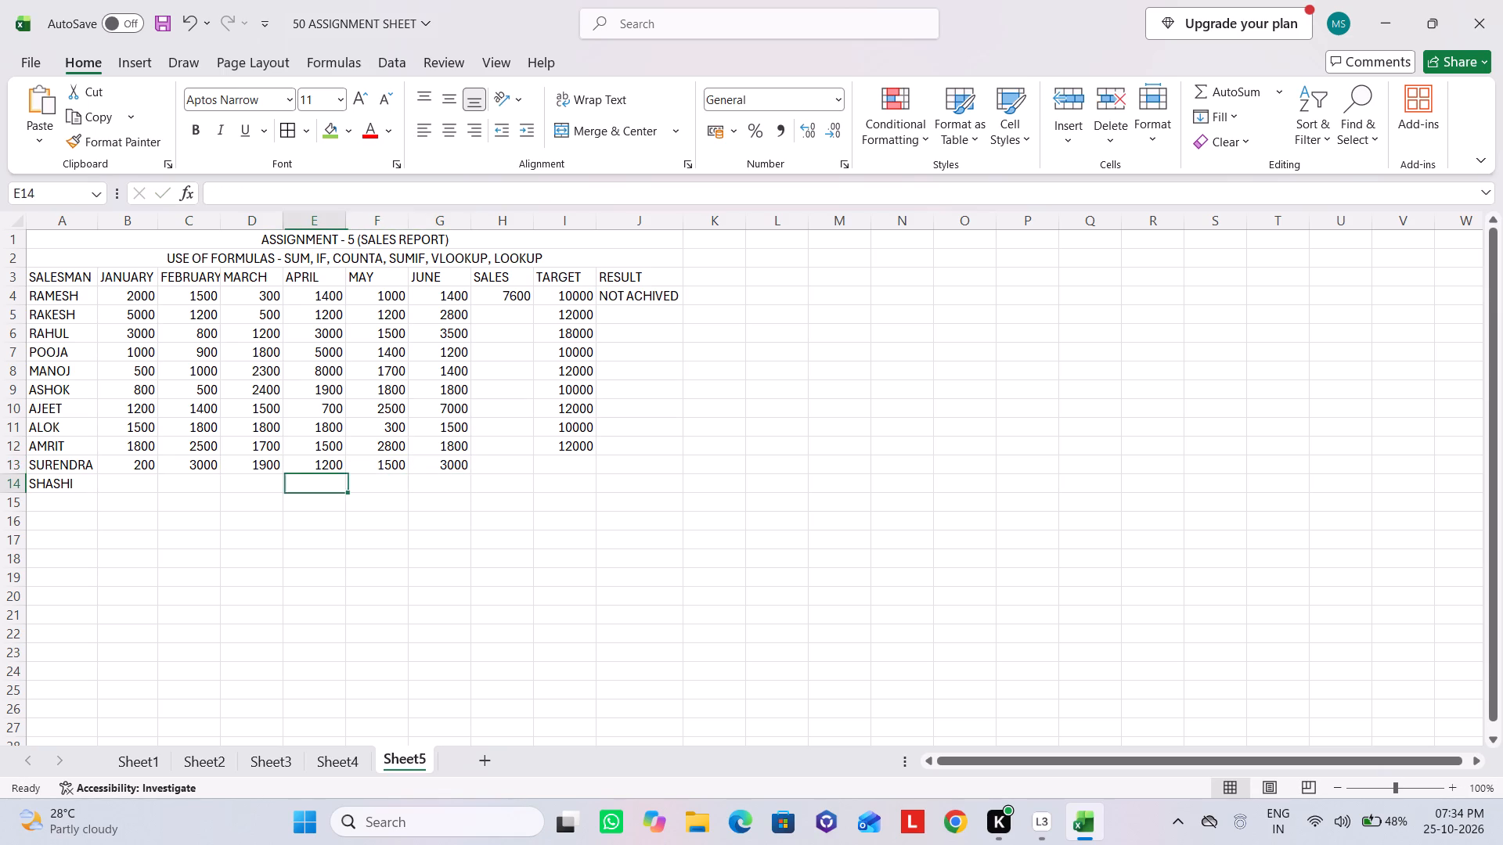
pyautogui.press('Left')
pyautogui.press('Left')
pyautogui.press('Left')
pyautogui.write('1600')
pyautogui.press('Tab')
pyautogui.write('1200')
pyautogui.press('Tab')
pyautogui.write('2000')
pyautogui.press('Tab')
pyautogui.write('800')
pyautogui.press('Tab')
pyautogui.write('1700')
pyautogui.press('Tab')
pyautogui.write('800')
pyautogui.press('Tab')
pyautogui.press('Tab')
pyautogui.write('10000')
# Fill the merged title in row 1 with standard orange and the formula subtitle in row 2 with light blue.
pyautogui.click(201, 239)
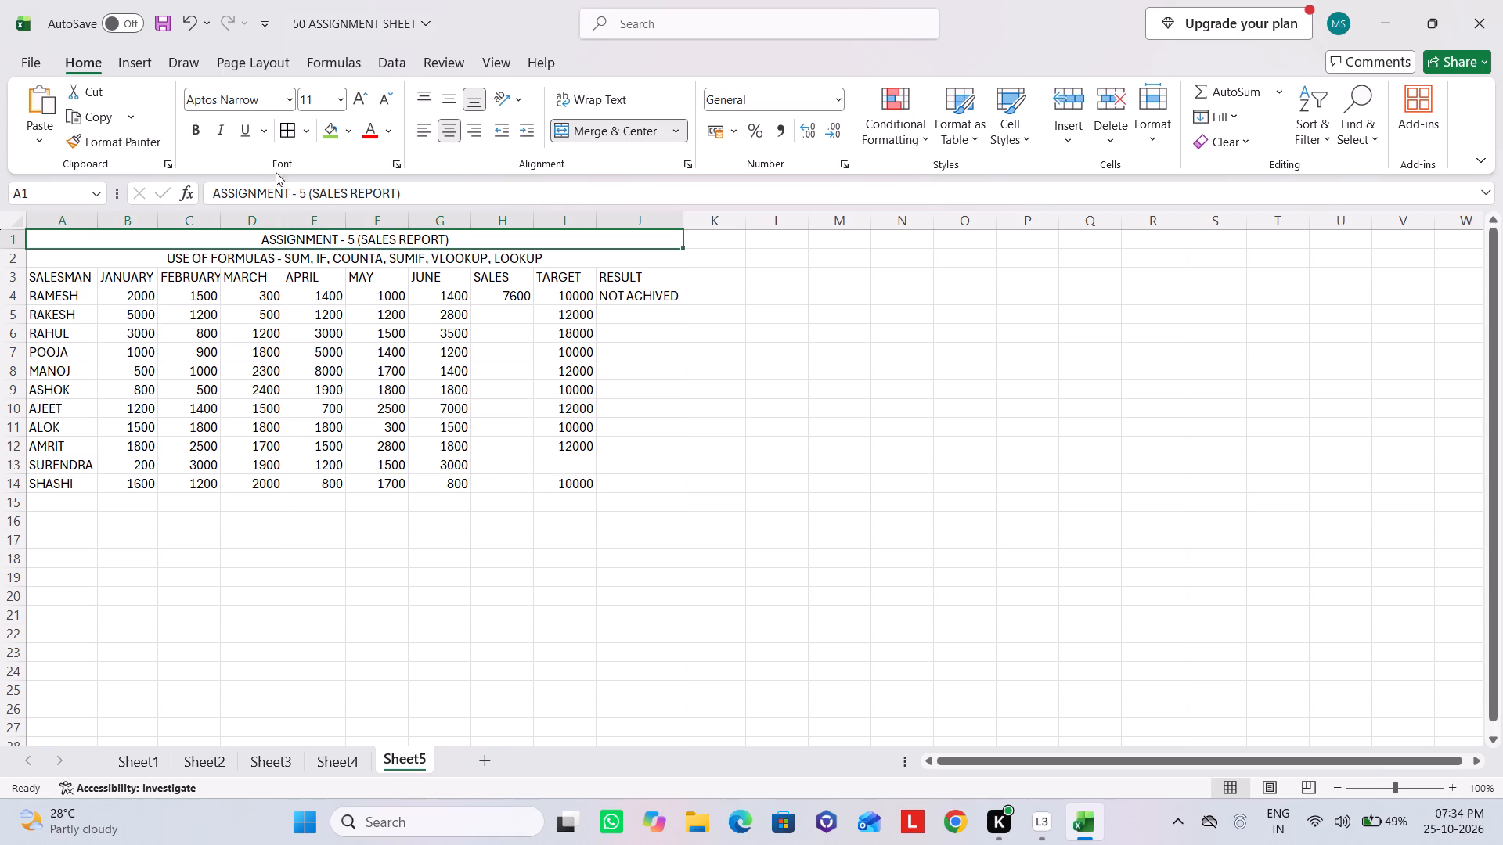
pyautogui.click(354, 132)
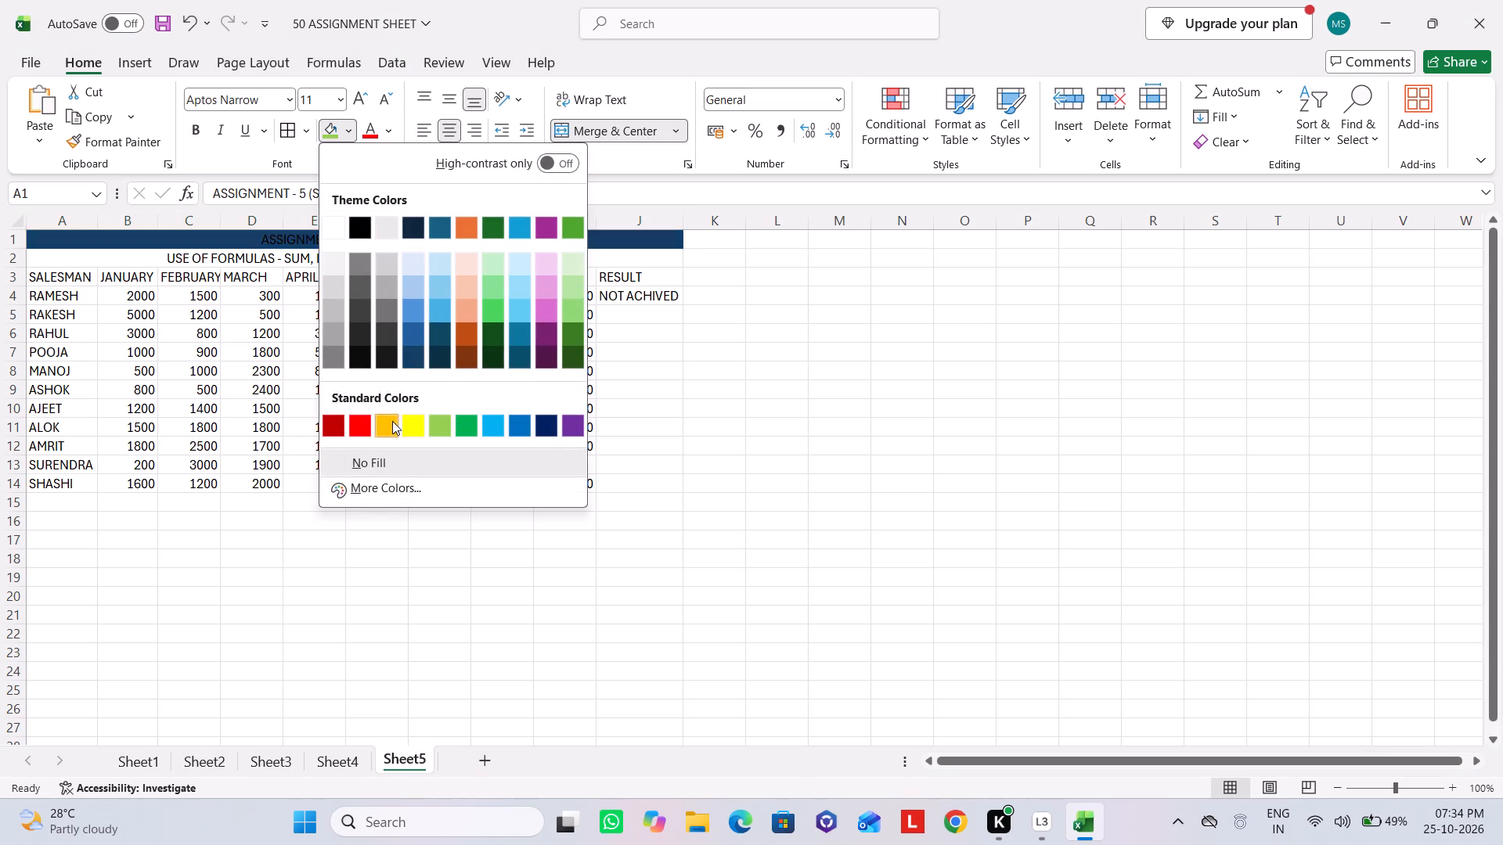
pyautogui.click(391, 423)
pyautogui.click(305, 257)
pyautogui.click(348, 127)
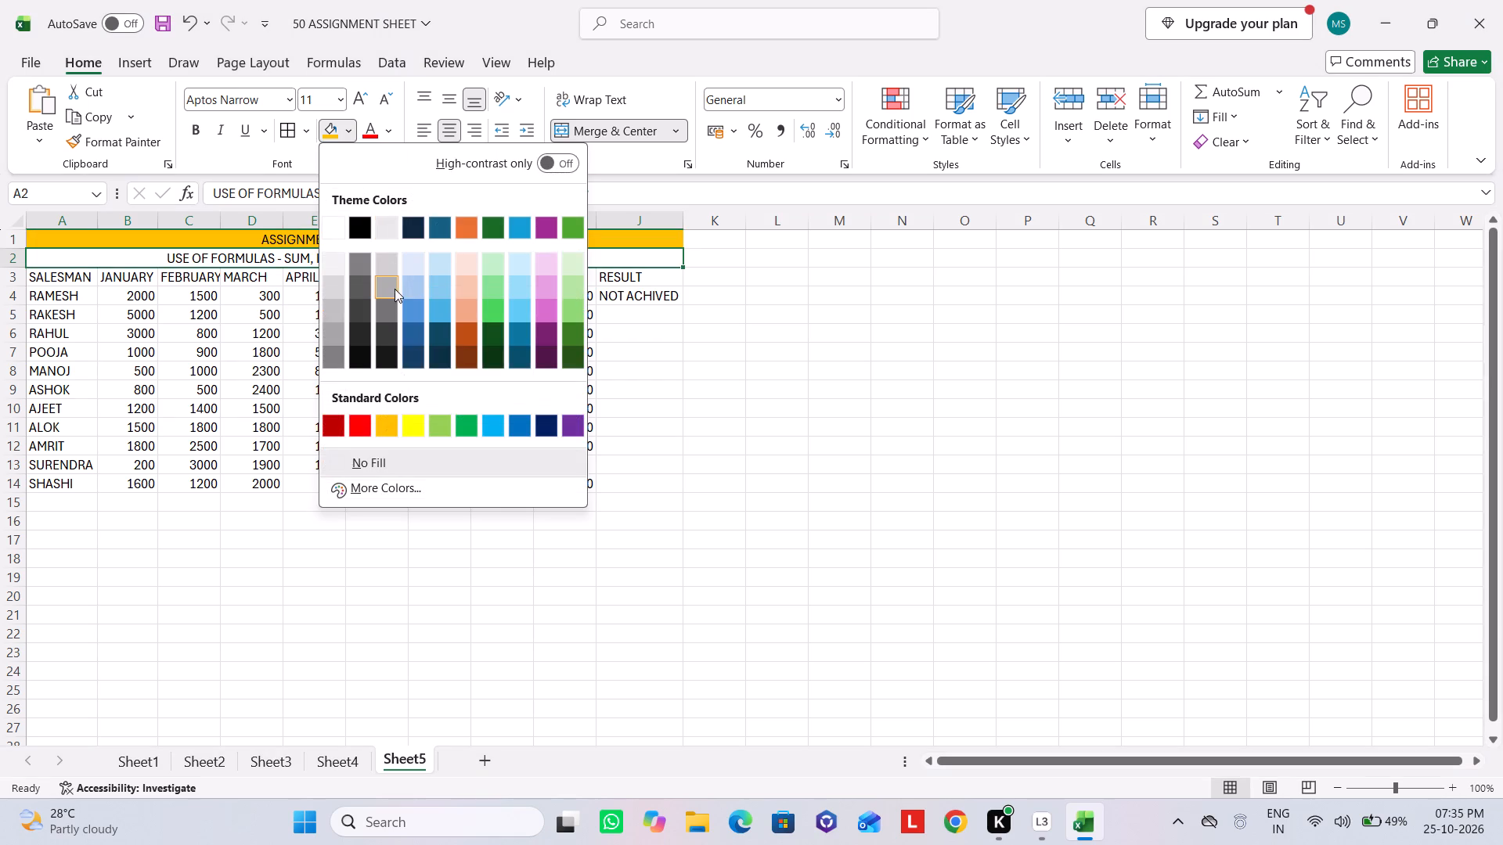
pyautogui.click(419, 290)
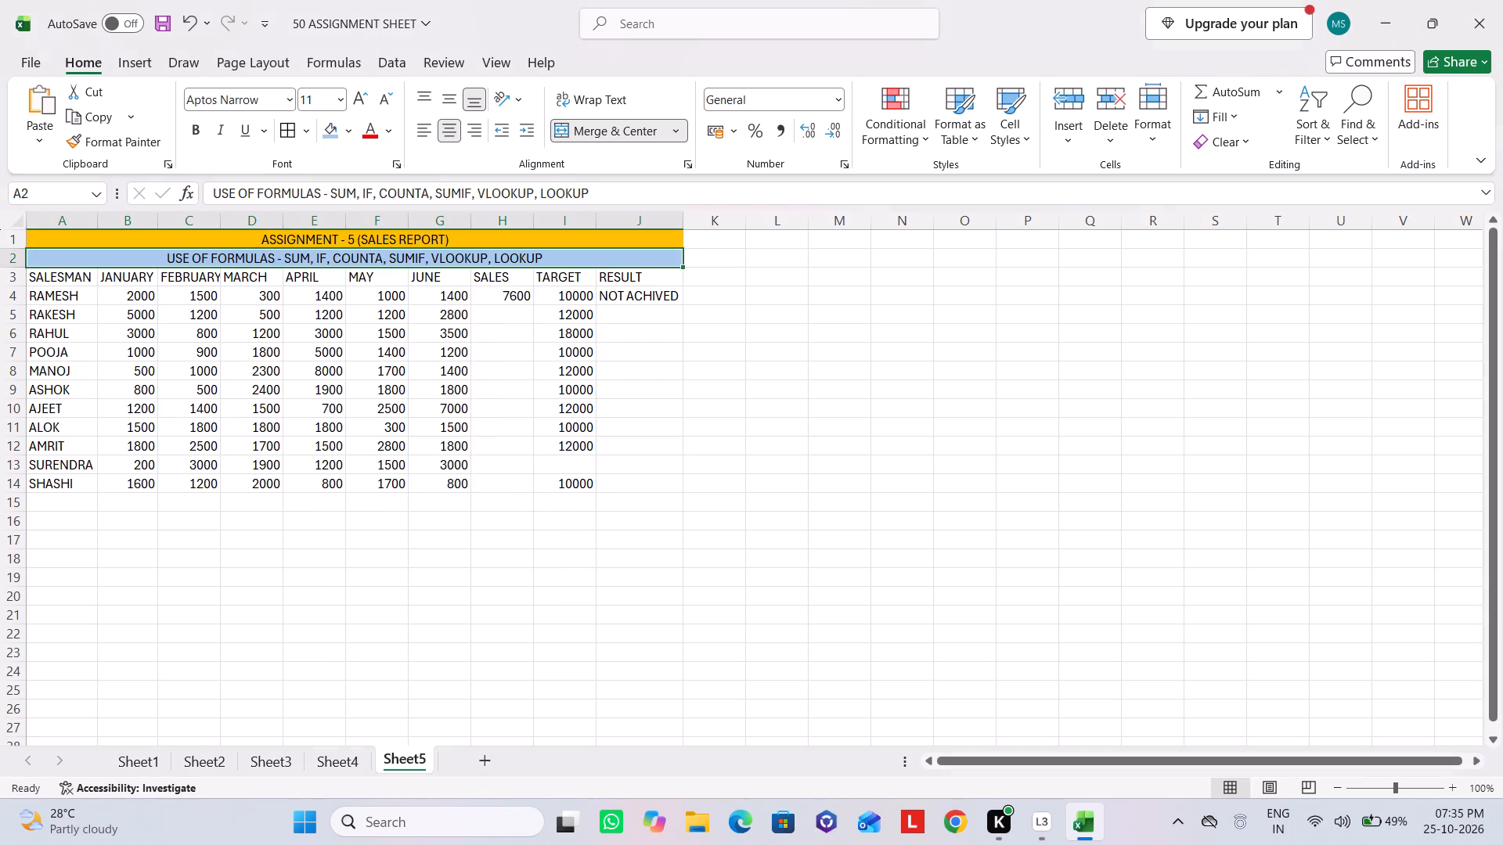
# Fill the header row A3:J3, from SALESMAN to RESULT, with standard light green.
pyautogui.click(301, 274)
pyautogui.moveTo(61, 275); pyautogui.dragTo(636, 263)
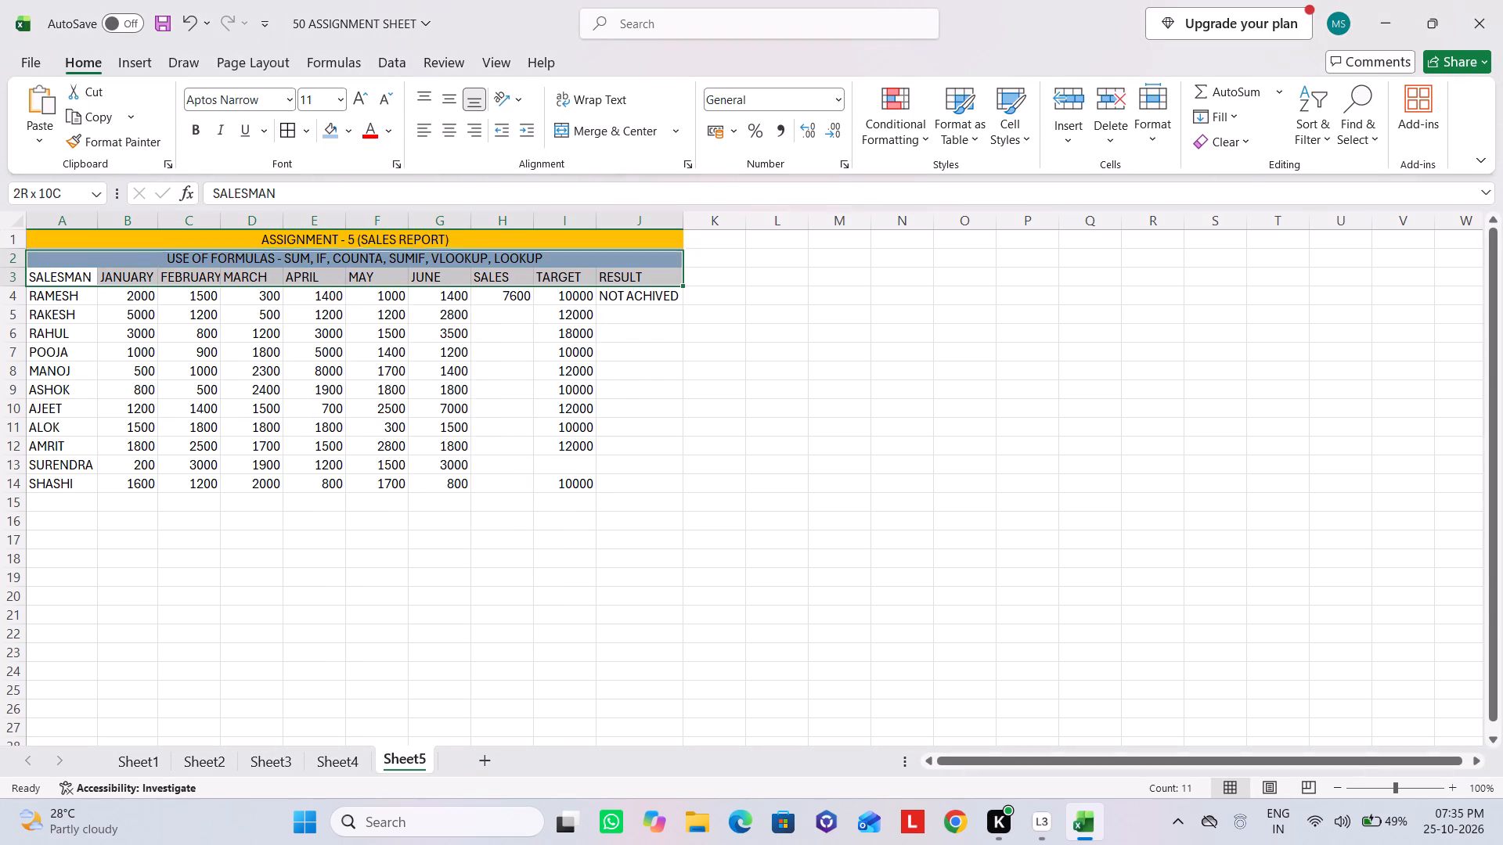
pyautogui.moveTo(636, 263); pyautogui.dragTo(654, 278)
pyautogui.click(351, 132)
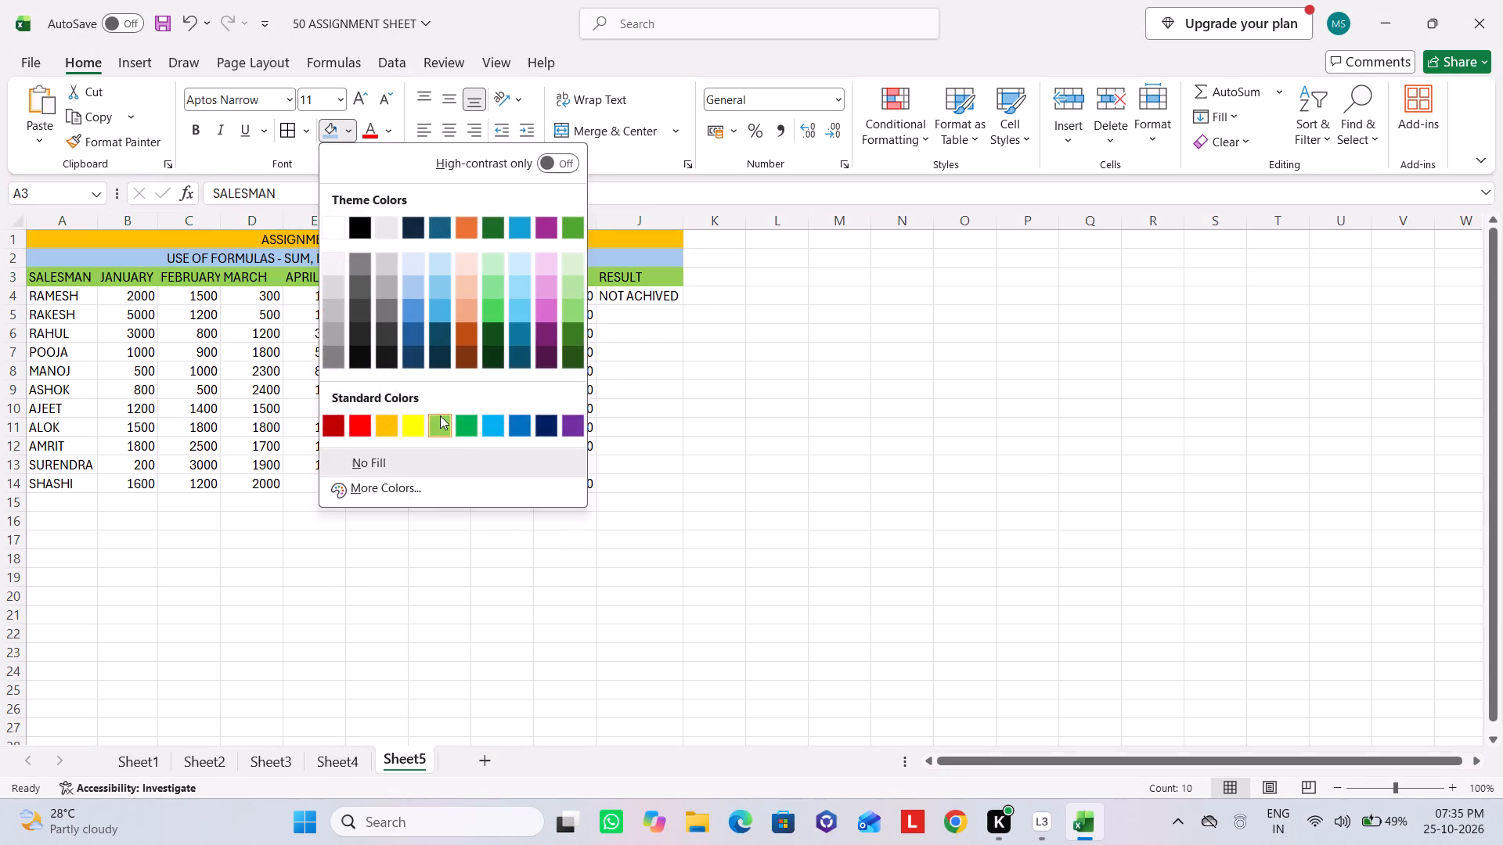
pyautogui.click(440, 418)
# Apply all borders to the whole sales report table, A1:J14.
pyautogui.doubleClick(82, 245)
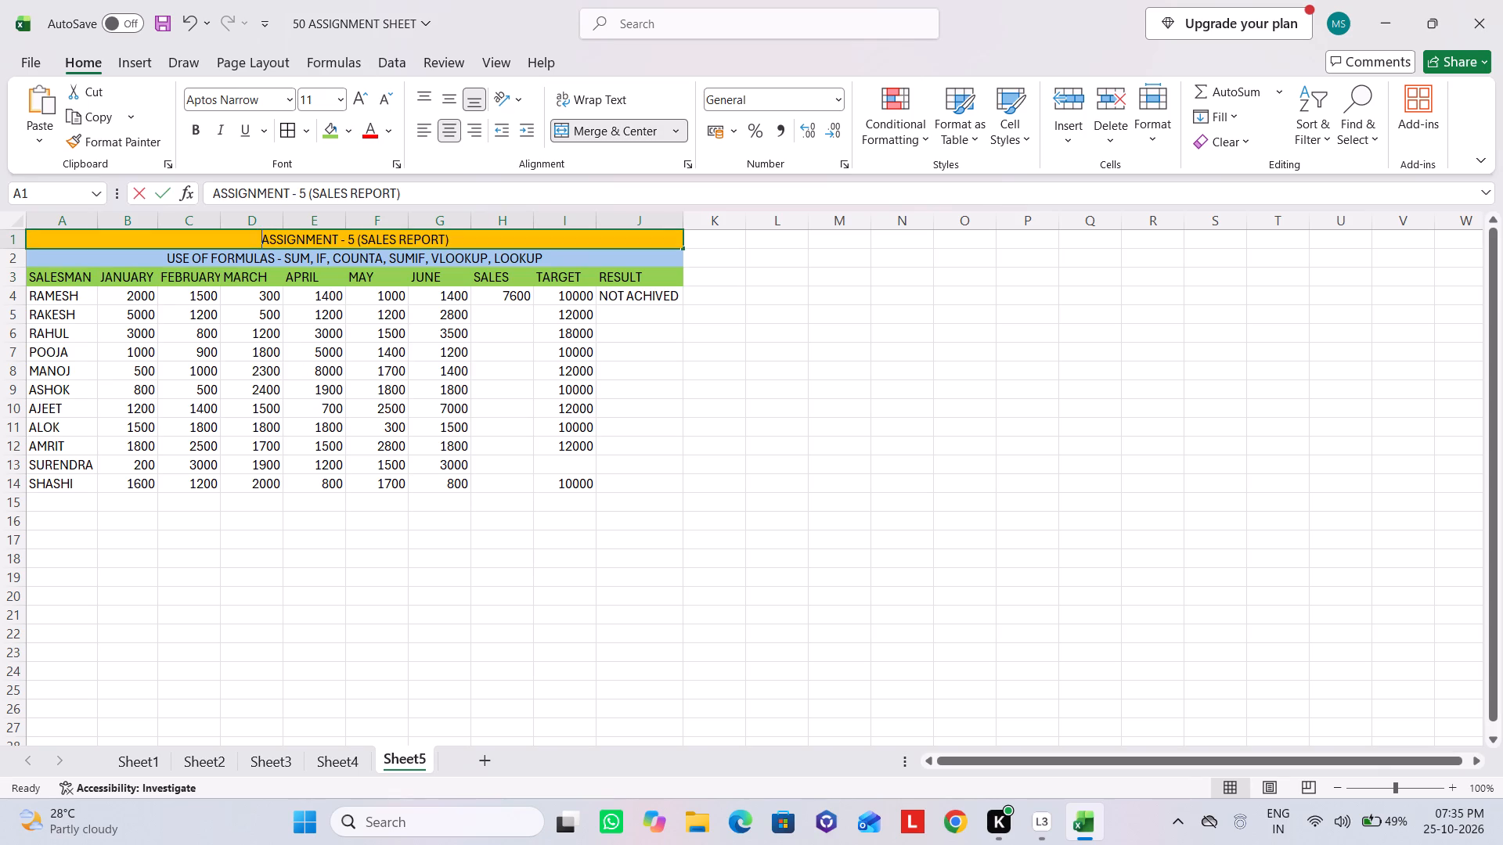
pyautogui.click(88, 235)
pyautogui.click(267, 380)
pyautogui.moveTo(92, 243); pyautogui.dragTo(312, 408)
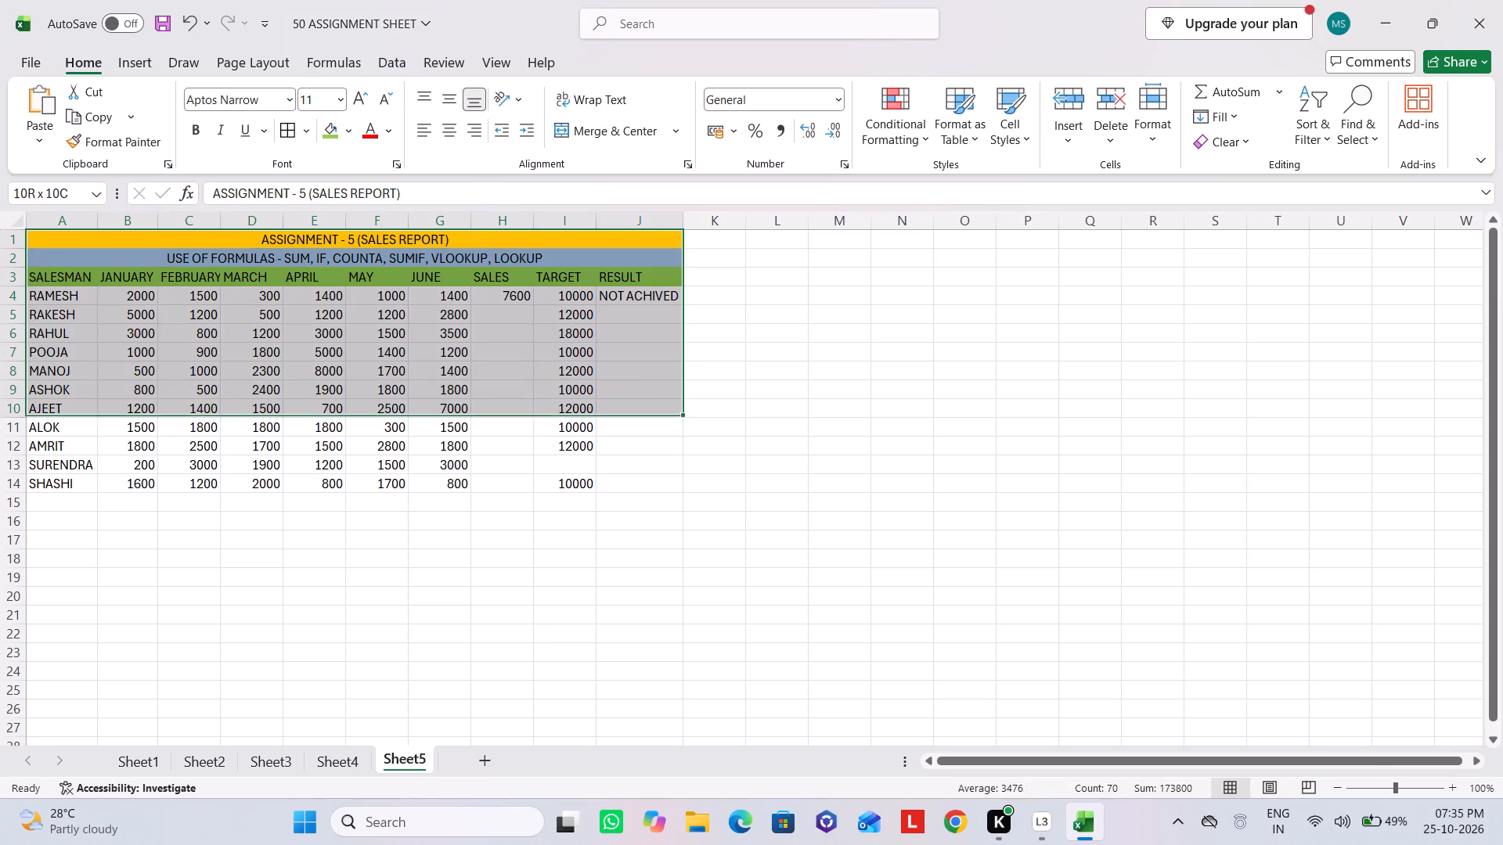
pyautogui.moveTo(312, 408); pyautogui.dragTo(314, 483)
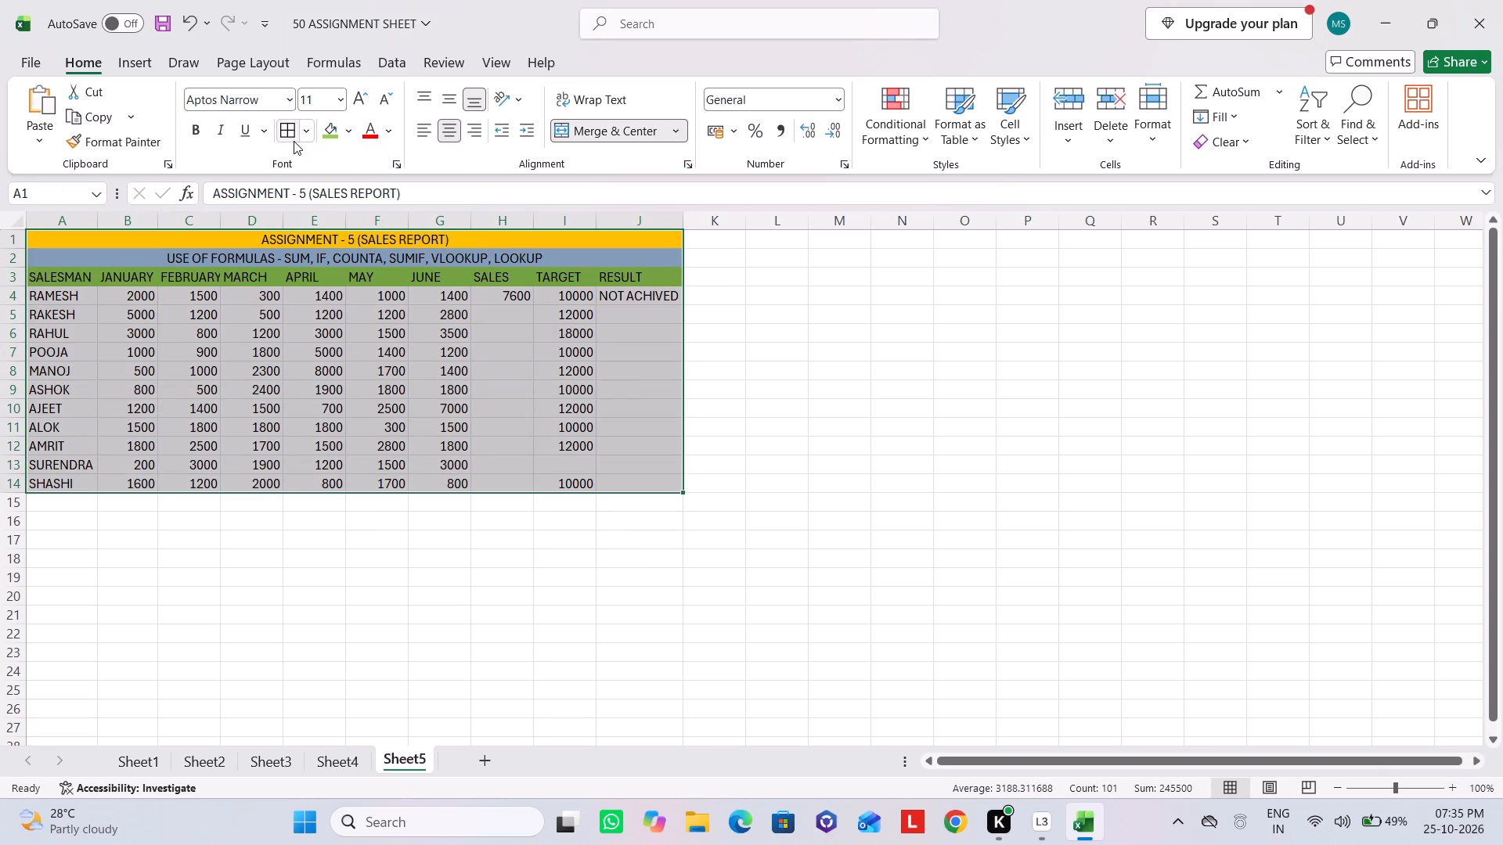
pyautogui.click(294, 139)
# Enter the question "Q.1 HOW MANY SALESMAN? SALESMAN AJEET TARGETS & RESULT?" in cell A16.
pyautogui.click(48, 526)
pyautogui.write('Q.1')
pyautogui.press('space')
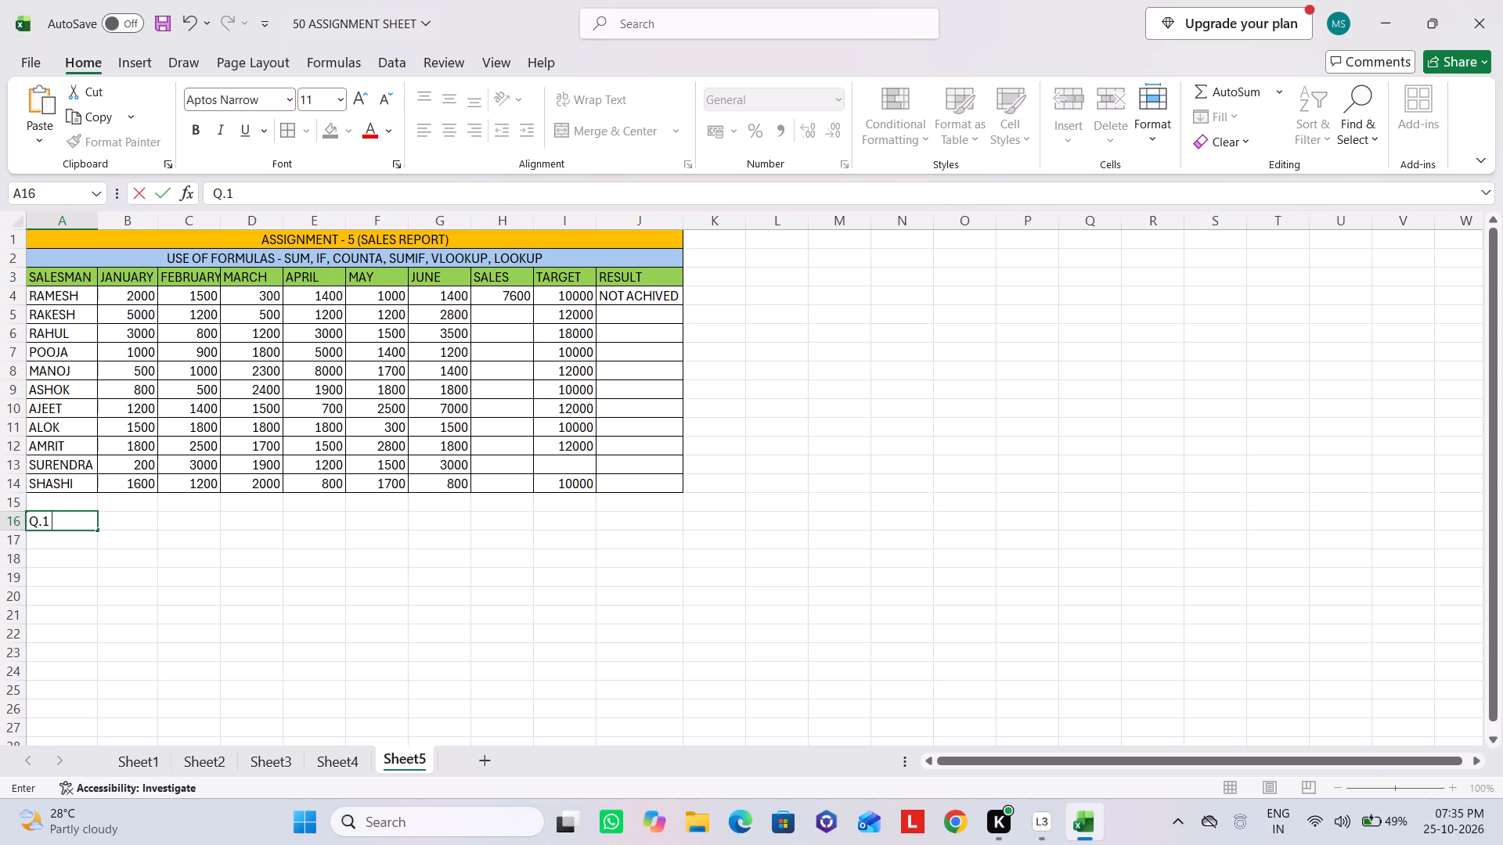
pyautogui.write('HOW MANY SLAME')
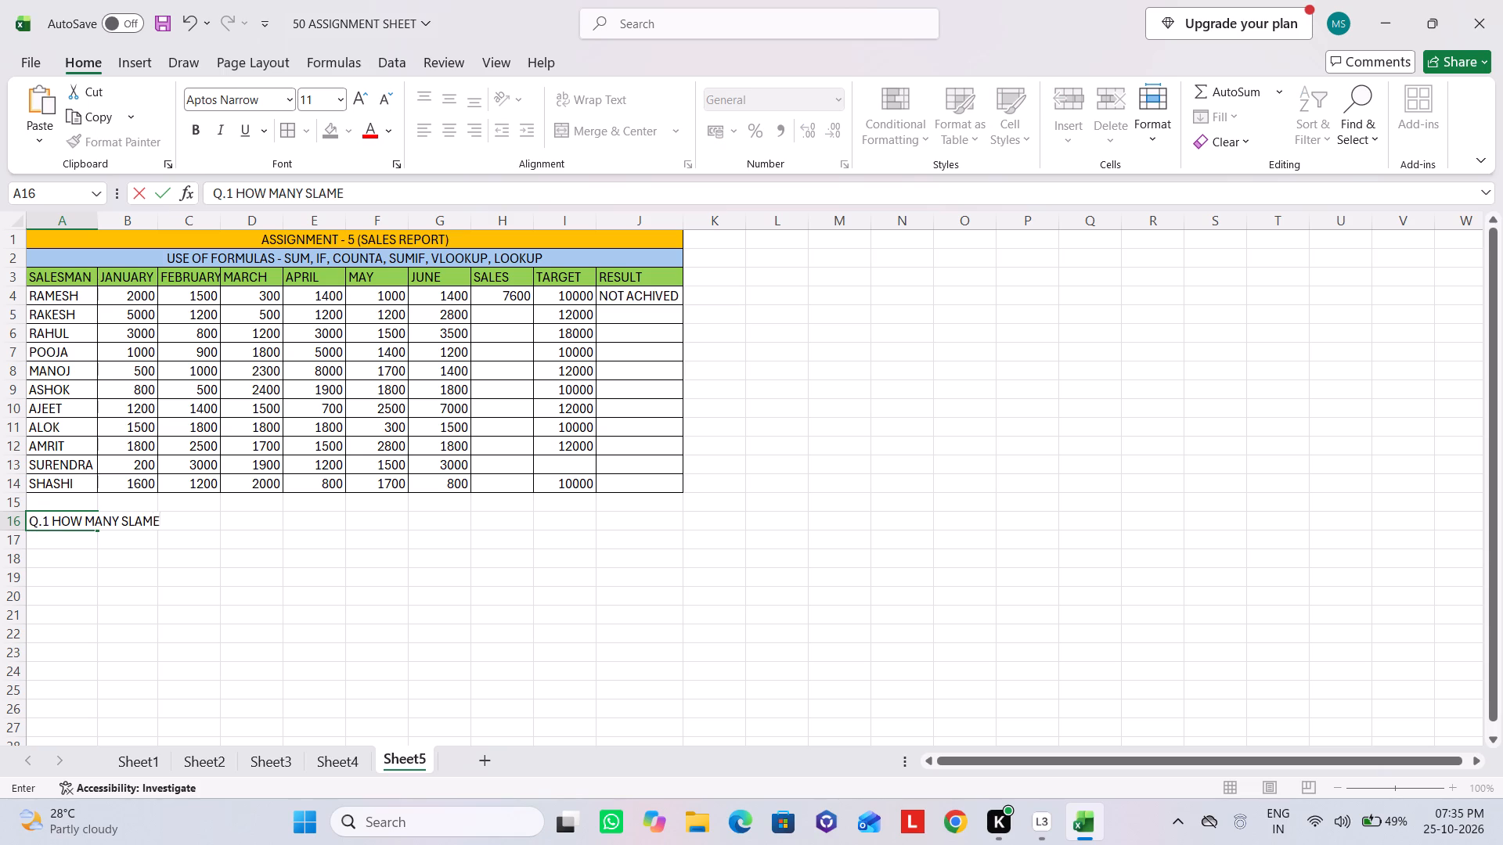
pyautogui.press('BackSpace')
pyautogui.press('BackSpace')
pyautogui.press('BackSpace')
pyautogui.press('BackSpace')
pyautogui.write('AKLES')
pyautogui.press('BackSpace')
pyautogui.press('BackSpace')
pyautogui.press('BackSpace')
pyautogui.press('BackSpace')
pyautogui.write('LESM')
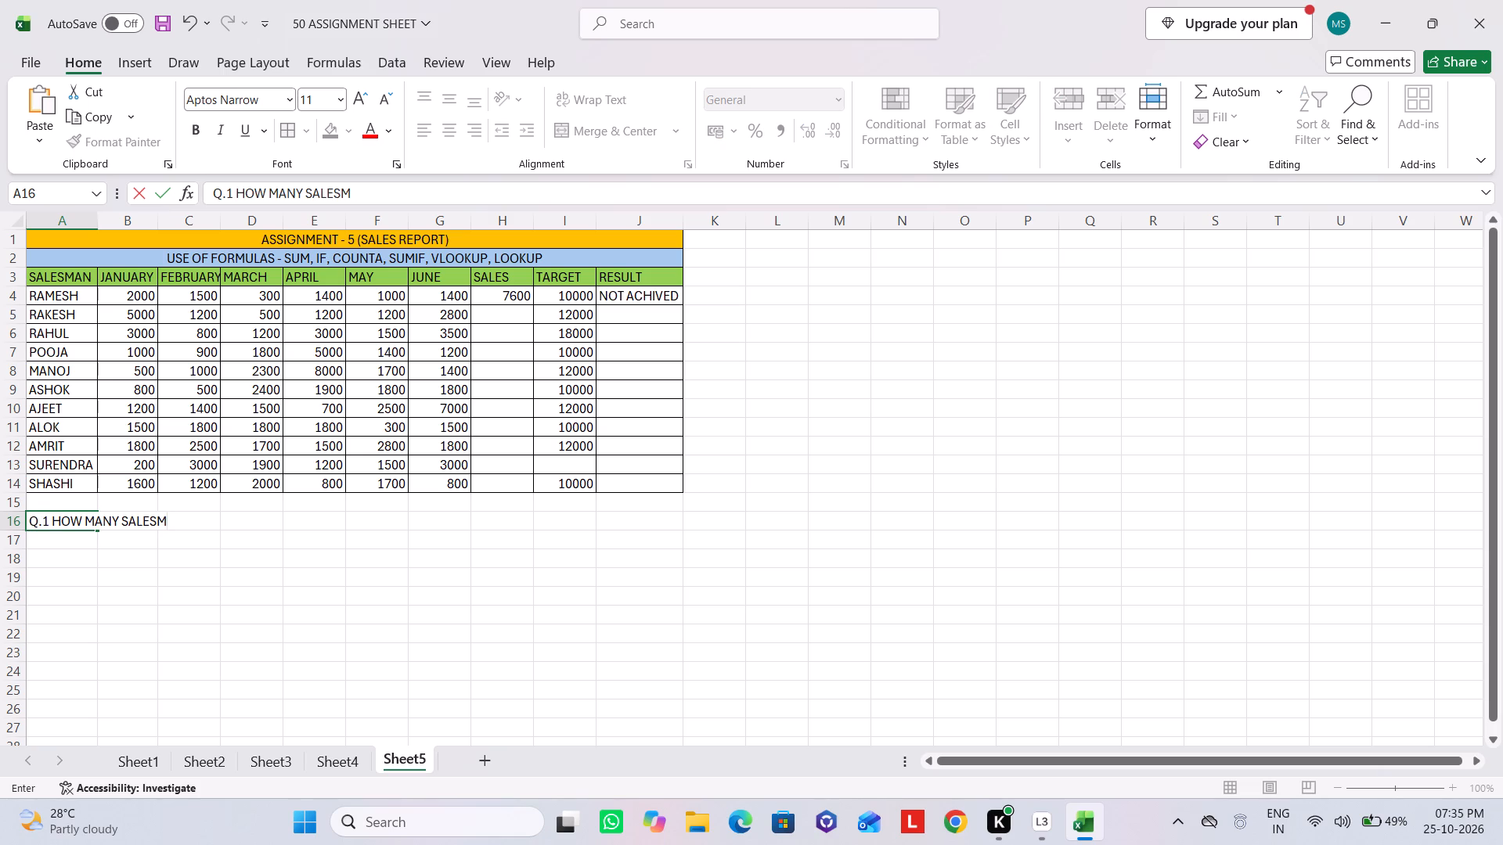
pyautogui.write('AN')
pyautogui.write('? SALESM')
pyautogui.press('BackSpace')
pyautogui.press('BackSpace')
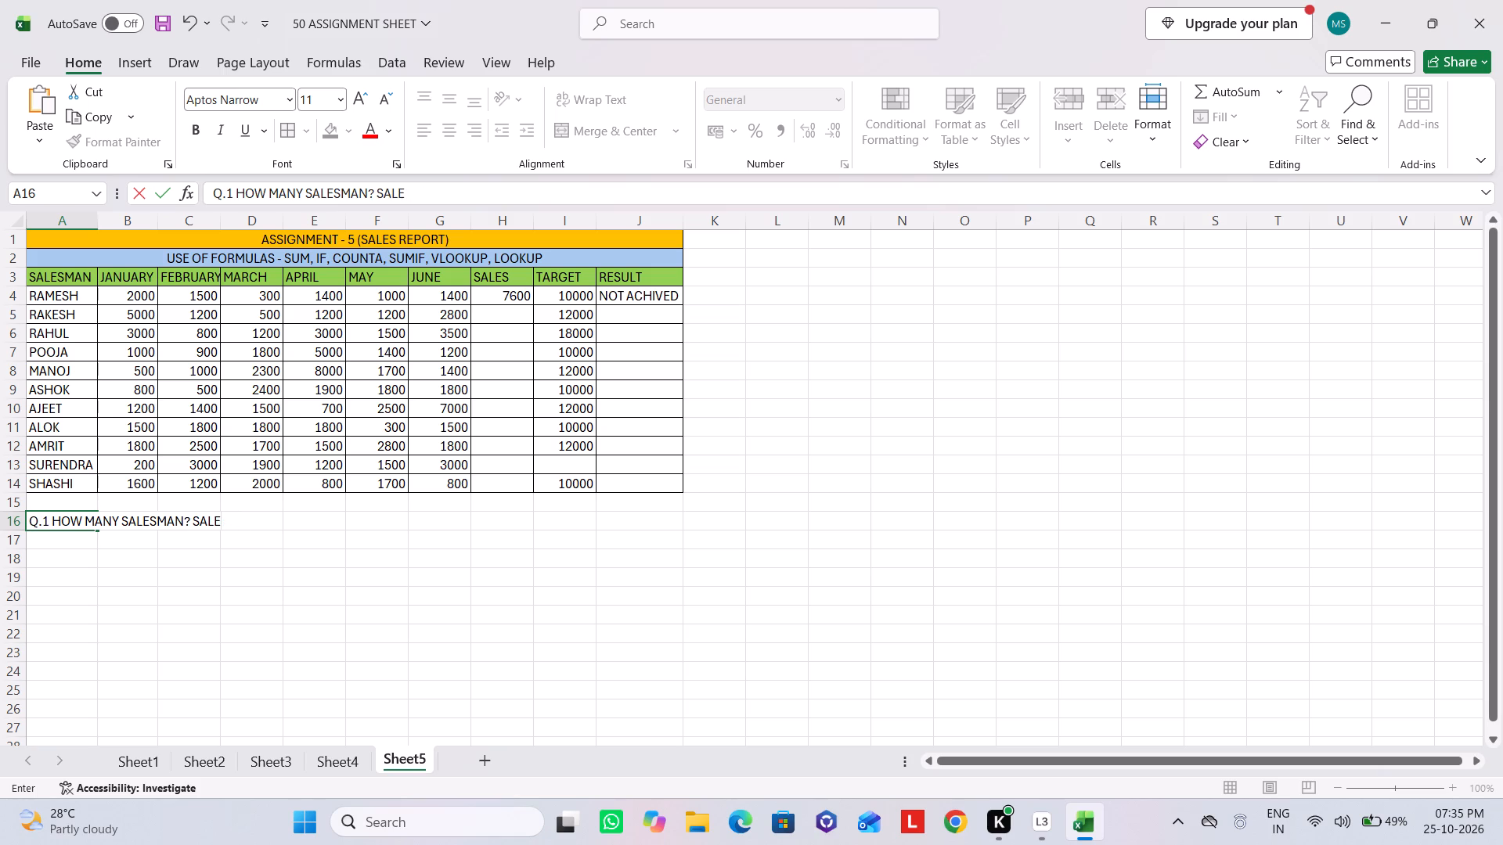
pyautogui.write('SMAN')
pyautogui.press('space')
pyautogui.write('AJEET TARGES')
pyautogui.press('BackSpace')
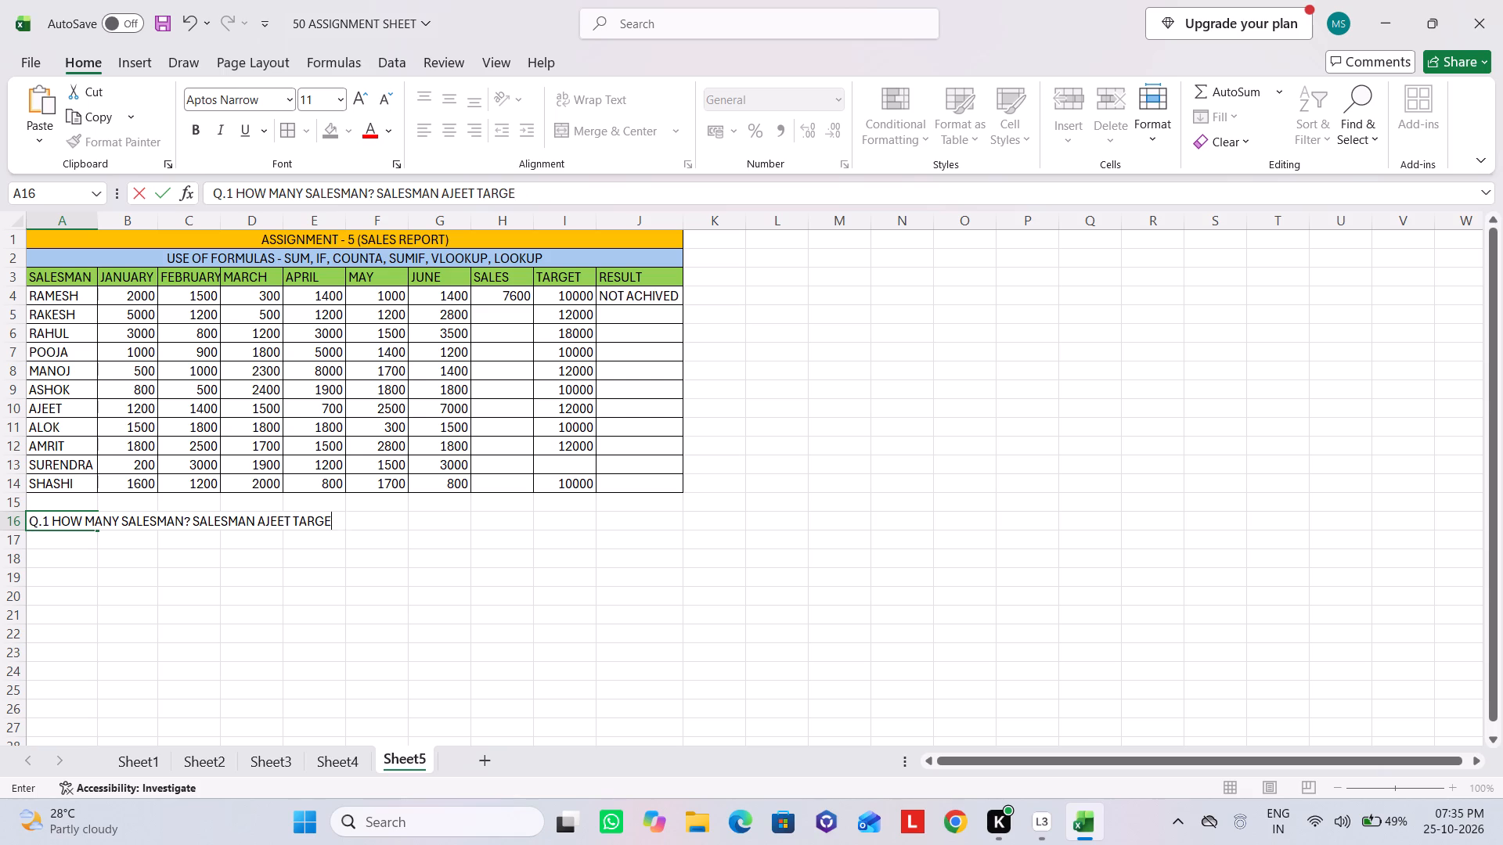
pyautogui.press('s')
pyautogui.press('BackSpace')
pyautogui.write('TS')
pyautogui.press('space')
pyautogui.write('& RESULT')
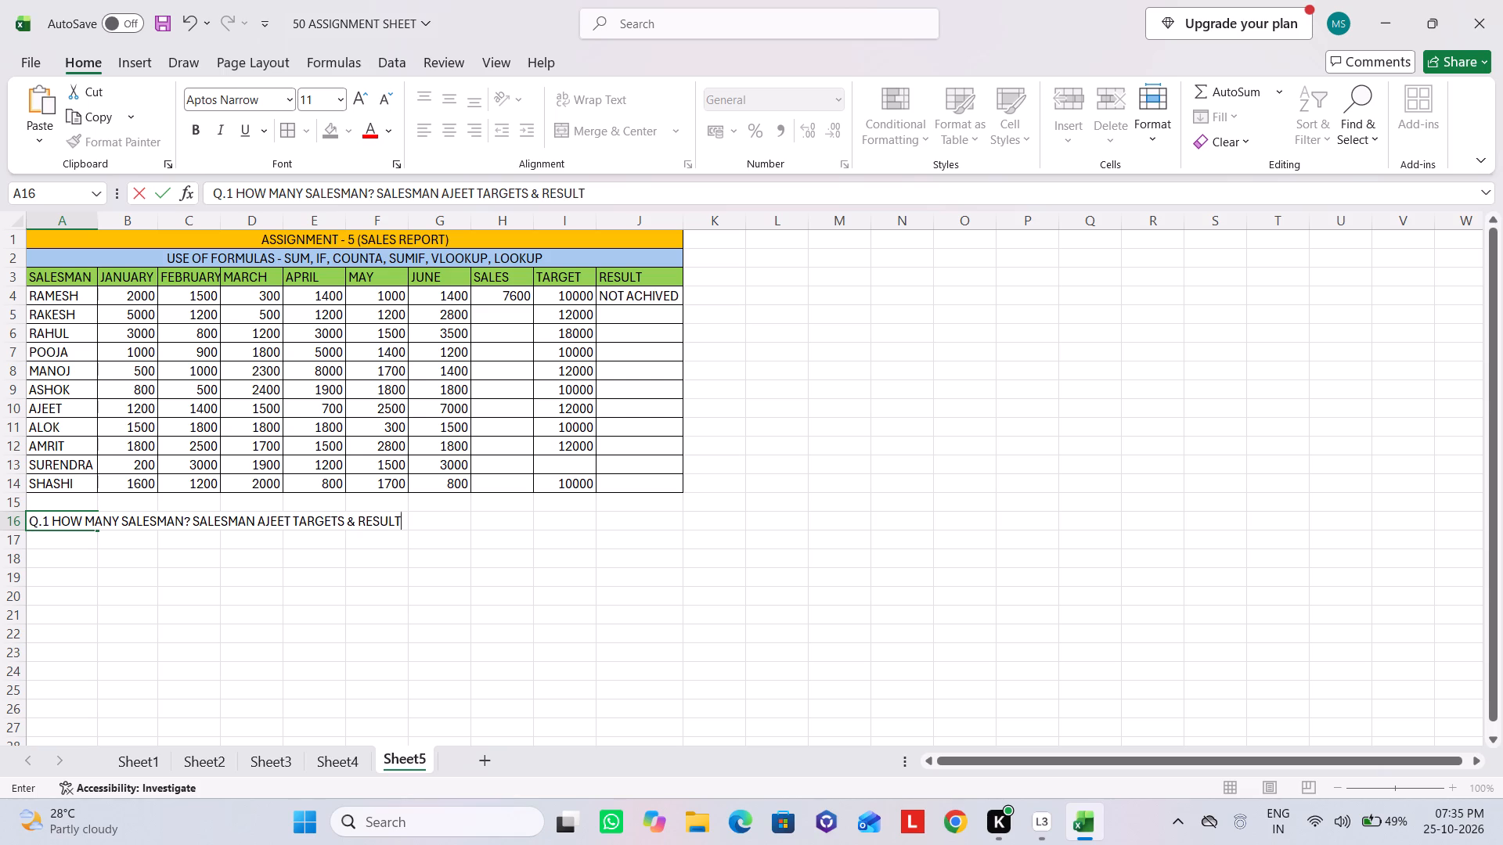
pyautogui.hotkey('shift', '?')
pyautogui.press('Return')
# Enter "Q.2 IF SALES GREATER THAN TARGET THEN TARGET ACHIED OTHERWISE NOT ACHIEVED" in cell A17.
pyautogui.write('Q.2')
pyautogui.press('space')
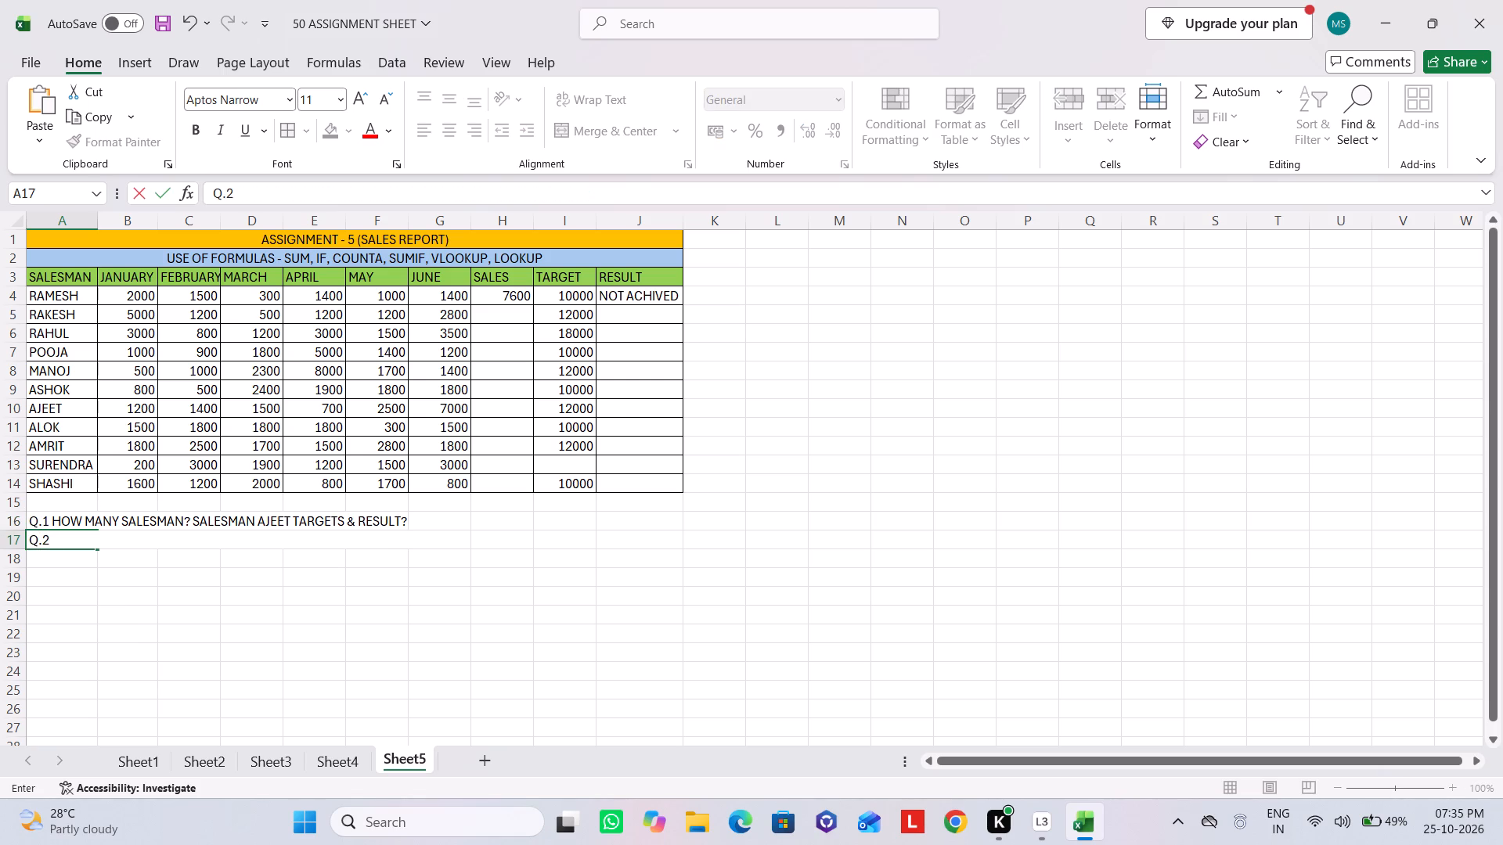
pyautogui.write('IF SALES GRE')
pyautogui.write('ATER THAN')
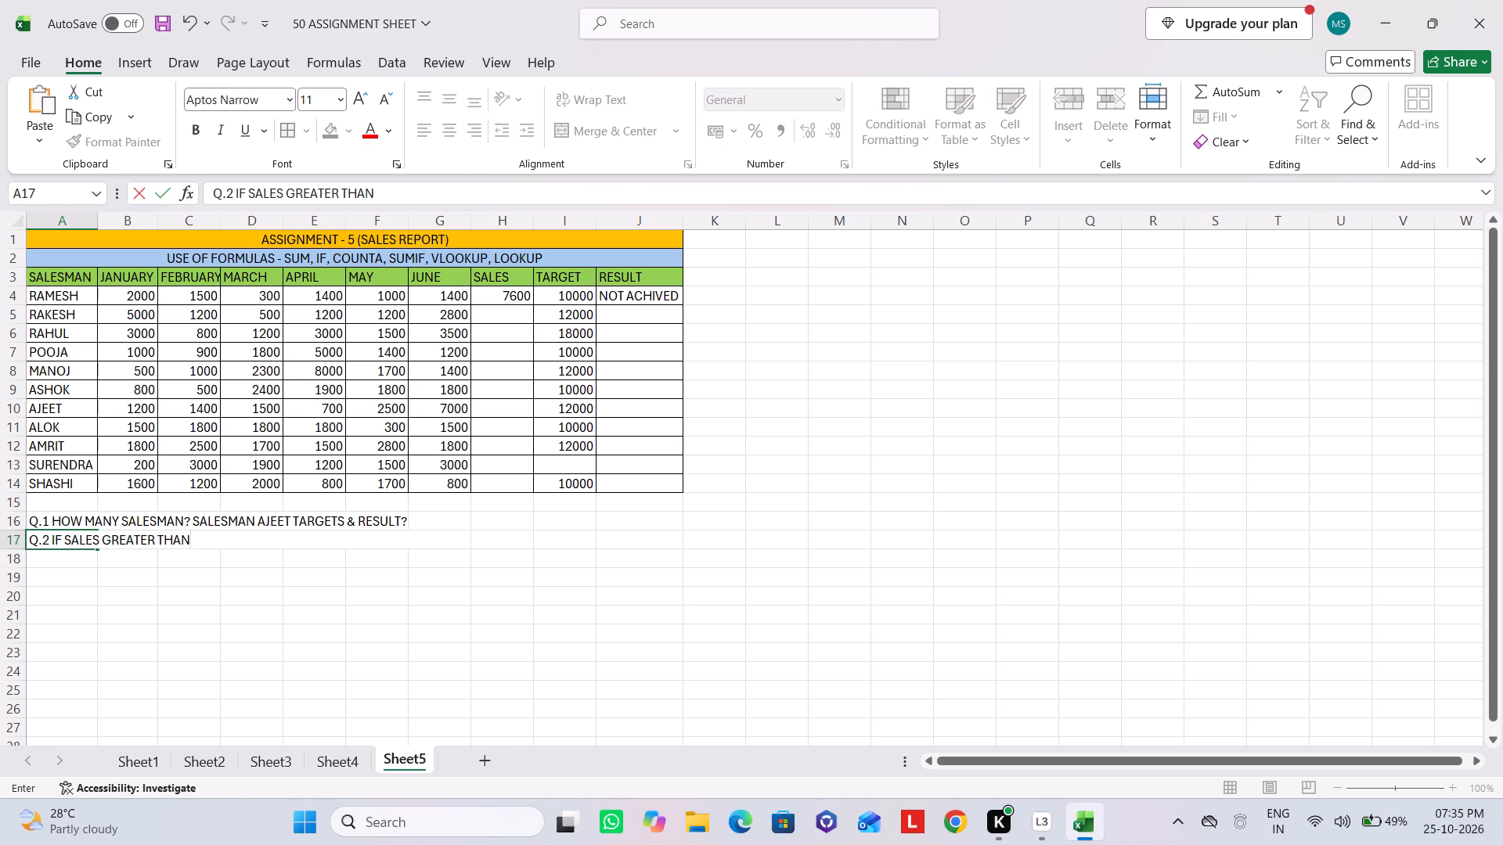
pyautogui.press('space')
pyautogui.write('TARGET THEN')
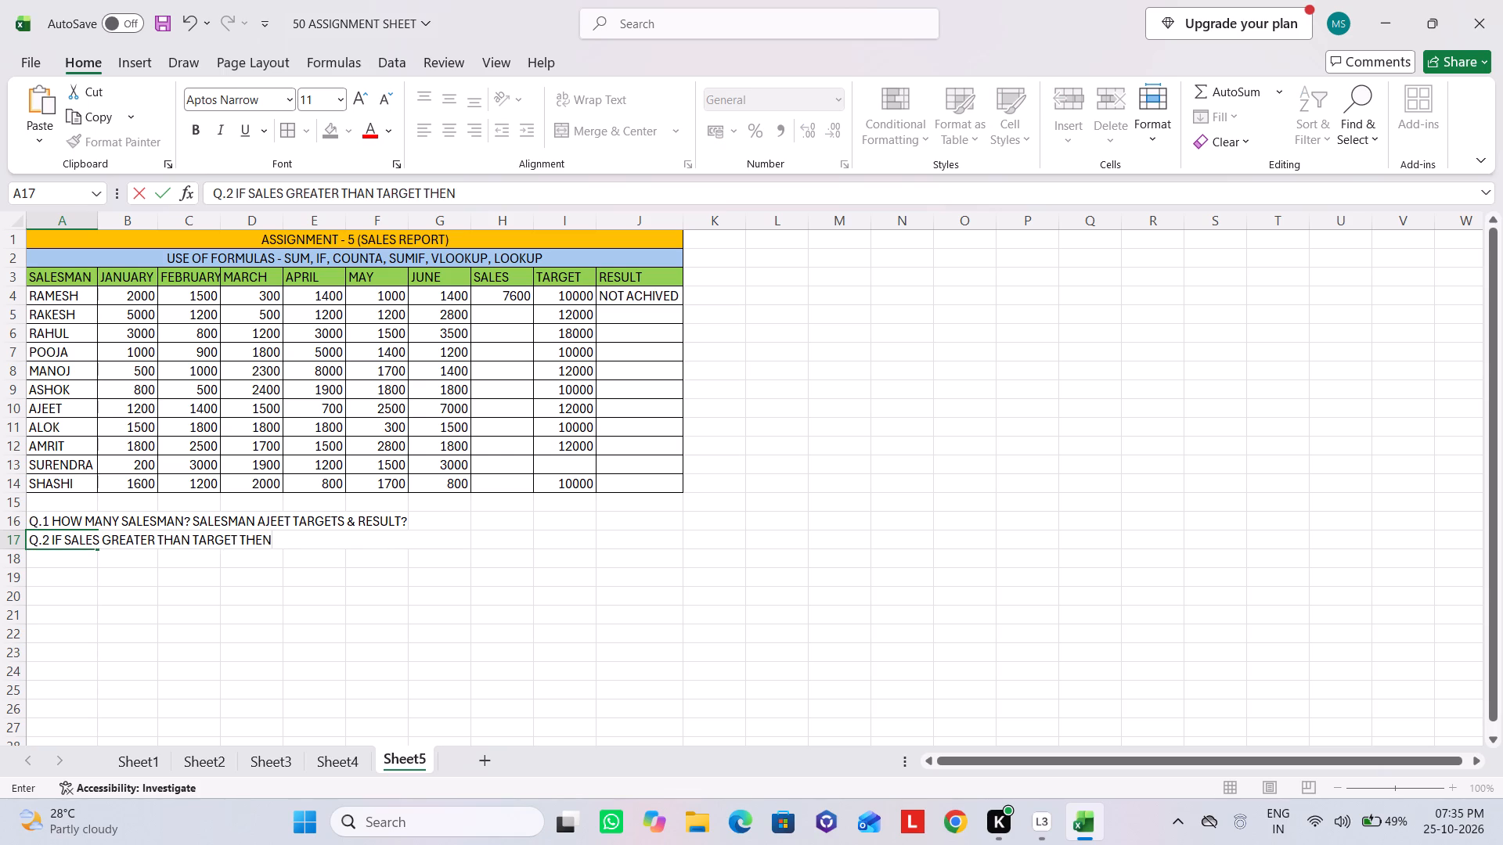
pyautogui.press('space')
pyautogui.write('TAGETR')
pyautogui.press('BackSpace')
pyautogui.press('BackSpace')
pyautogui.press('BackSpace')
pyautogui.press('BackSpace')
pyautogui.write('RGET')
pyautogui.press('space')
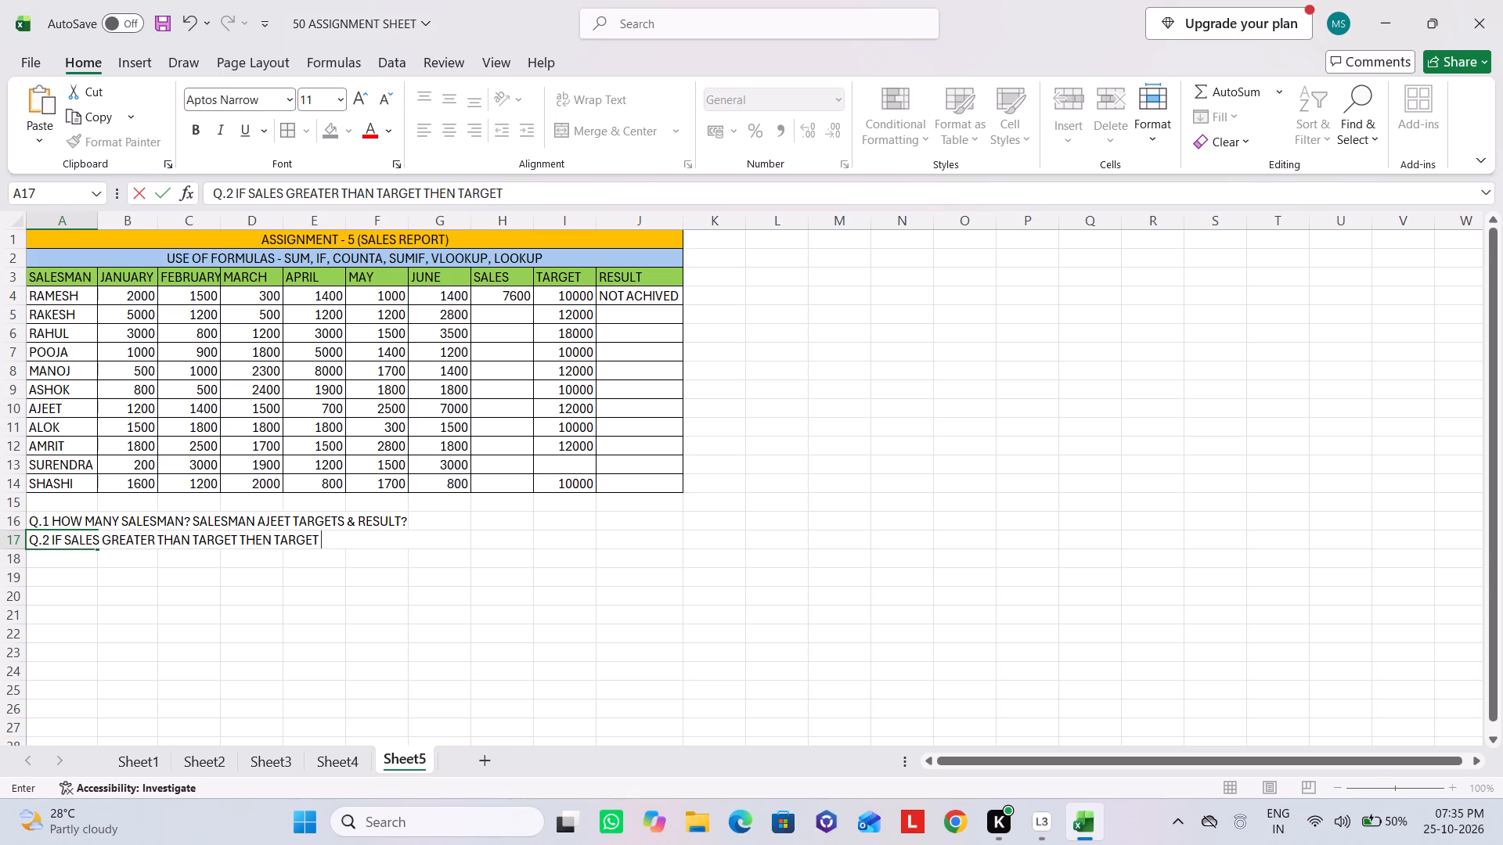
pyautogui.write('ACHIED OTHW')
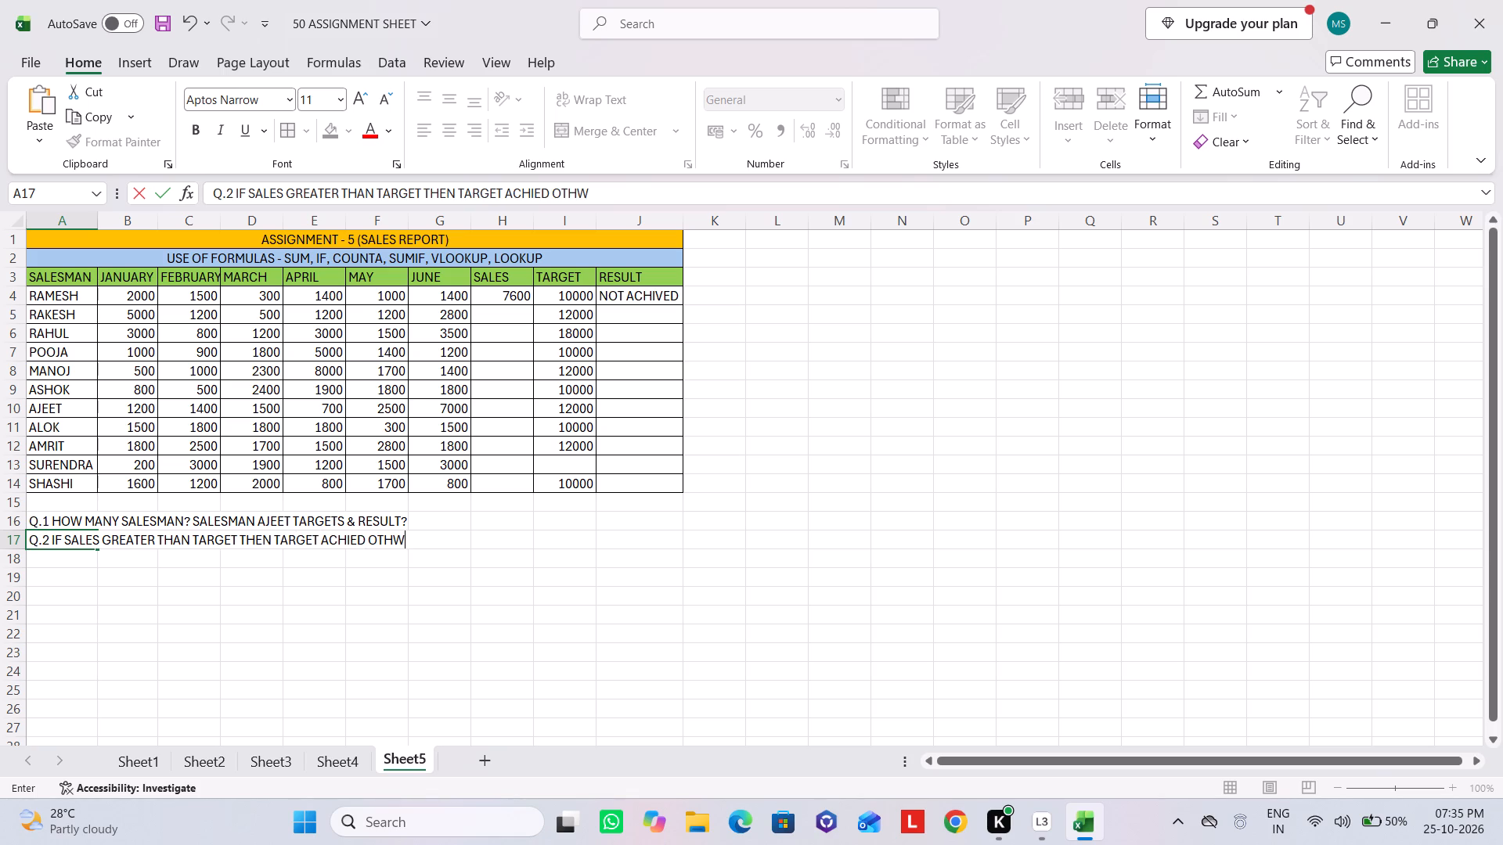
pyautogui.press('BackSpace')
pyautogui.write('ERWISE NOT ACHIEVED')
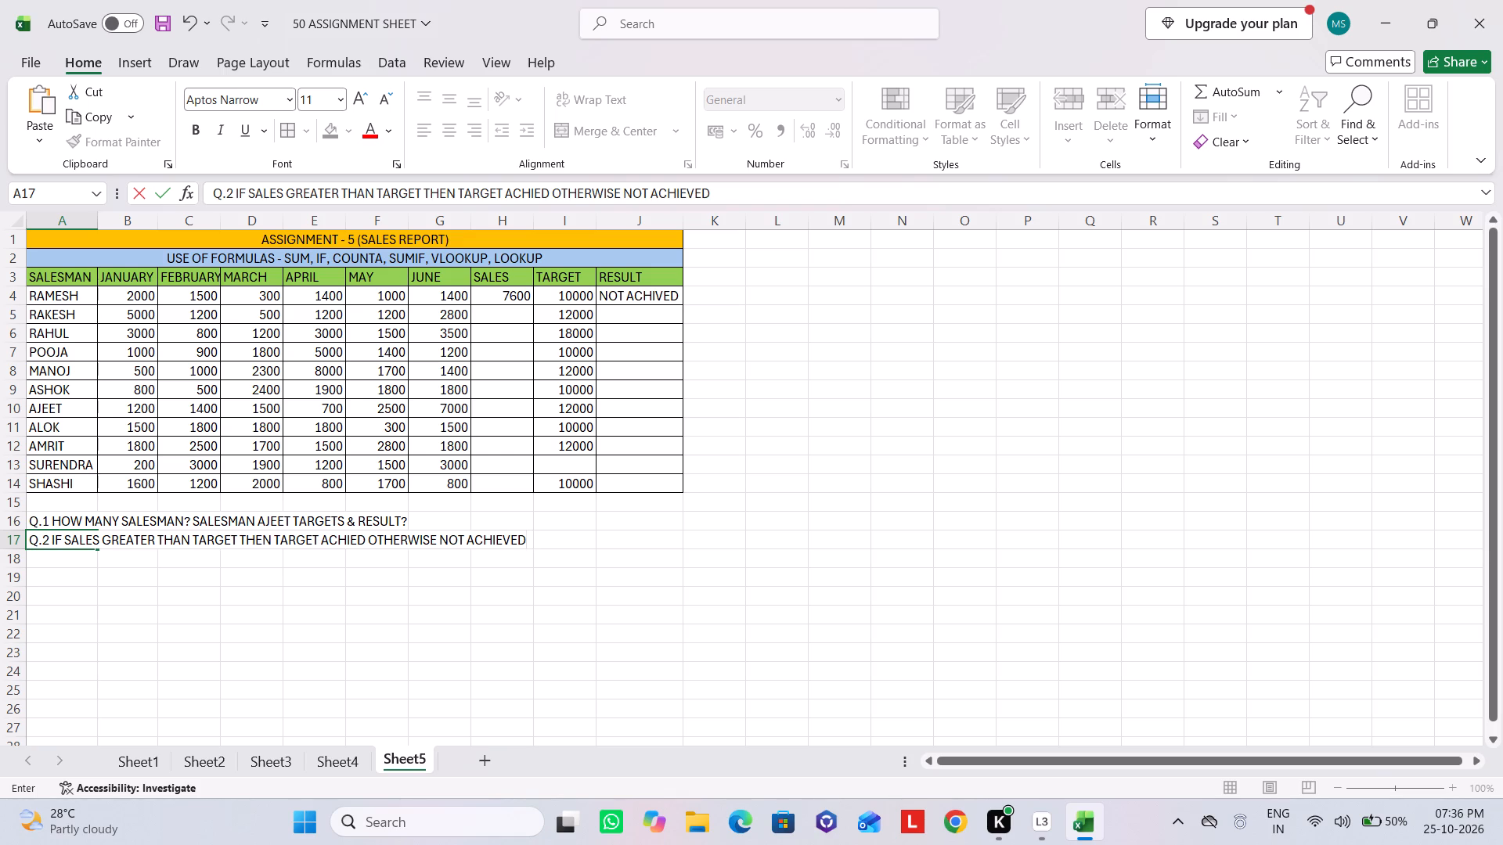
pyautogui.press('Left')
# Change the last word of the Q.2 text in cell A17 to ACHIVED.
pyautogui.press('Left')
pyautogui.press('Right')
pyautogui.press('Left')
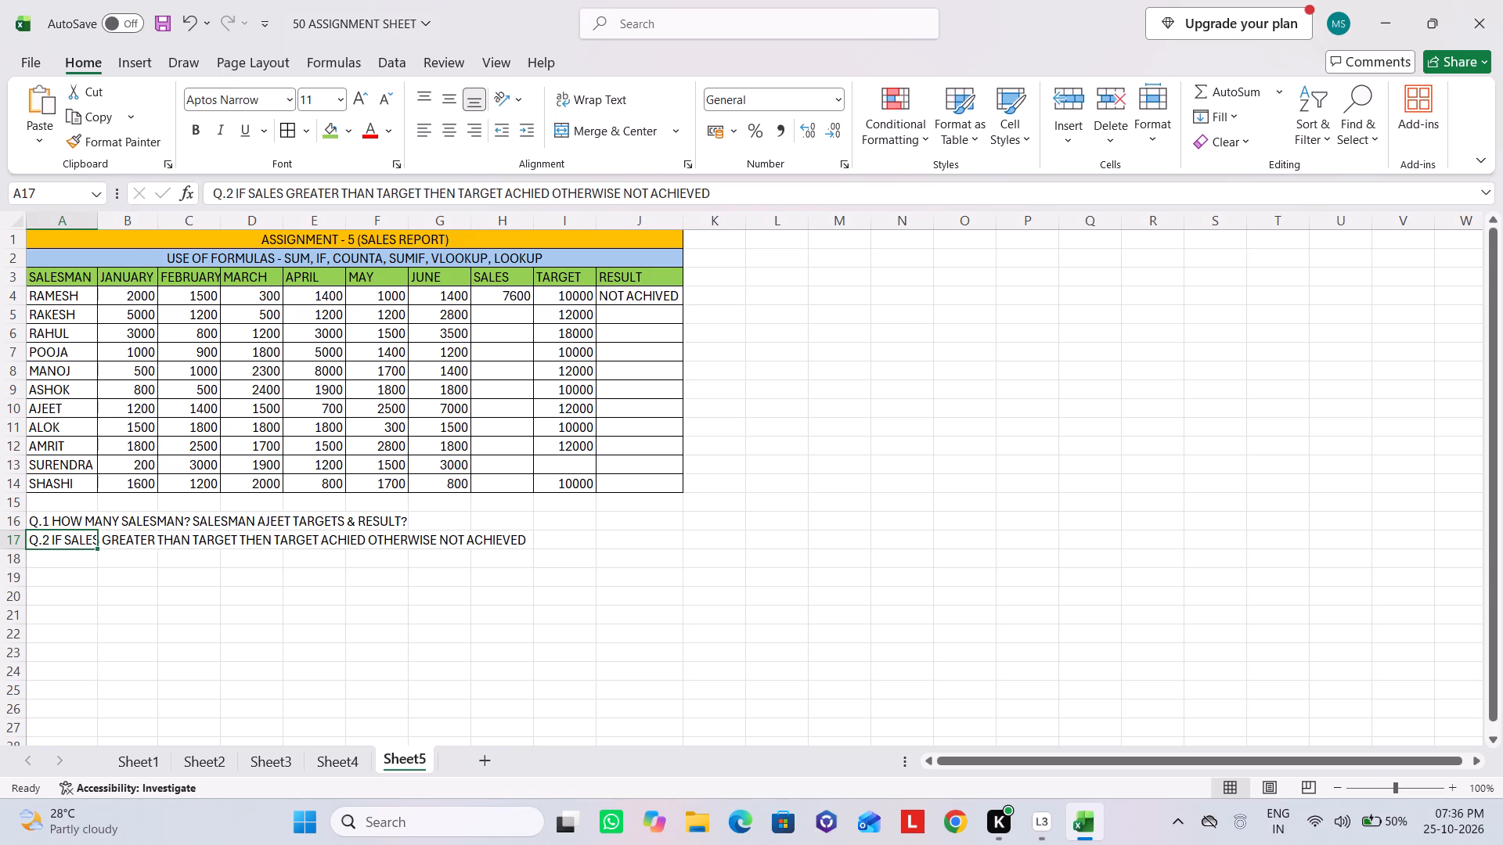
pyautogui.press('End')
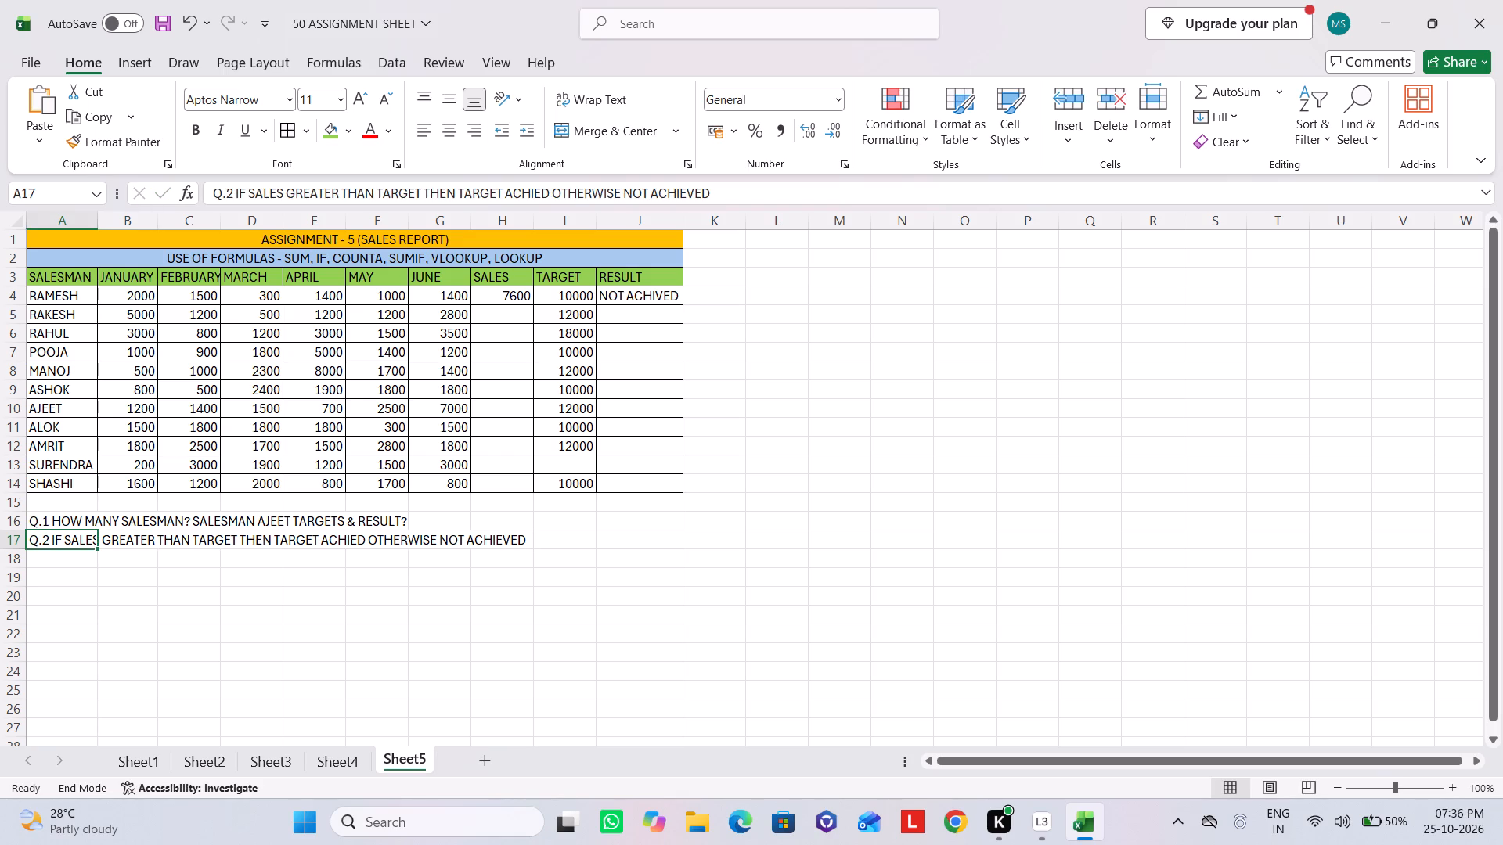
pyautogui.doubleClick(62, 544)
pyautogui.press('End')
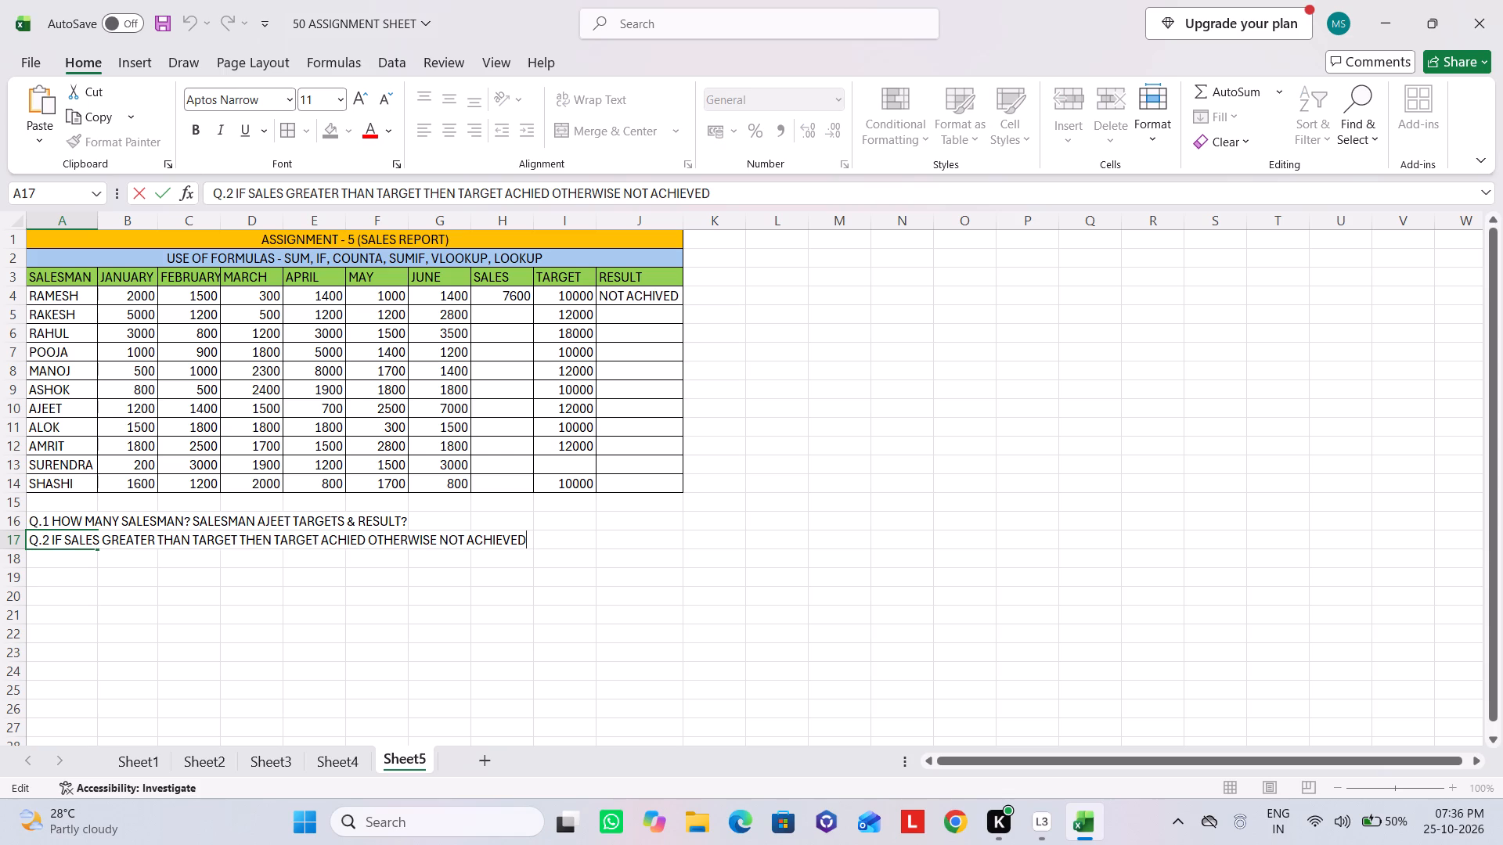
pyautogui.press('Left')
pyautogui.press('Left')
pyautogui.press('Left')
pyautogui.press('BackSpace')
pyautogui.press('Tab')
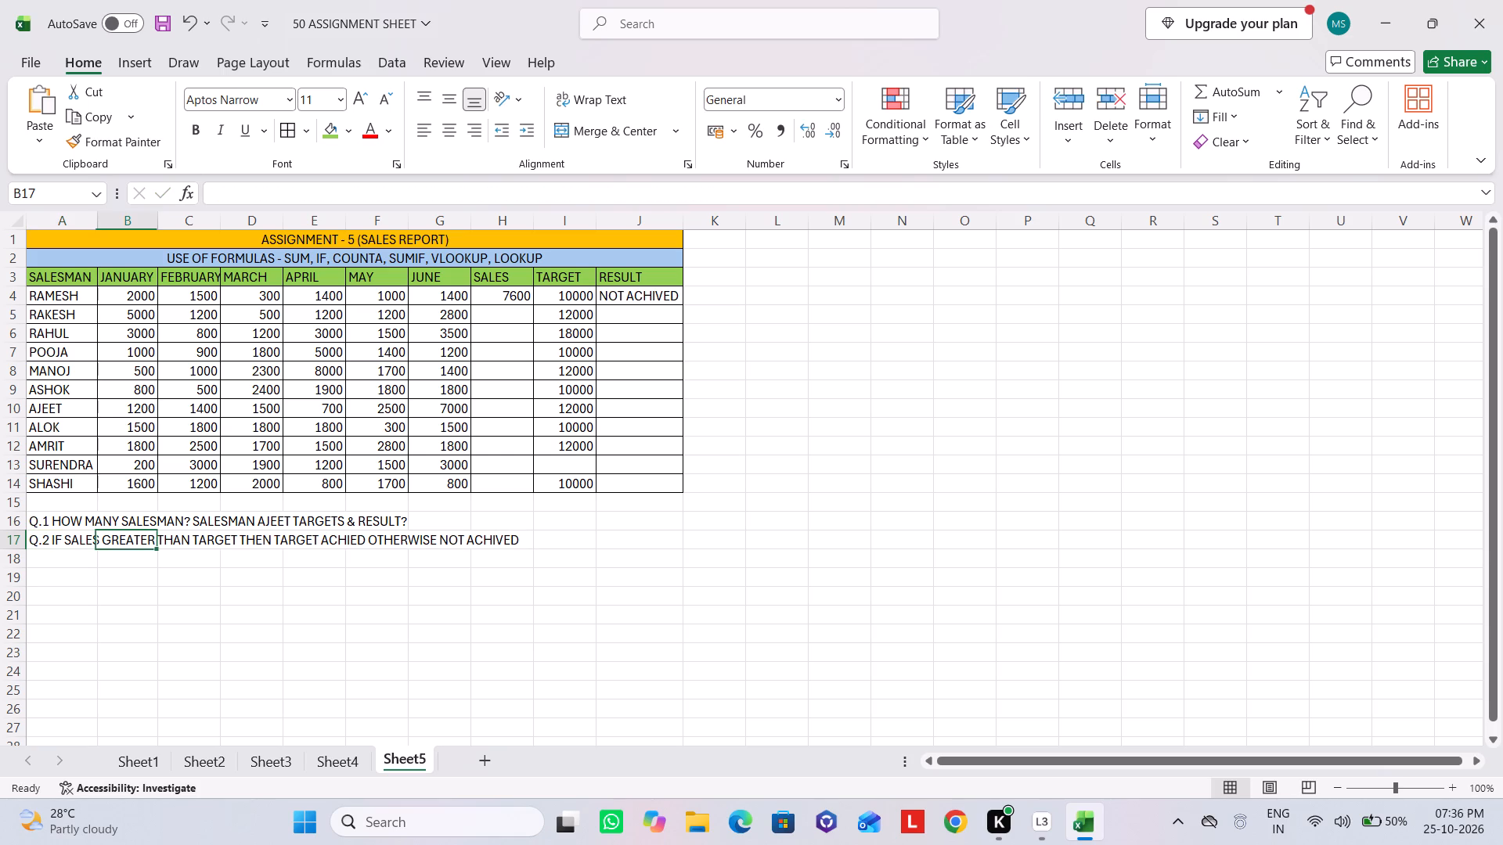
pyautogui.press('Left')
pyautogui.press('Return')
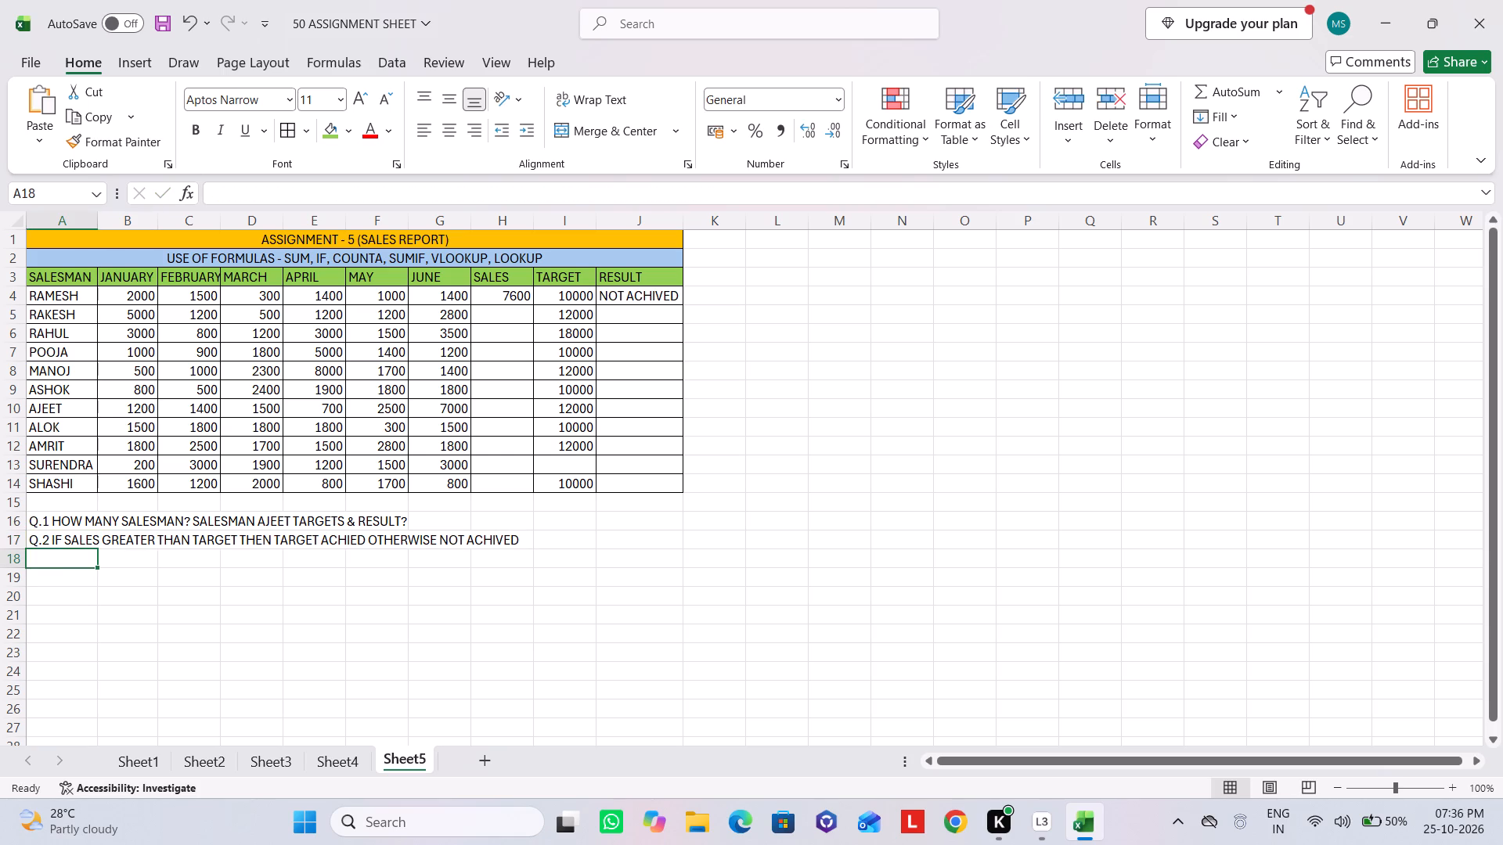
# Enter the question "Q.3 RAHUL POOJA & ASHOK TARGETS & RESULT" in cell A18.
pyautogui.write('Q.3')
pyautogui.press('space')
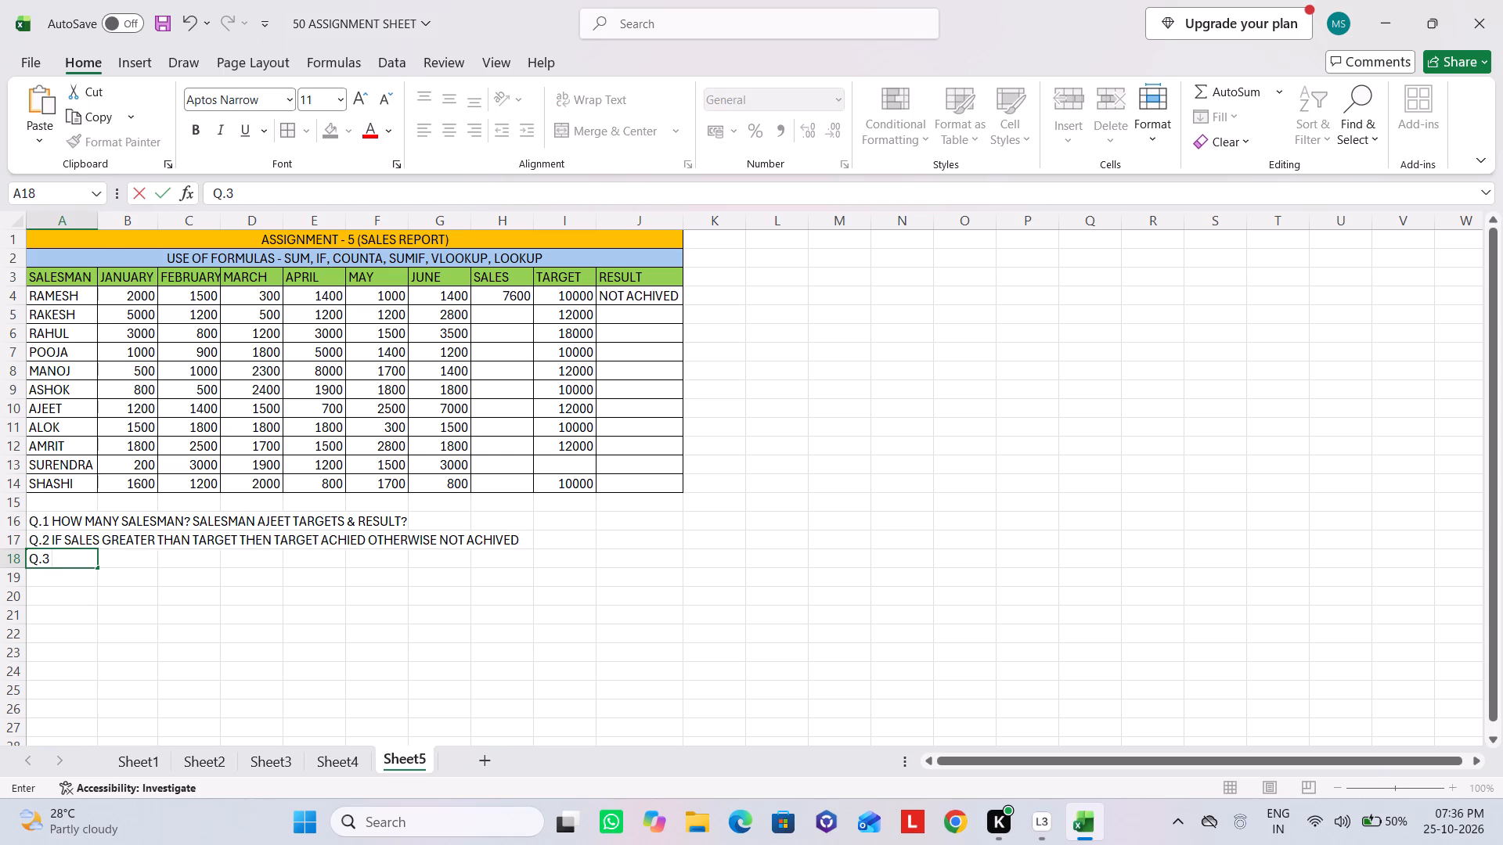
pyautogui.write('RAHUL POOJA')
pyautogui.press('space')
pyautogui.write('& ASHOK A')
pyautogui.press('BackSpace')
pyautogui.write('TARGETS')
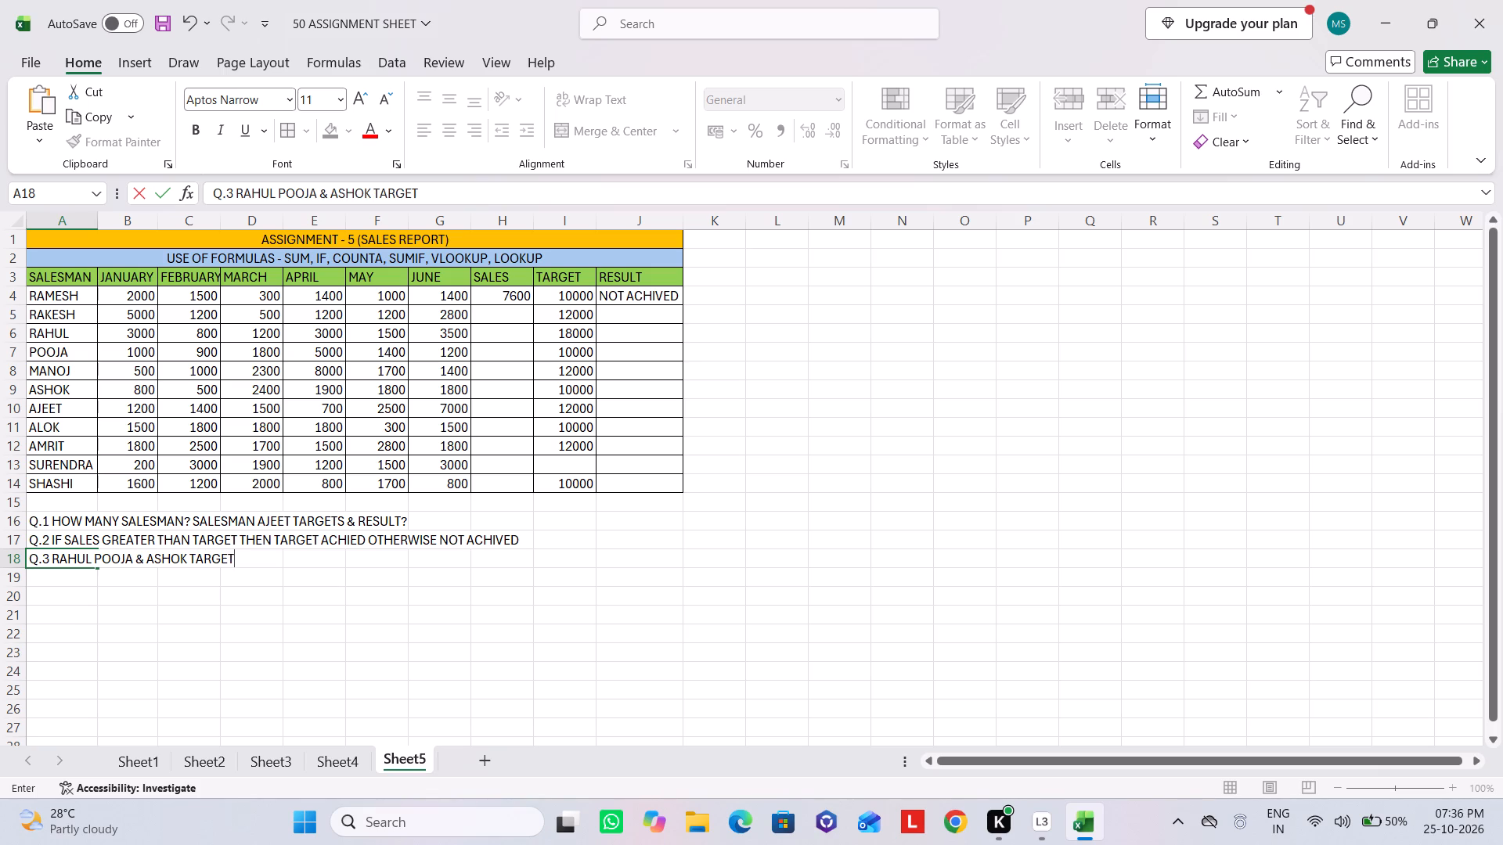
pyautogui.press('space')
pyautogui.write('& RESULT')
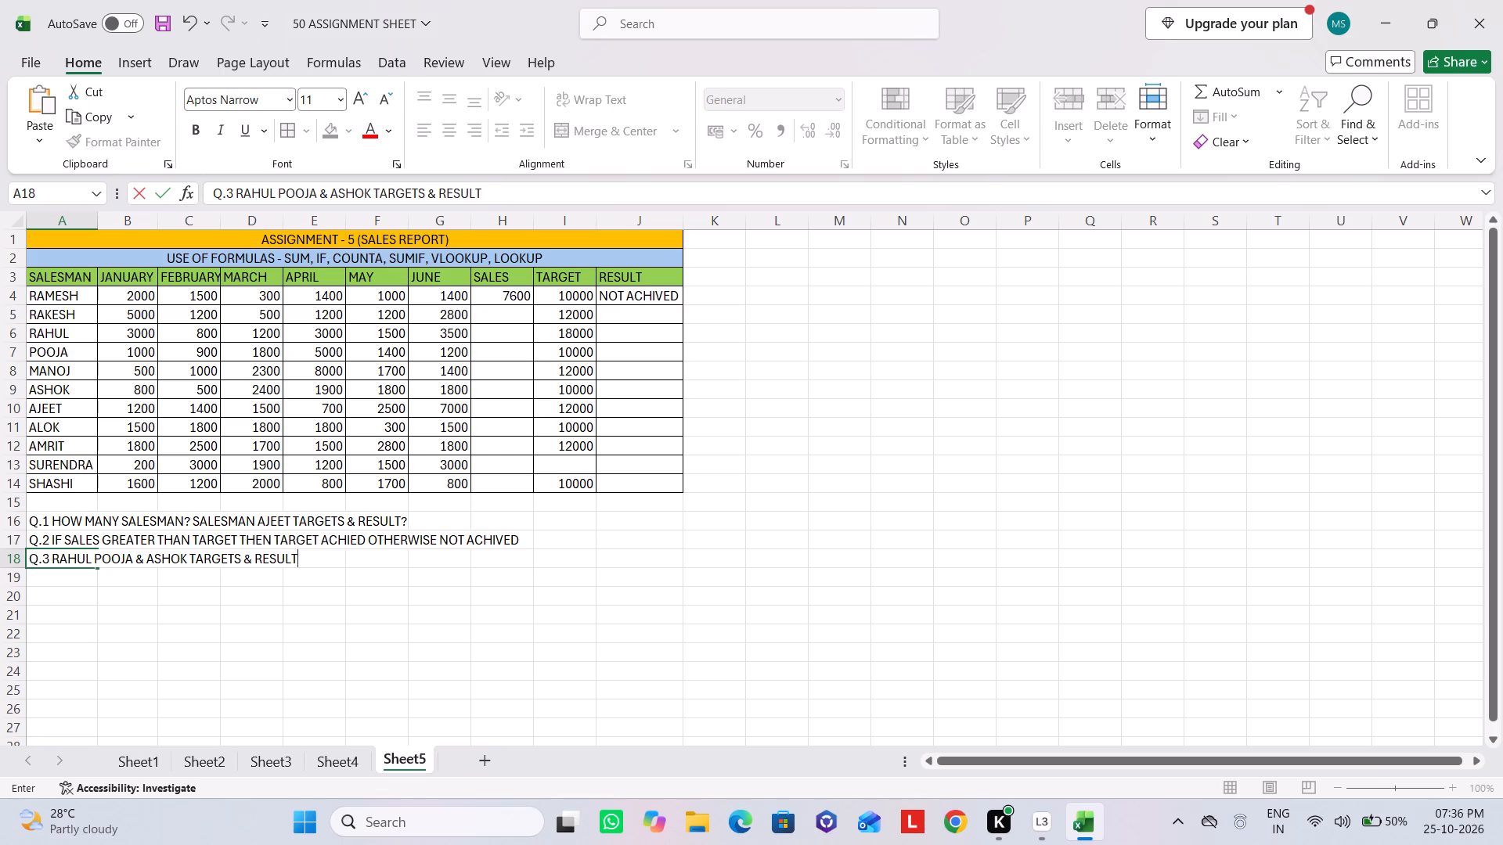
pyautogui.press('Return')
# Enter the question "Q.4 HOW MANY SALESMAN ACHIVED TARGET" in cell A19.
pyautogui.press('q')
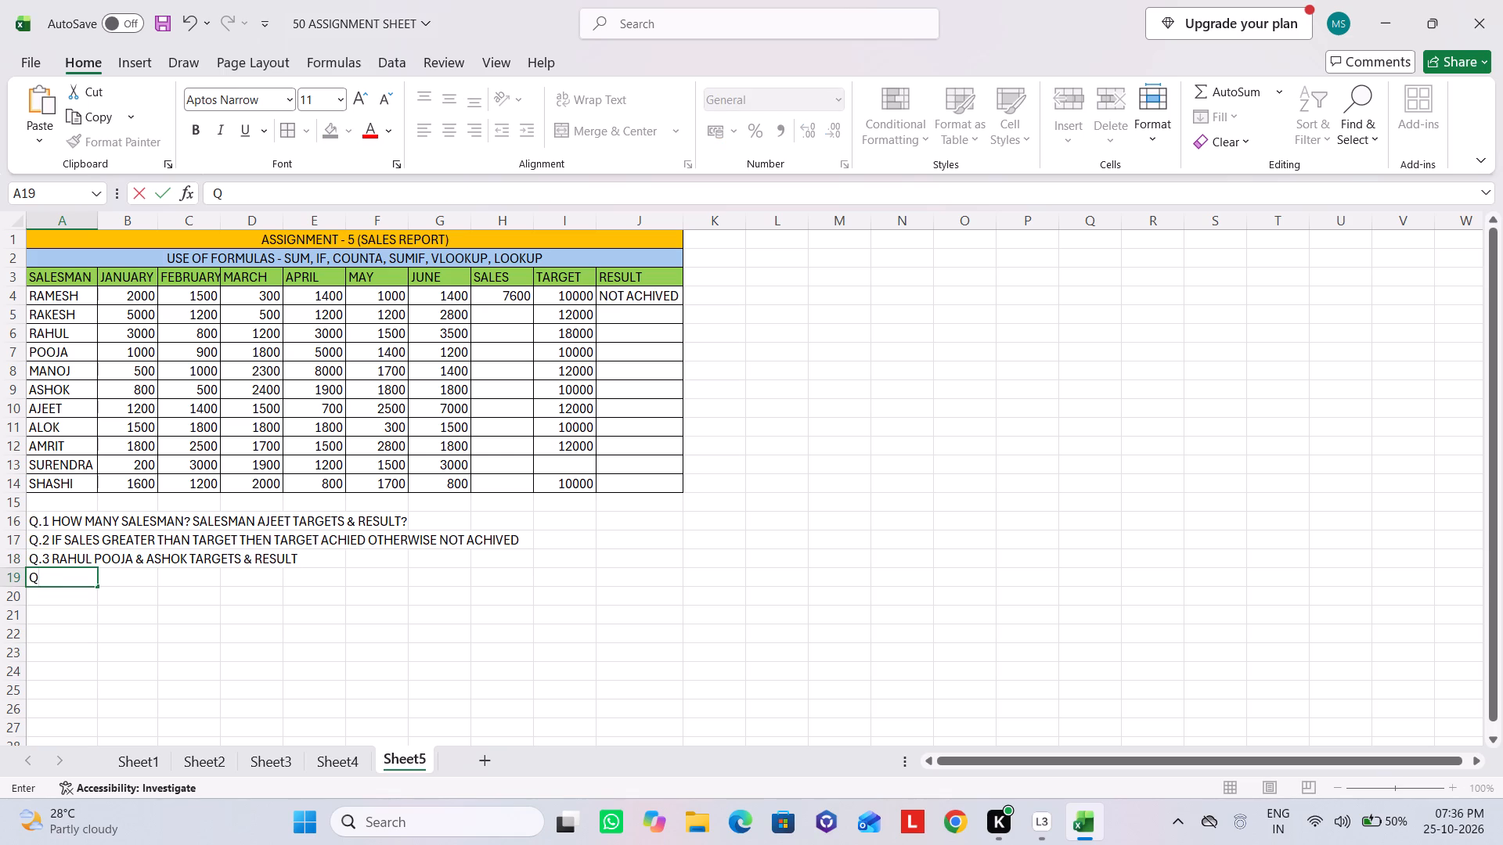
pyautogui.write('.4')
pyautogui.press('space')
pyautogui.write('HOW MABNY')
pyautogui.press('BackSpace')
pyautogui.press('BackSpace')
pyautogui.press('BackSpace')
pyautogui.write('NY SALES')
pyautogui.press('space')
pyautogui.press('BackSpace')
pyautogui.write('MANB')
pyautogui.press('space')
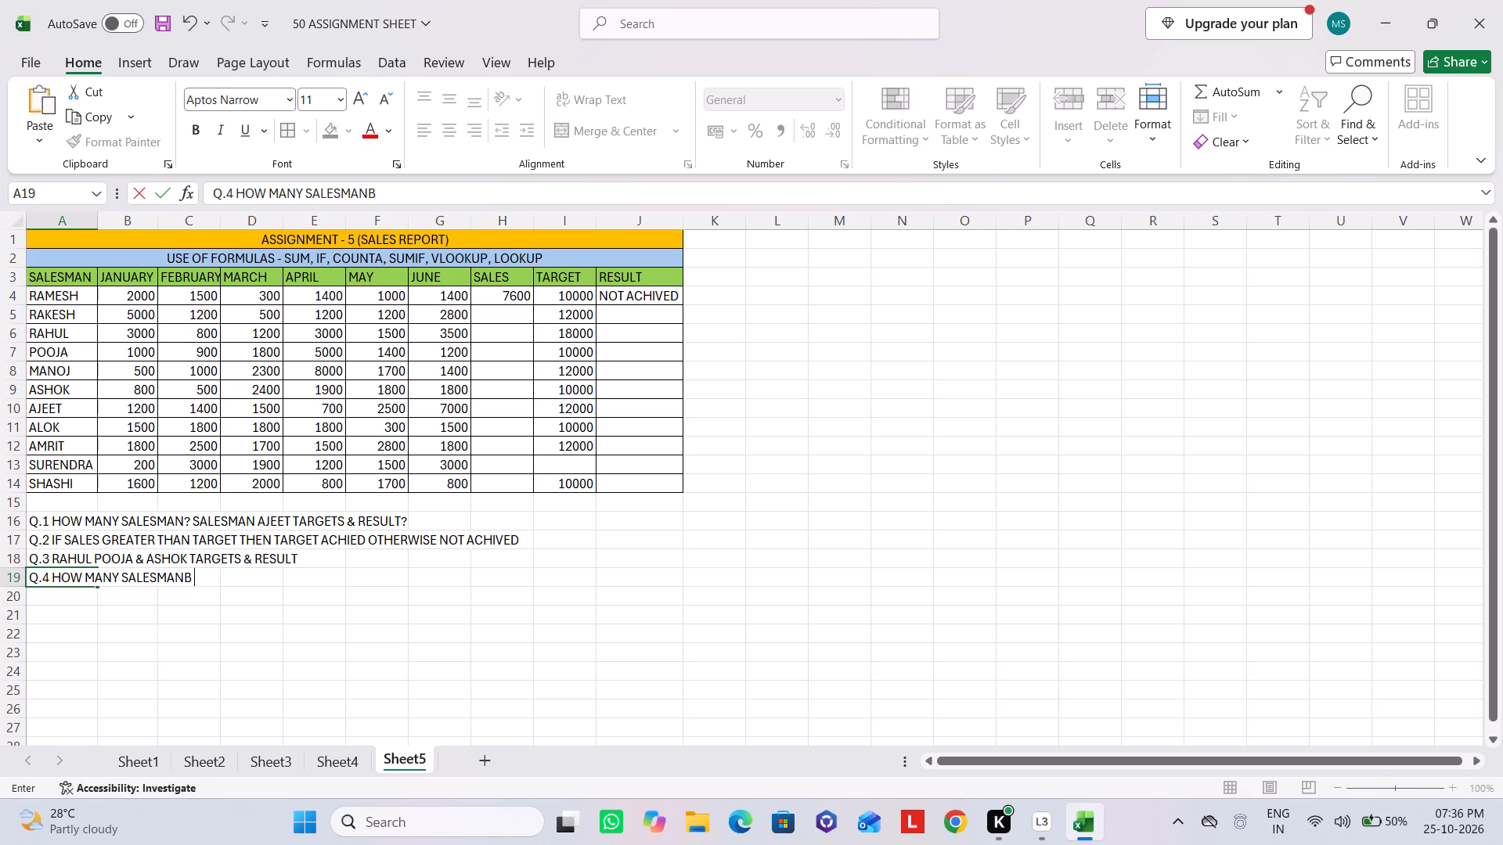
pyautogui.press('BackSpace')
pyautogui.press('BackSpace')
pyautogui.press('space')
pyautogui.write('ACHIE')
pyautogui.press('BackSpace')
pyautogui.press('BackSpace')
pyautogui.press('v')
pyautogui.press('BackSpace')
pyautogui.write('IVED TARGET')
pyautogui.press('Return')
# Enter the question "Q.5 WHICH SALES MAN JAN SALES 2000, & FEB SALES IS 2500?" in cell A20.
pyautogui.write('Q.5')
pyautogui.press('space')
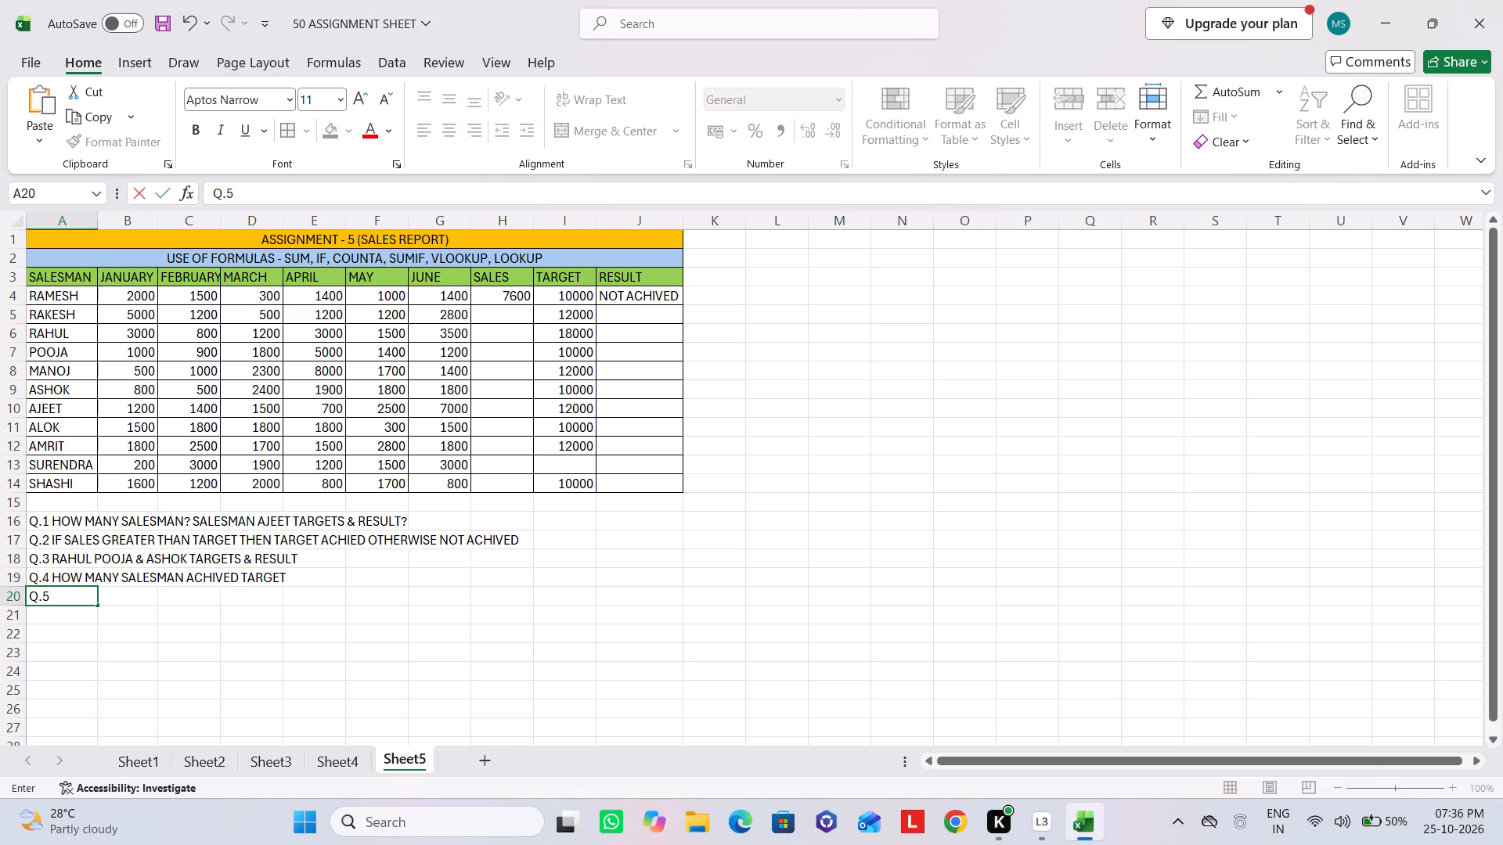
pyautogui.write('WHICH SALES')
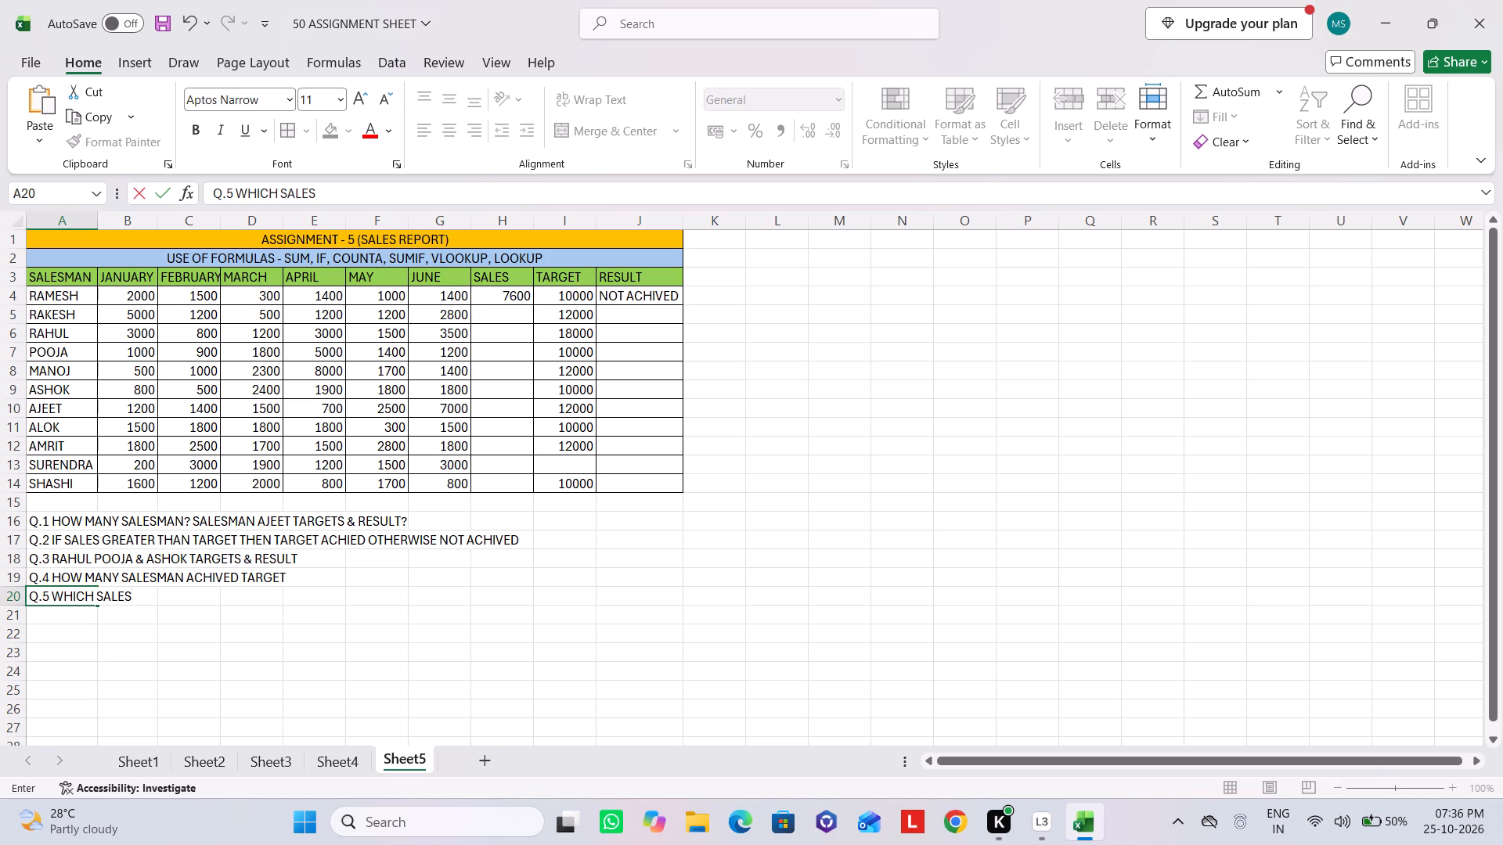
pyautogui.press('space')
pyautogui.write('MANJA')
pyautogui.press('BackSpace')
pyautogui.press('BackSpace')
pyautogui.press('space')
pyautogui.write('JAN')
pyautogui.press('space')
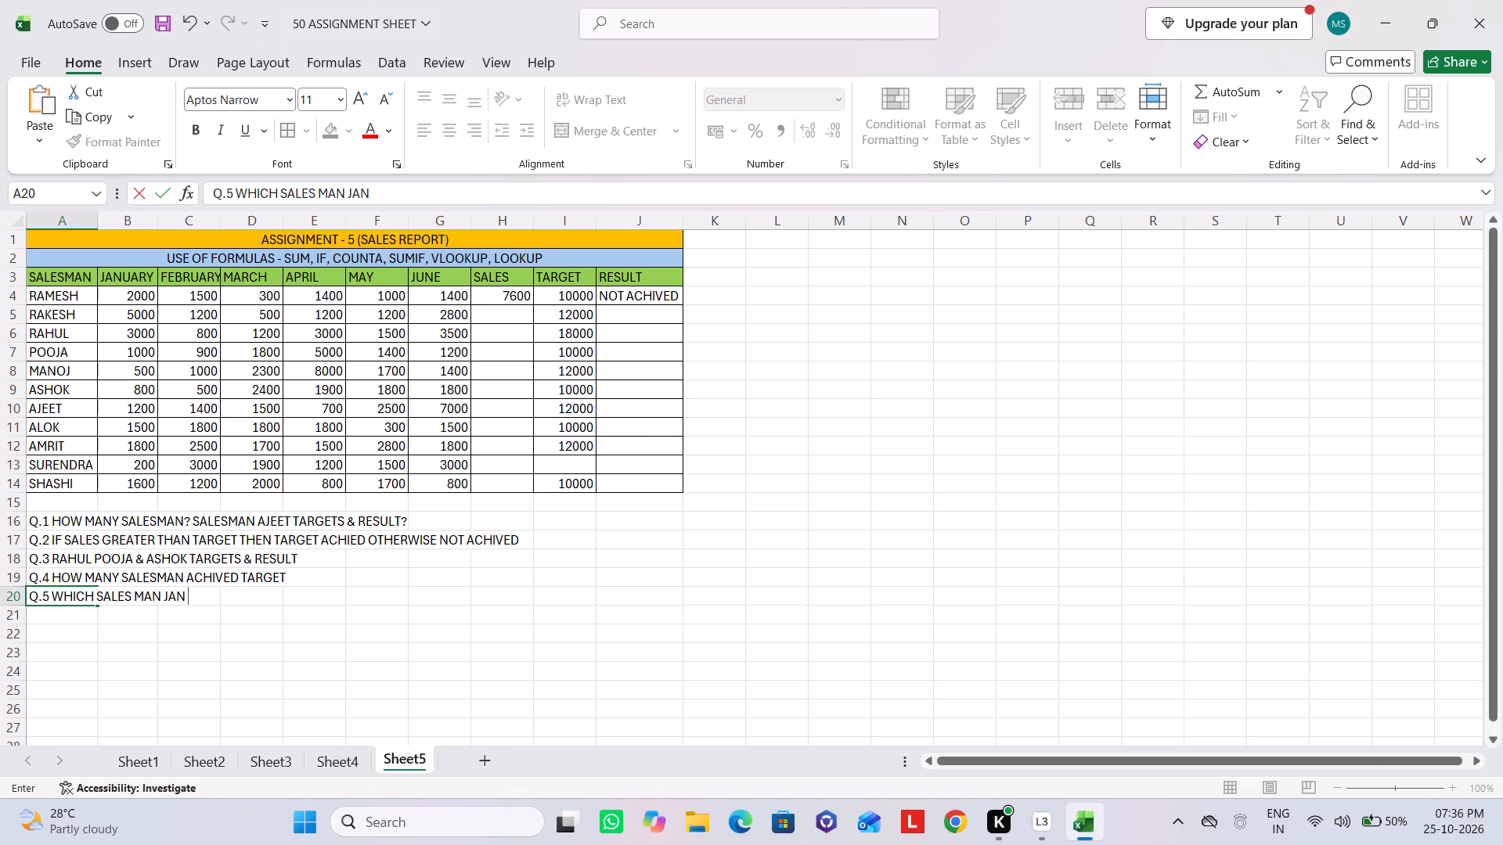
pyautogui.write('SALES')
pyautogui.press('space')
pyautogui.write('2000,')
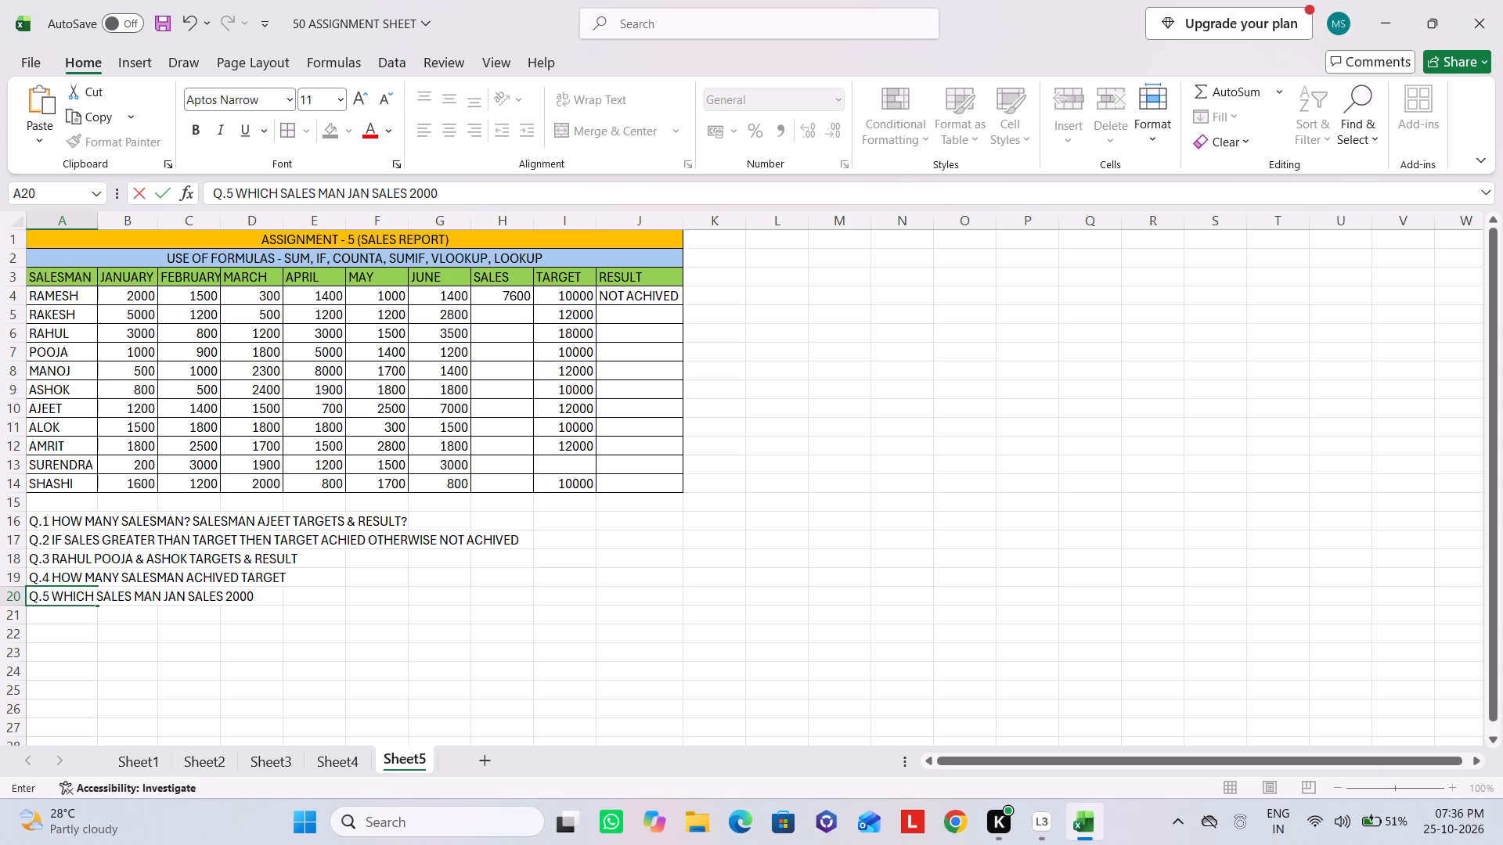
pyautogui.press('space')
pyautogui.write('& FE')
pyautogui.write('BV')
pyautogui.press('BackSpace')
pyautogui.press('space')
pyautogui.write('SALE')
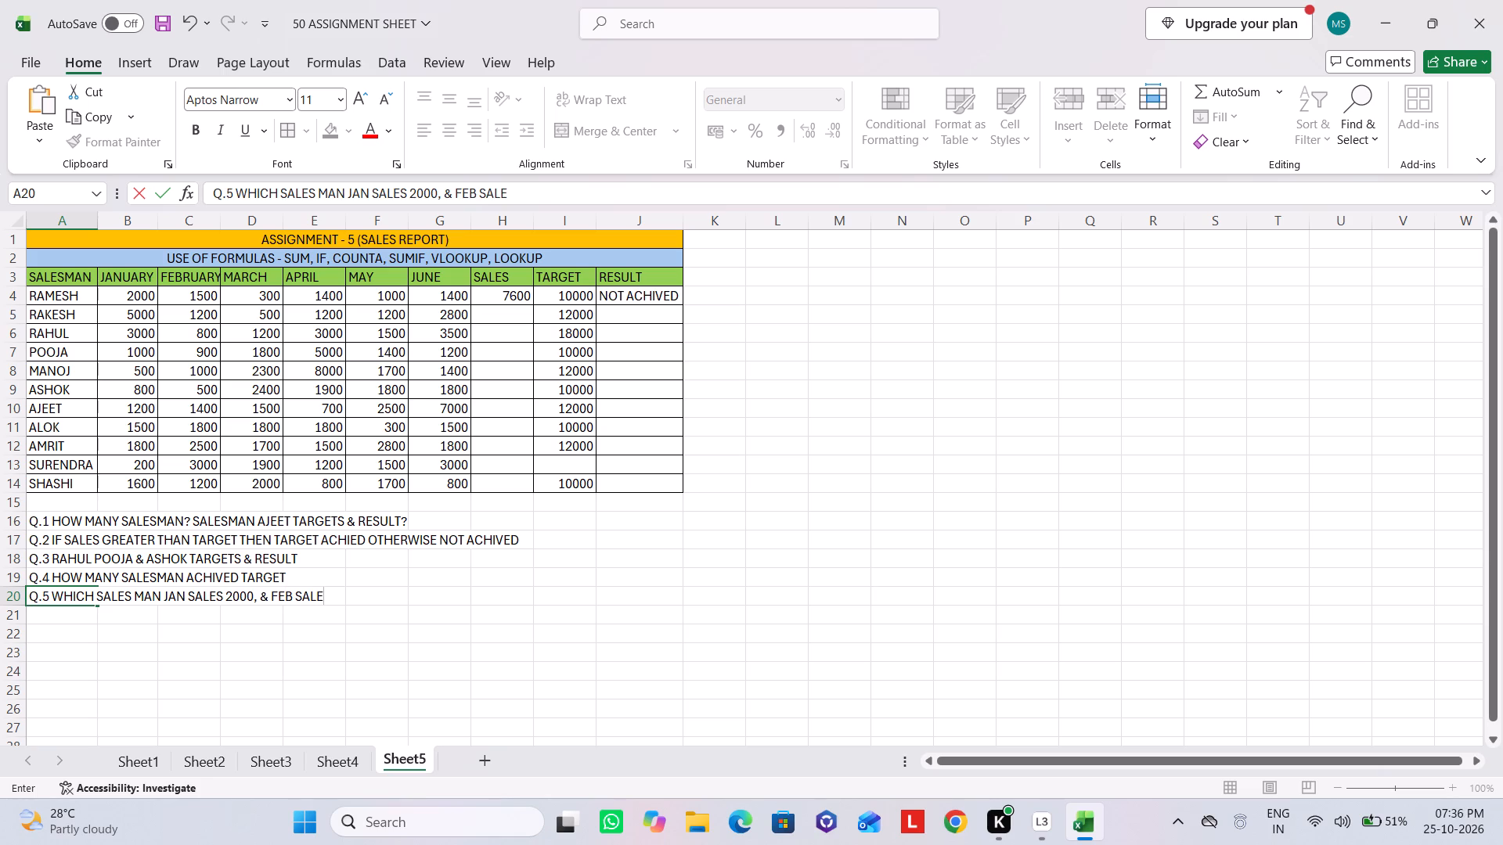
pyautogui.write('S')
pyautogui.press('space')
pyautogui.write('IS 2500')
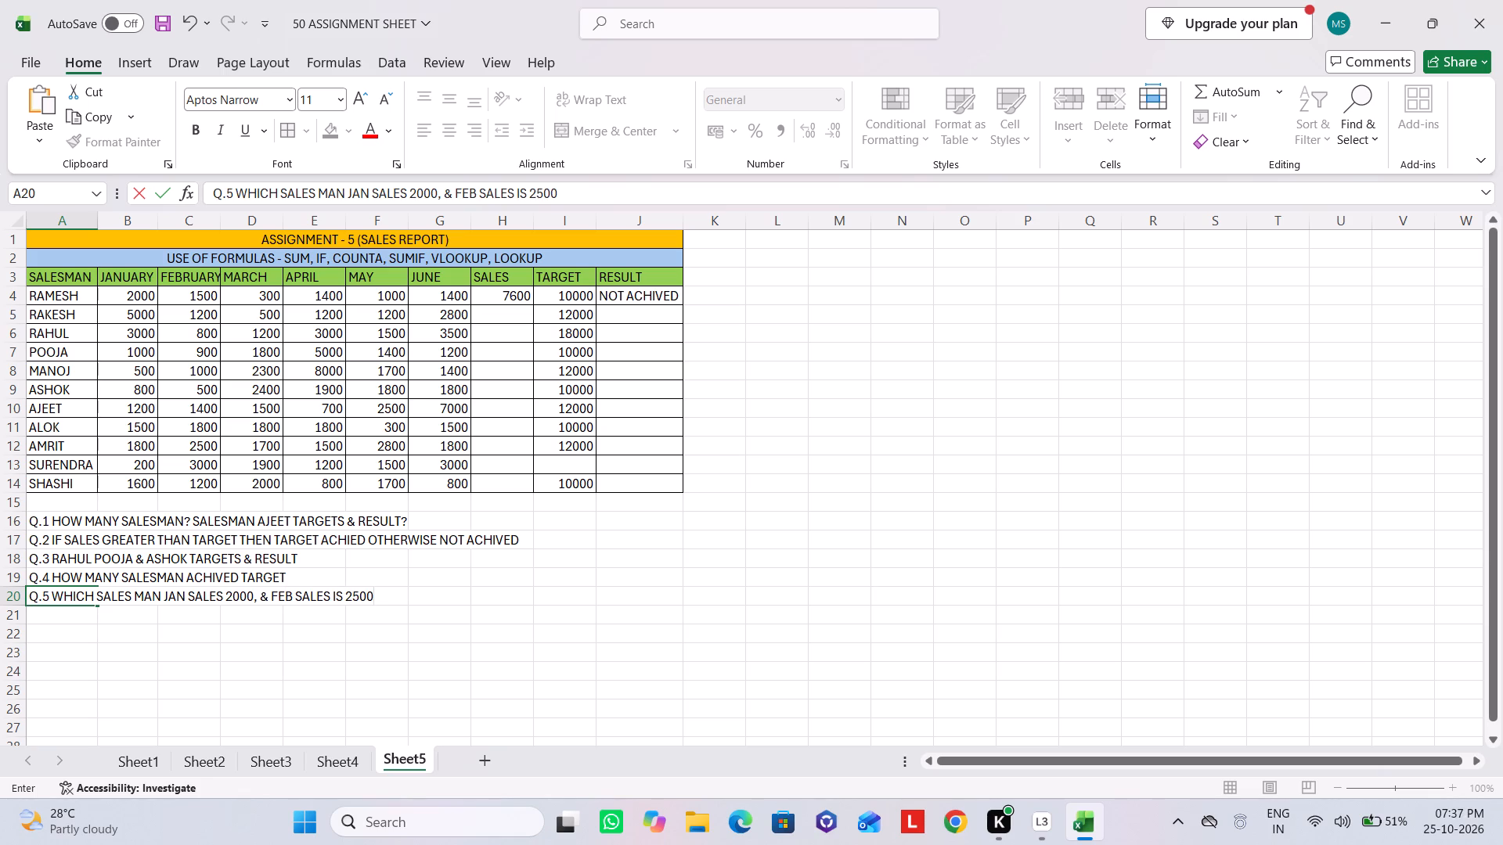
pyautogui.hotkey('shift', '?')
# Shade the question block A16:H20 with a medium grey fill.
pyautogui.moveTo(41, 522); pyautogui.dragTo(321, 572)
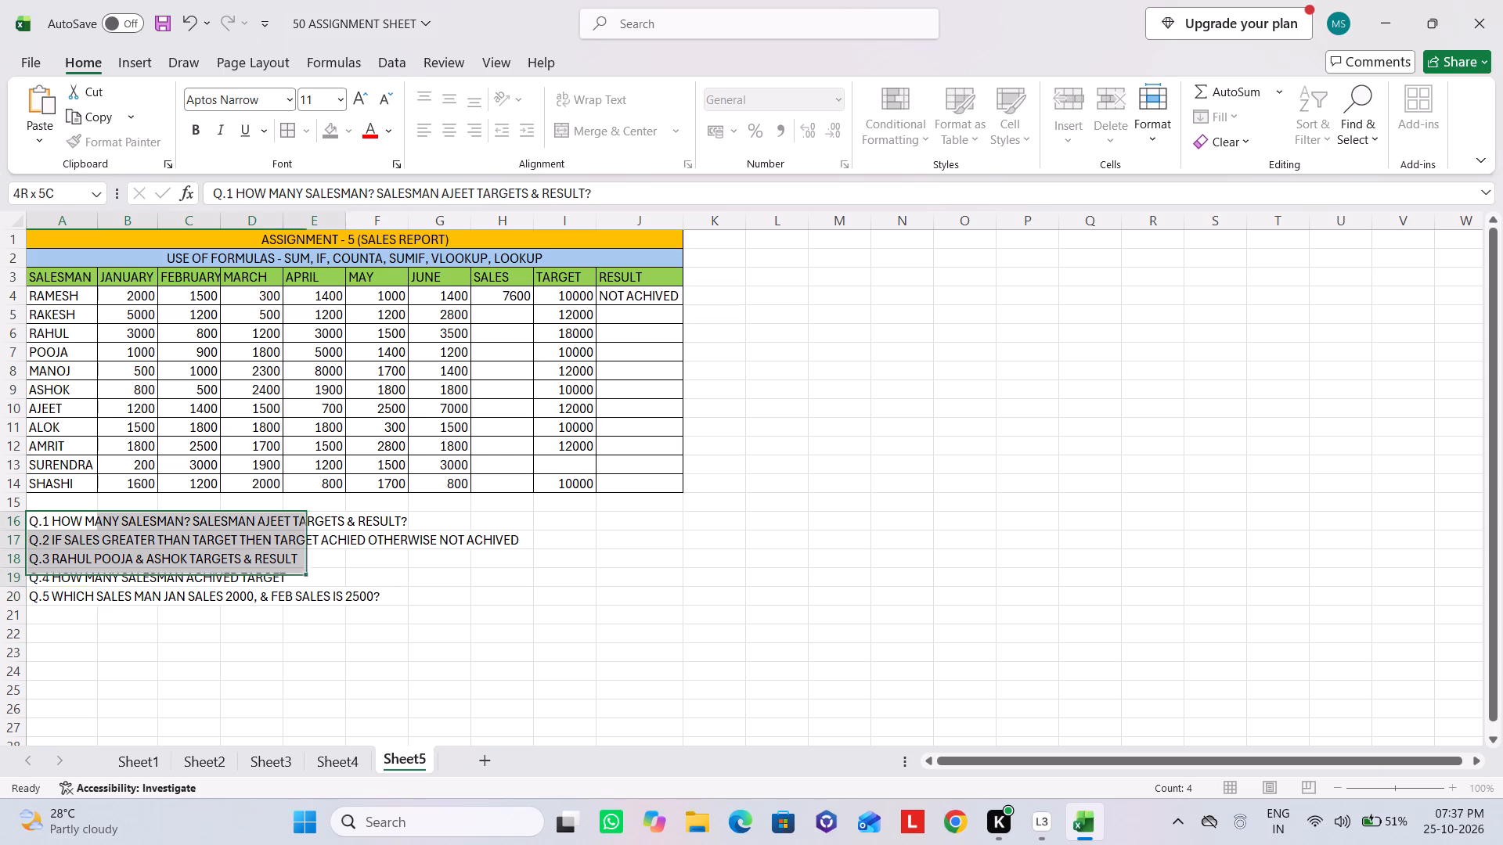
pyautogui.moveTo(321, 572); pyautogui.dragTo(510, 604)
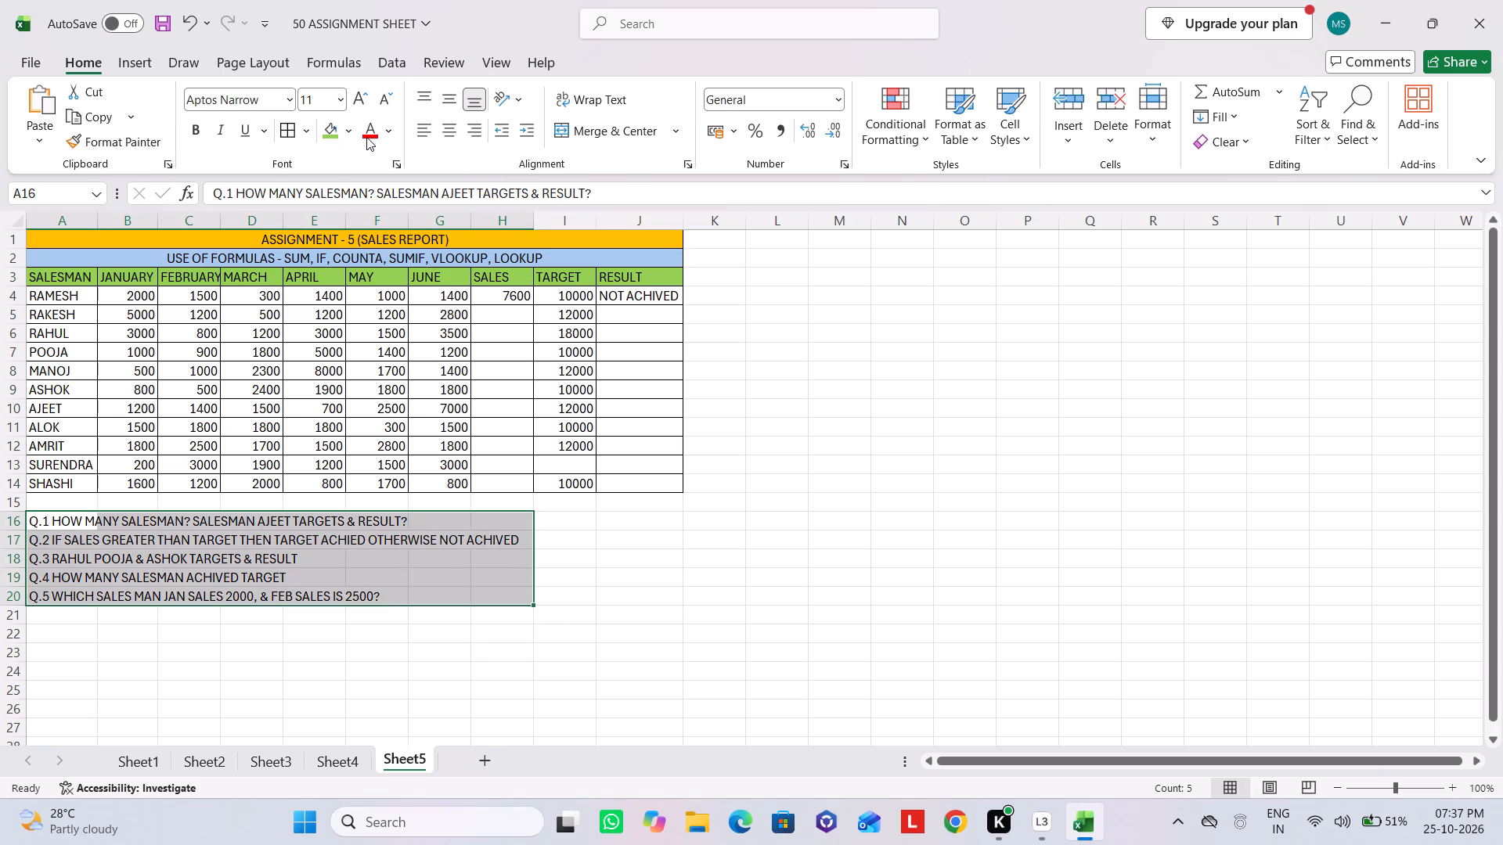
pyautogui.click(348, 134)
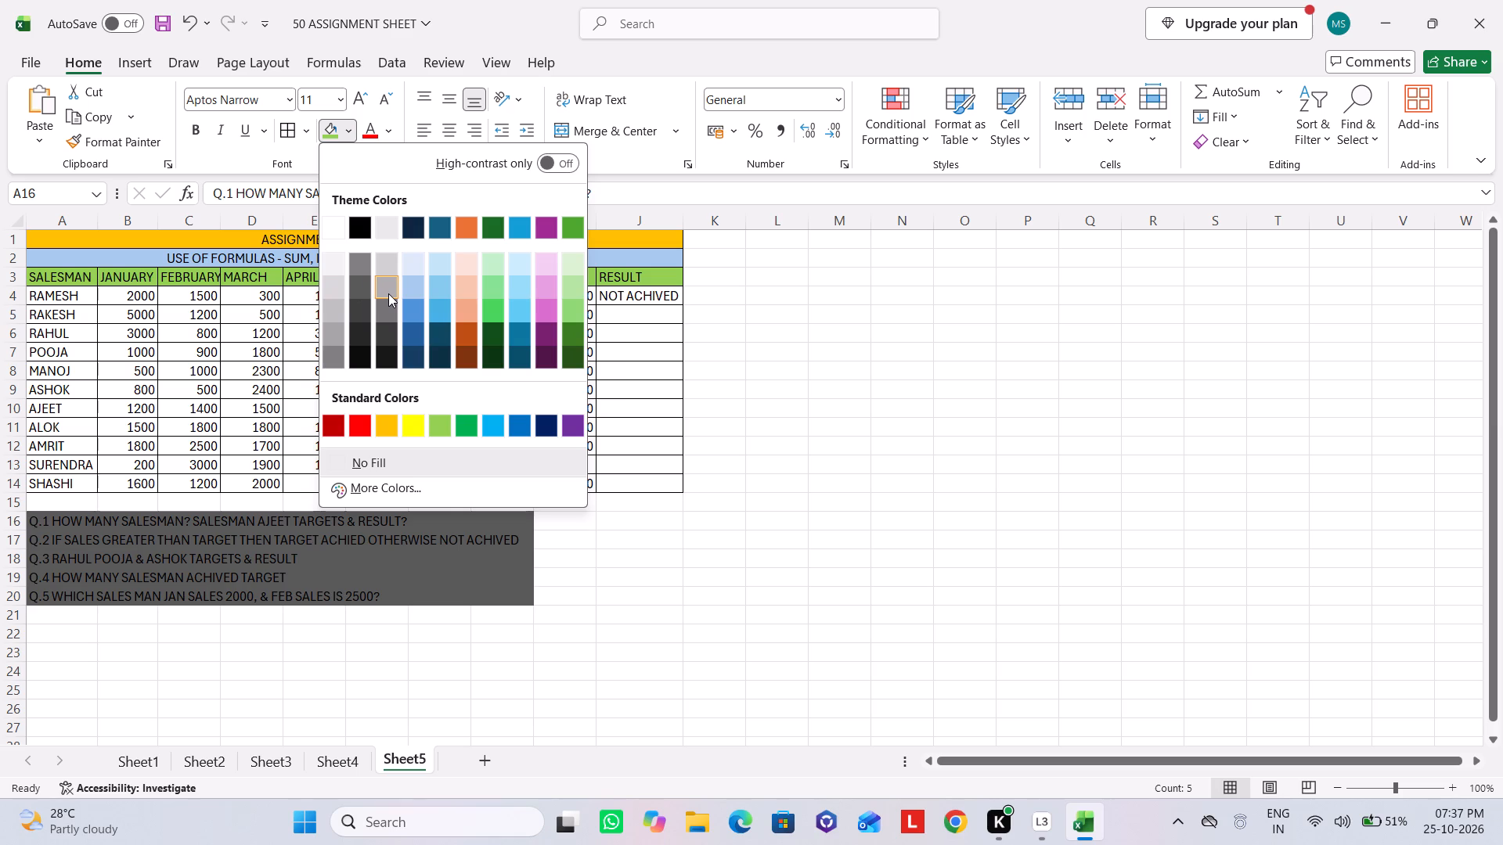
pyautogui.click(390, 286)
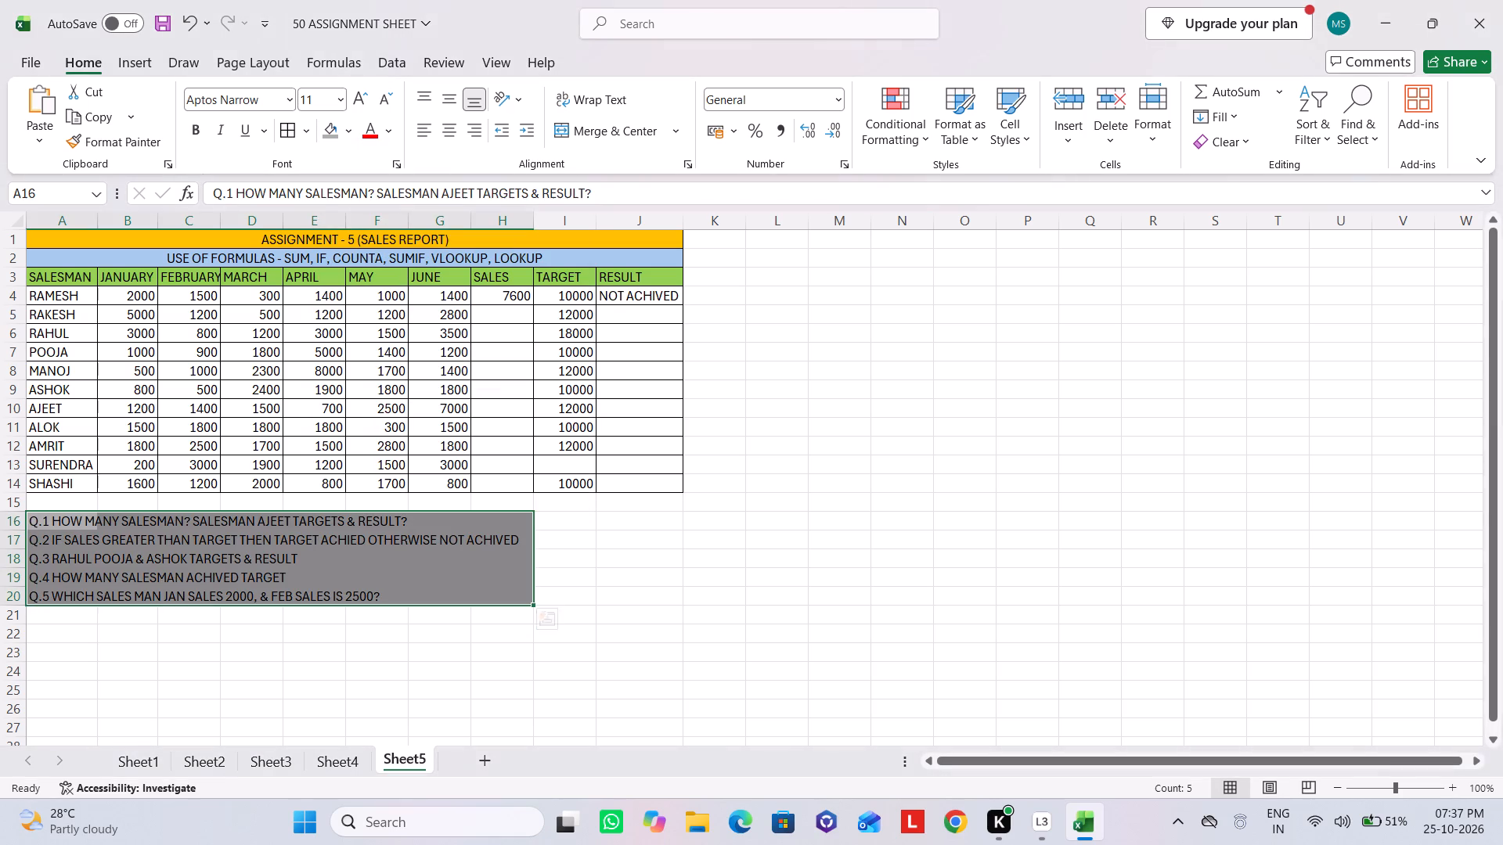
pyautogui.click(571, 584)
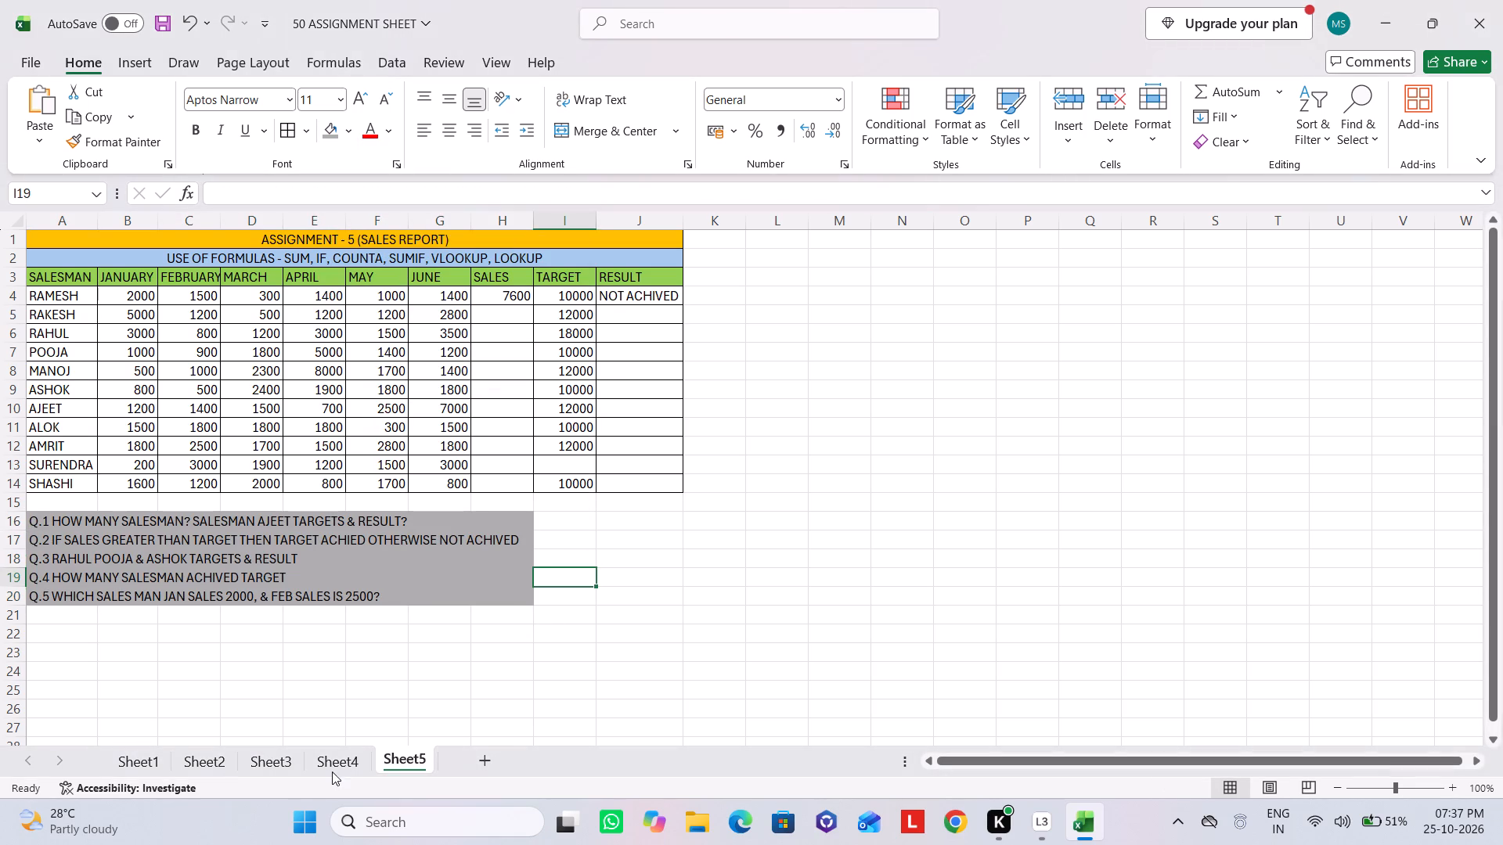
# Check the question shading on Sheet3 and refill the Sheet5 question block A16:H20 with a matching lighter grey.
pyautogui.click(329, 759)
pyautogui.click(273, 764)
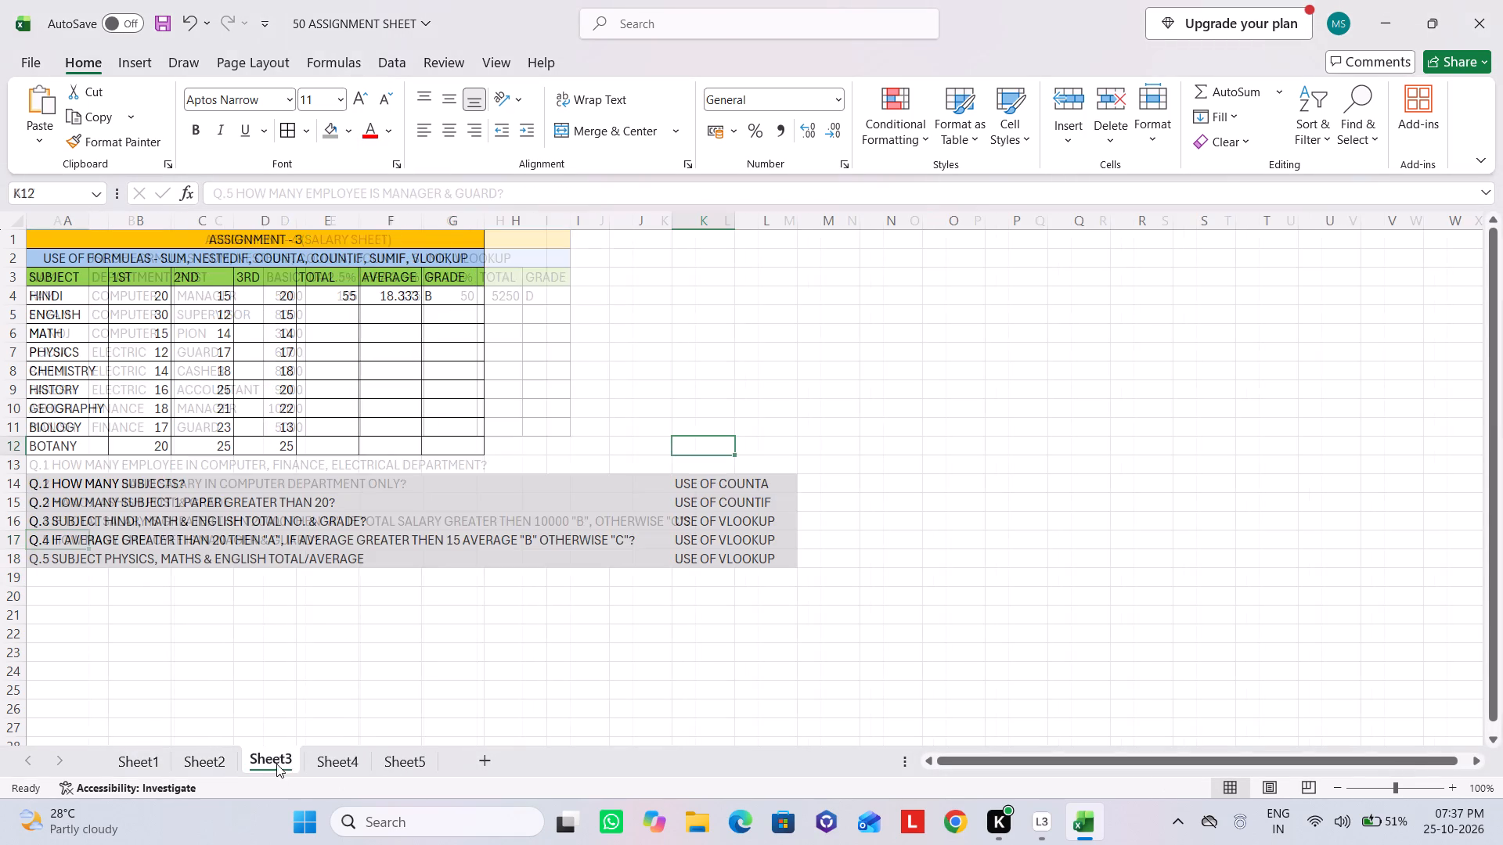
pyautogui.click(339, 764)
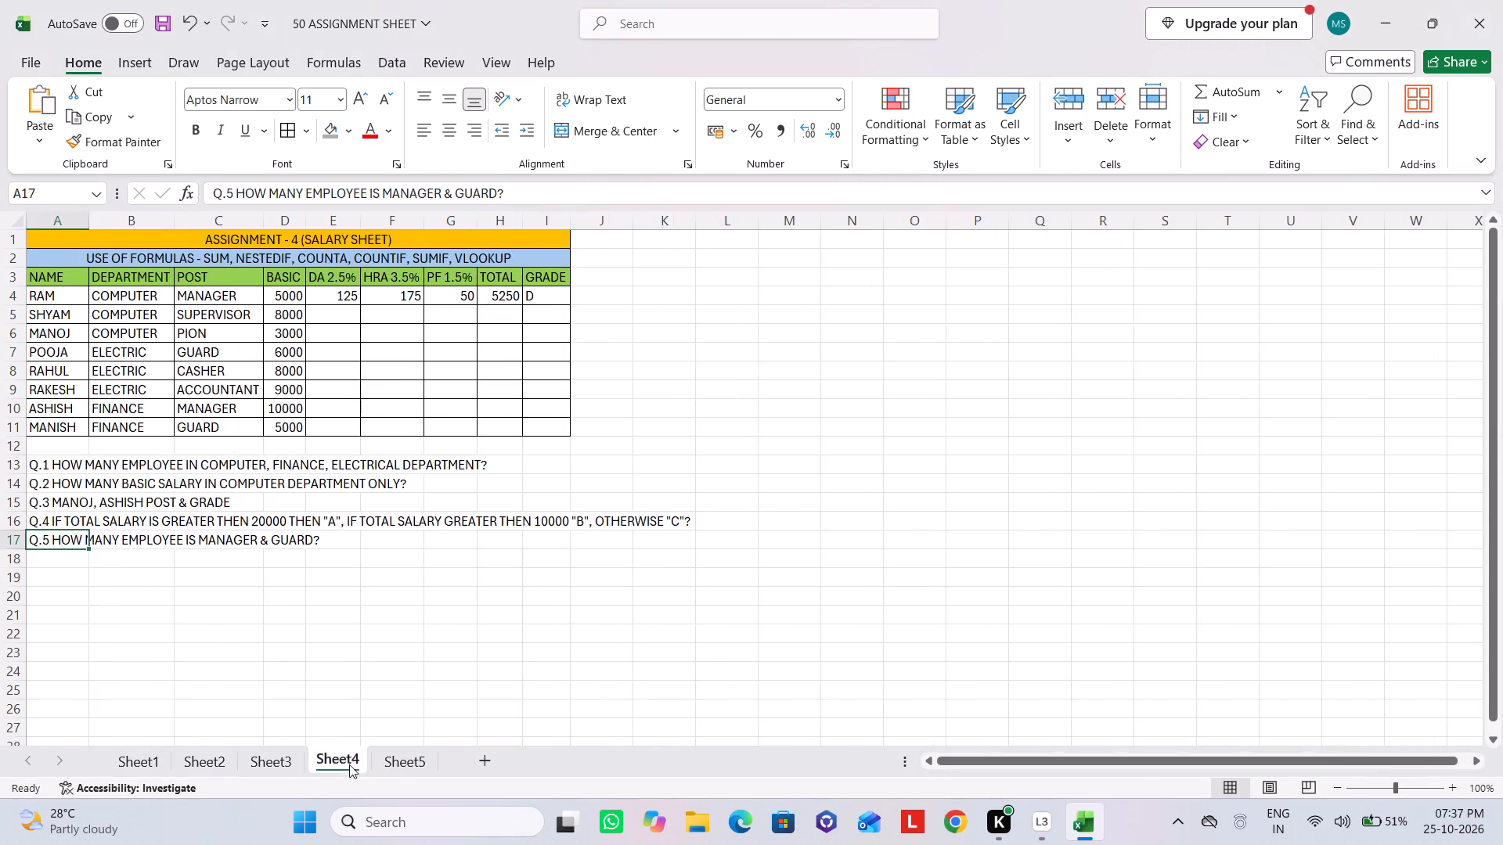
pyautogui.click(393, 763)
pyautogui.moveTo(33, 520); pyautogui.dragTo(104, 528)
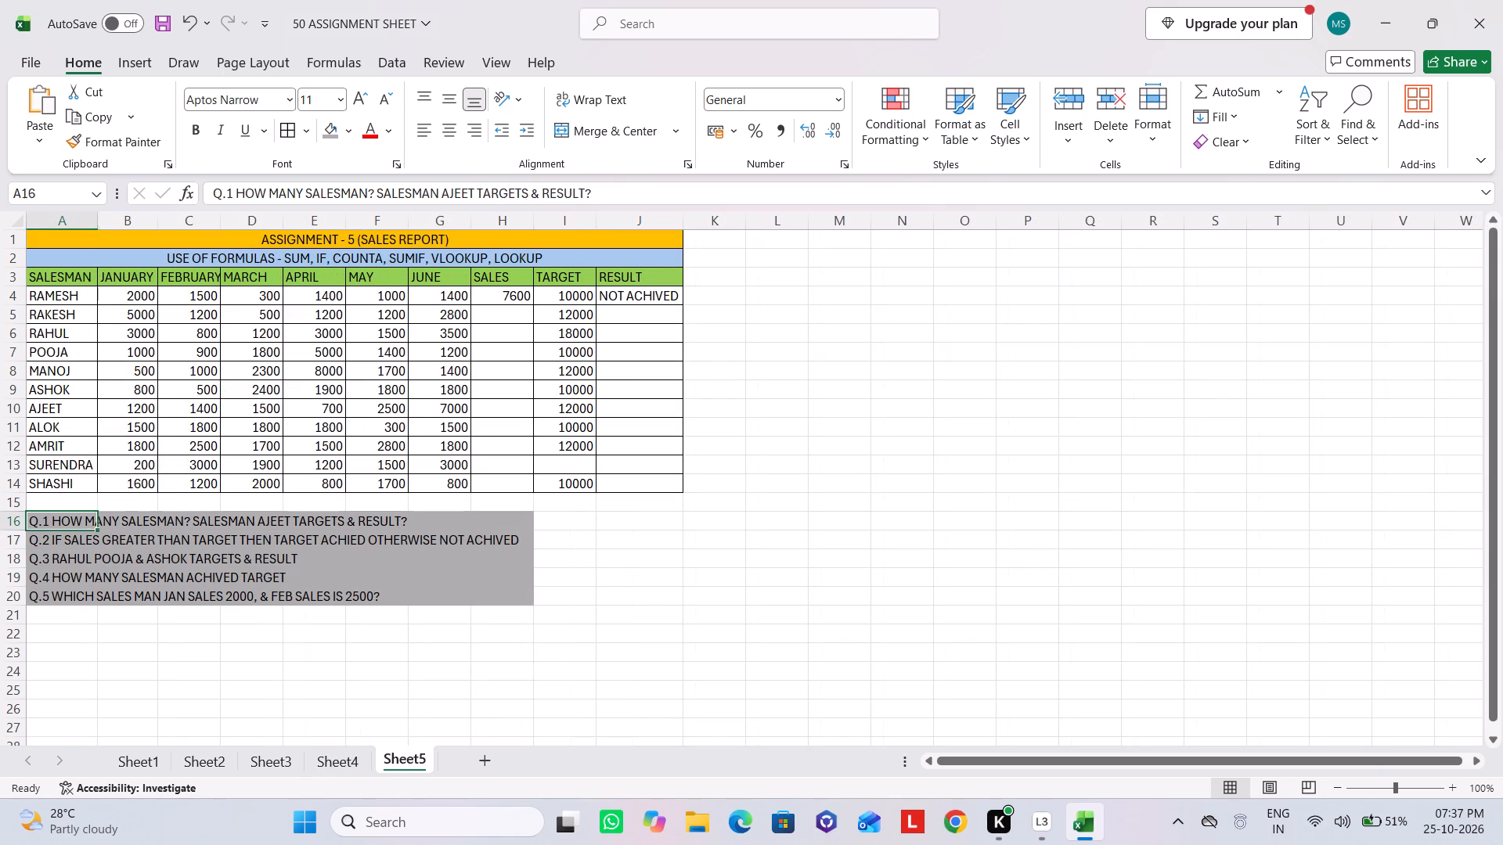
pyautogui.moveTo(104, 528); pyautogui.dragTo(502, 604)
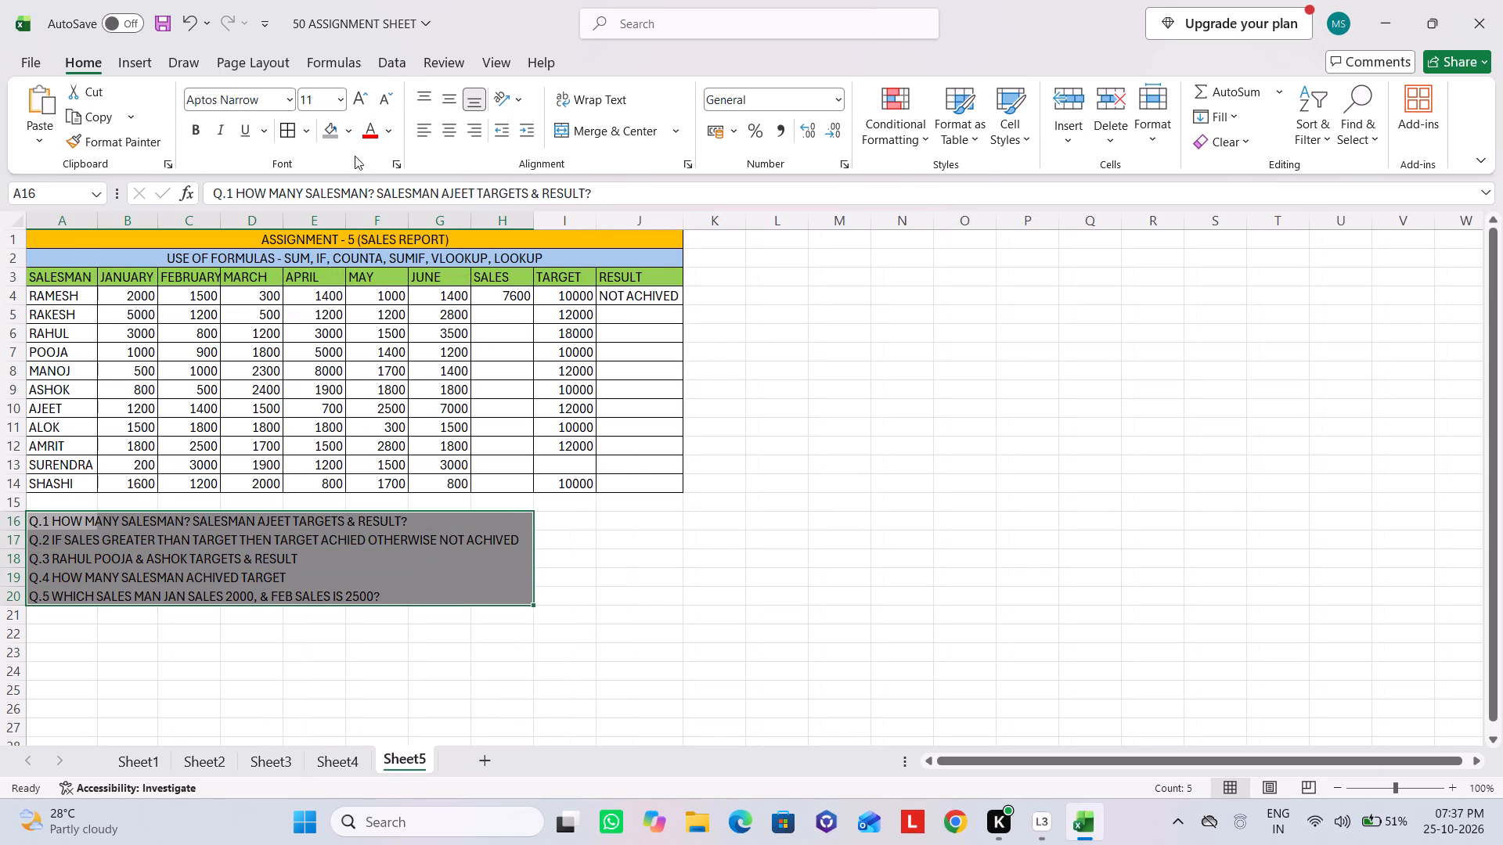
pyautogui.click(350, 139)
pyautogui.click(383, 267)
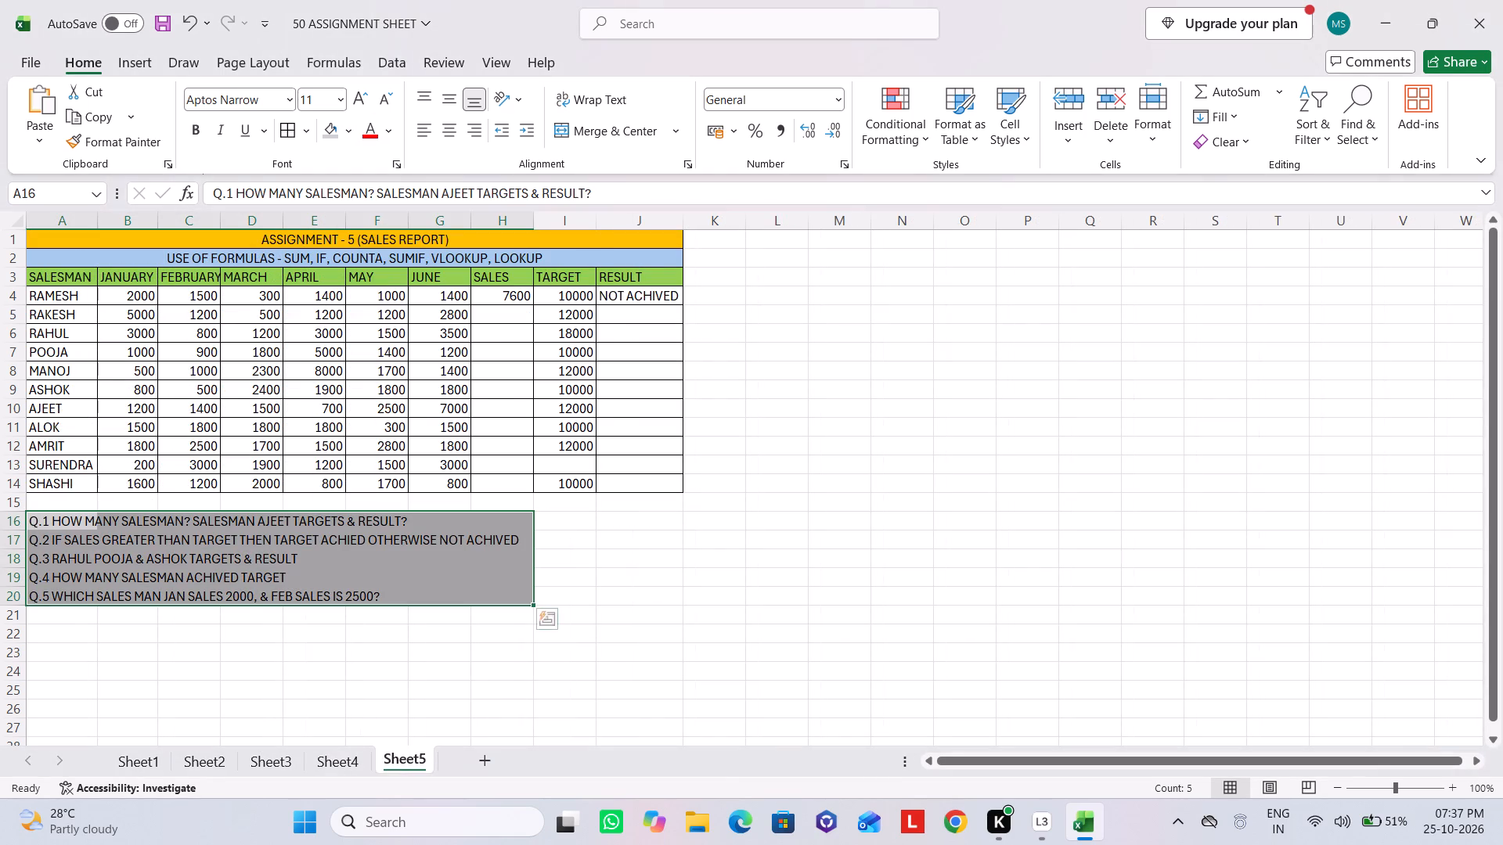
# Shade the Sheet4 question block A13:K17 with the same light grey fill.
pyautogui.click(336, 762)
pyautogui.moveTo(38, 460); pyautogui.dragTo(387, 471)
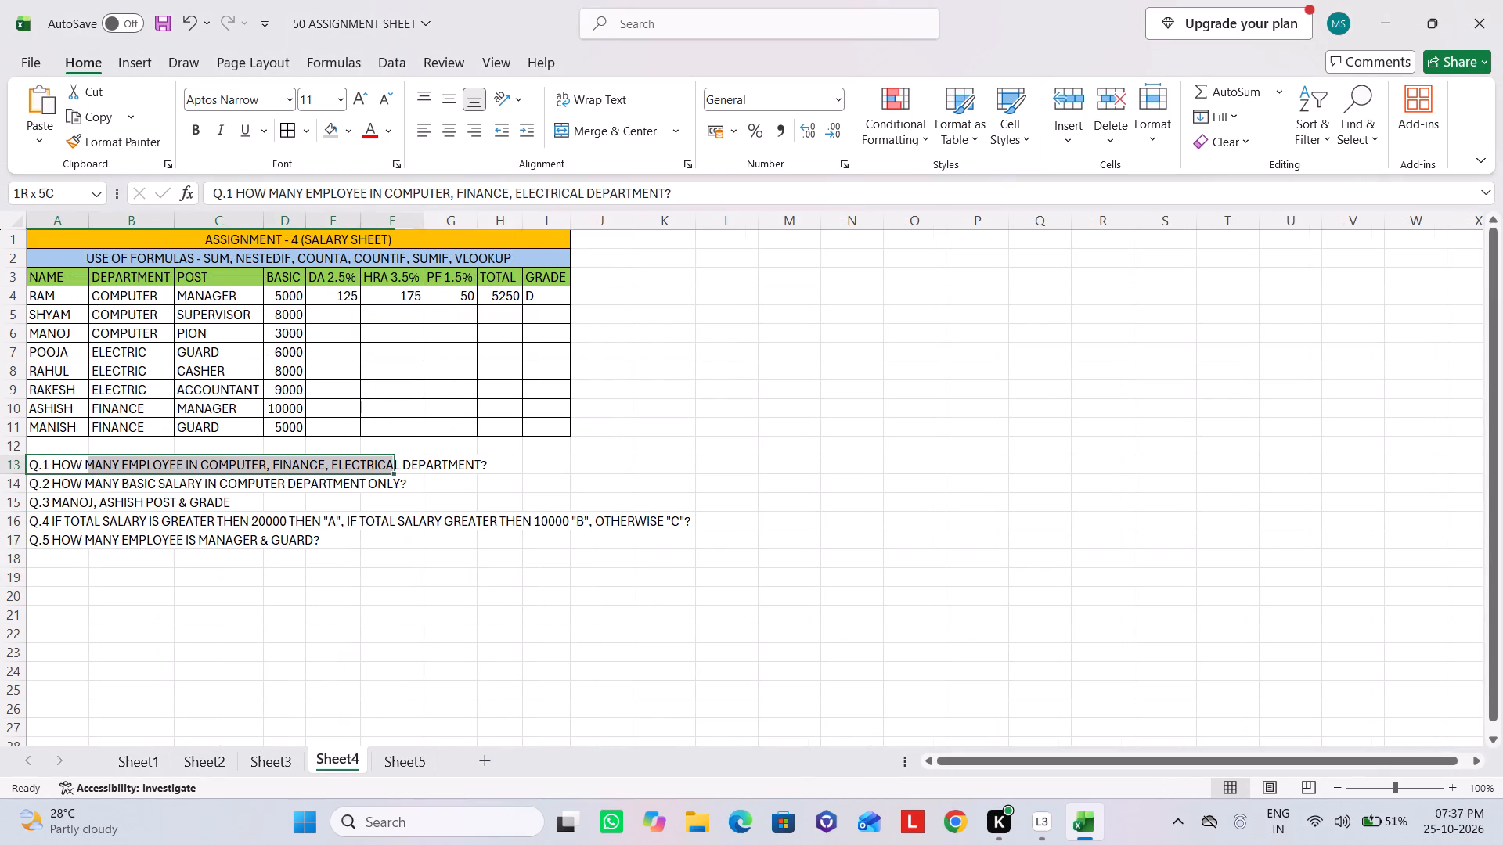
pyautogui.moveTo(387, 471); pyautogui.dragTo(647, 544)
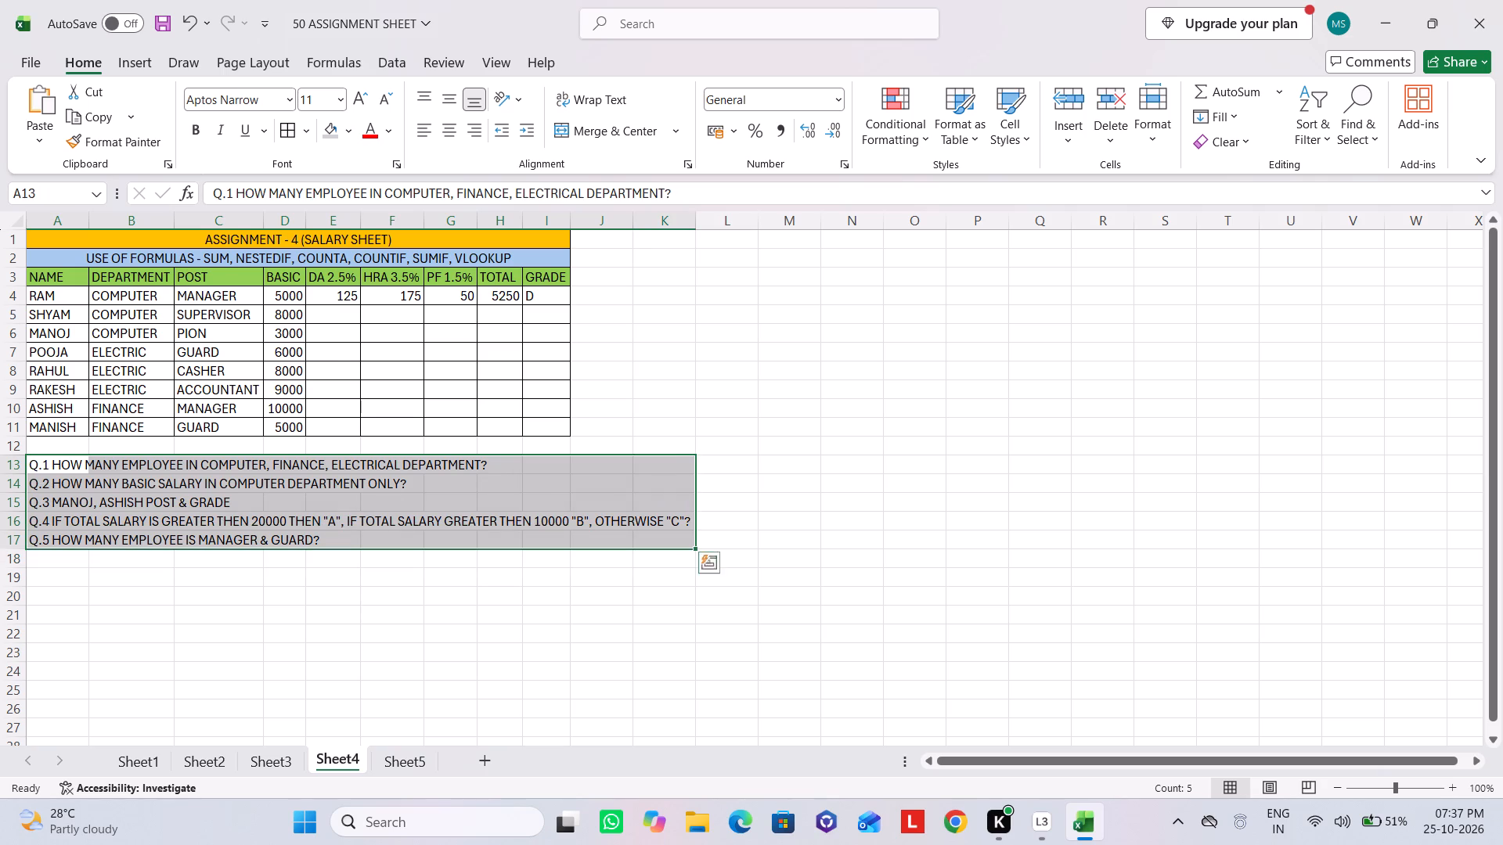
pyautogui.click(330, 129)
# Compare the layout and question-block shading across Sheet1 to Sheet5.
pyautogui.click(266, 753)
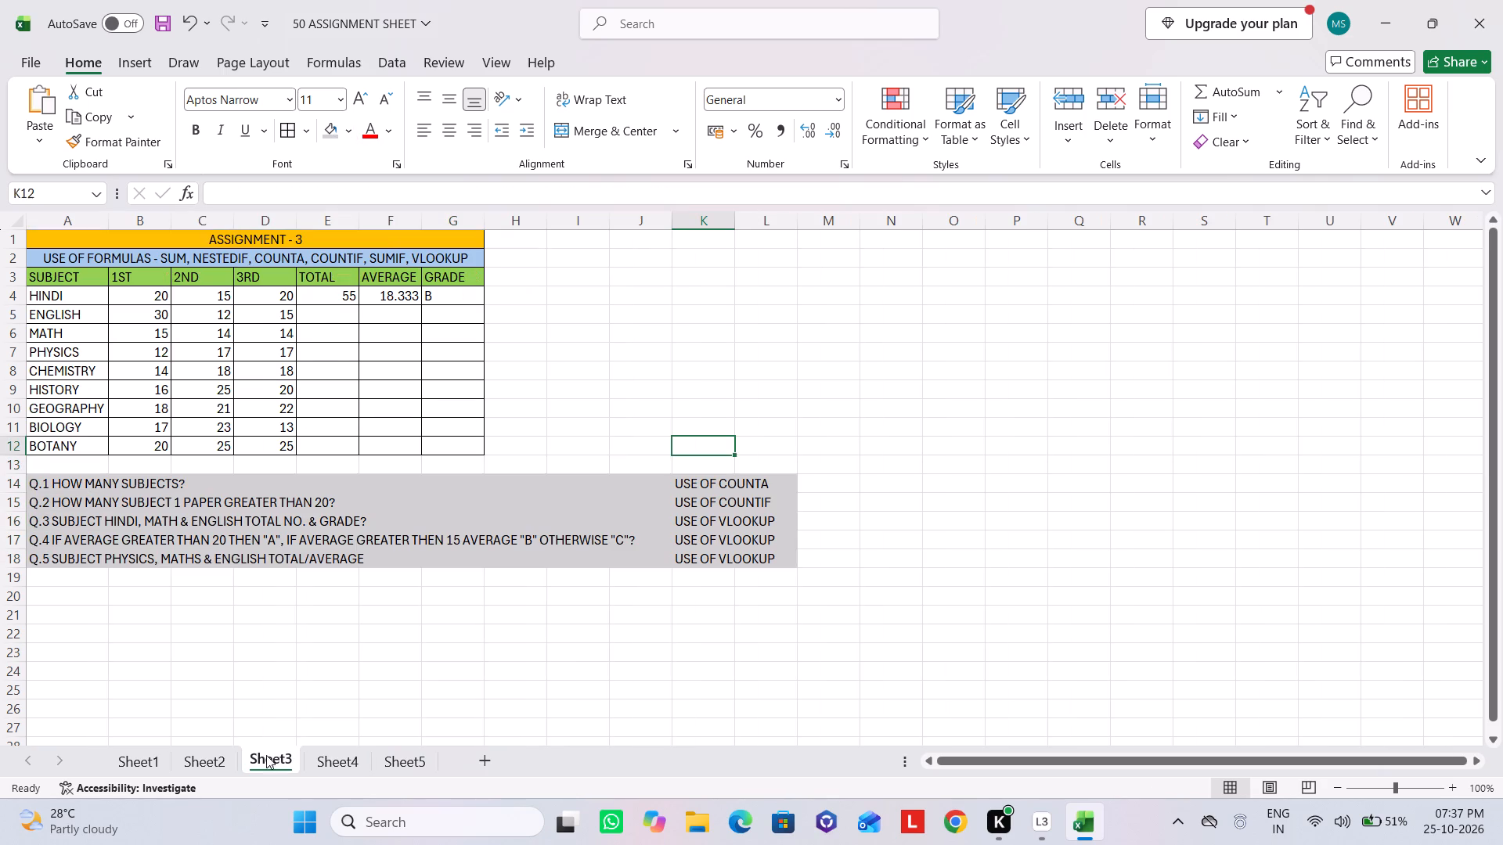
pyautogui.click(207, 765)
pyautogui.click(130, 764)
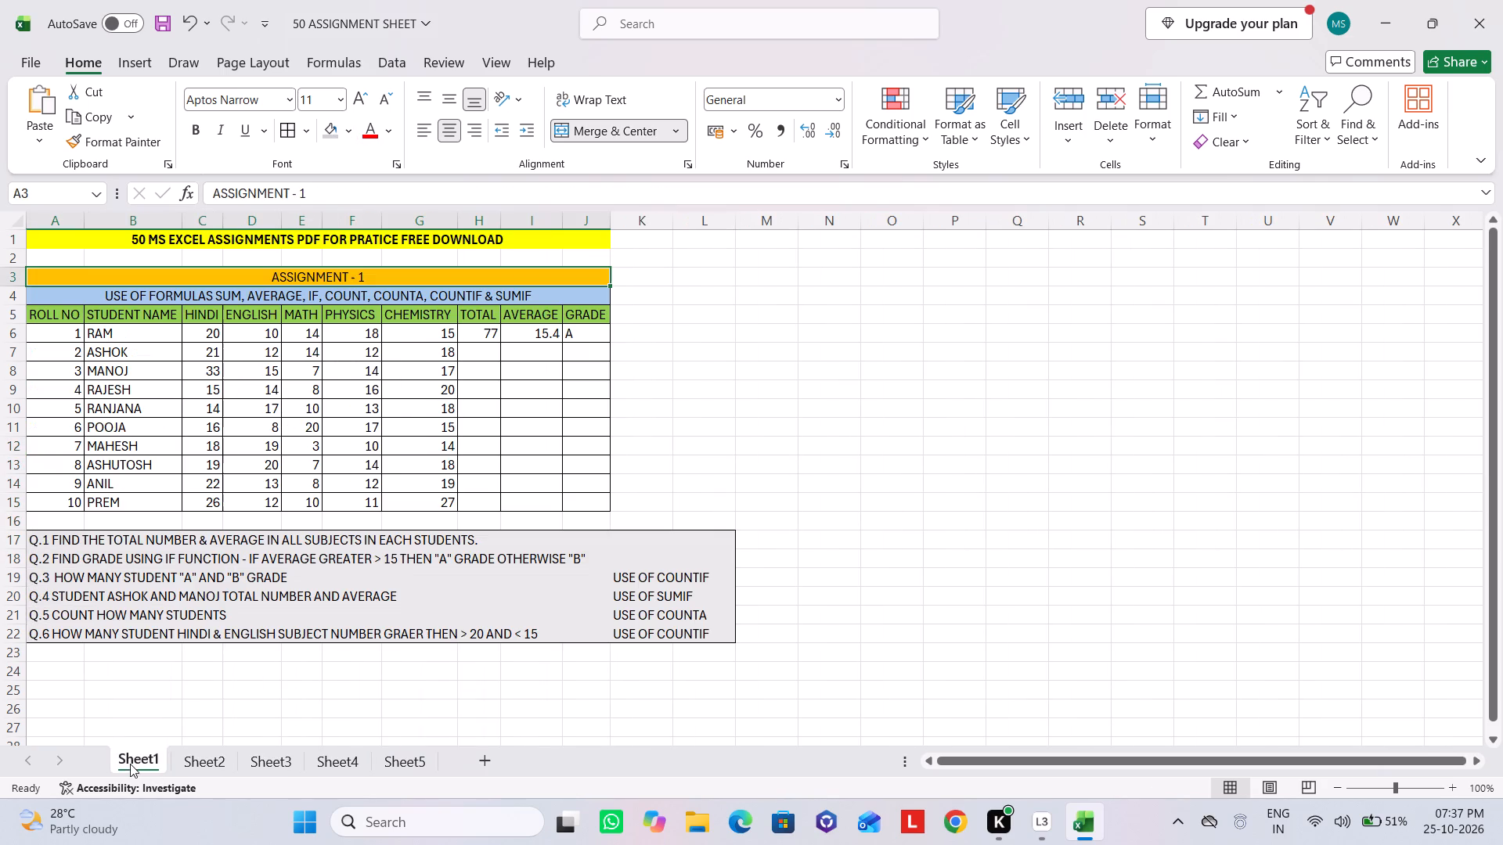
pyautogui.click(207, 764)
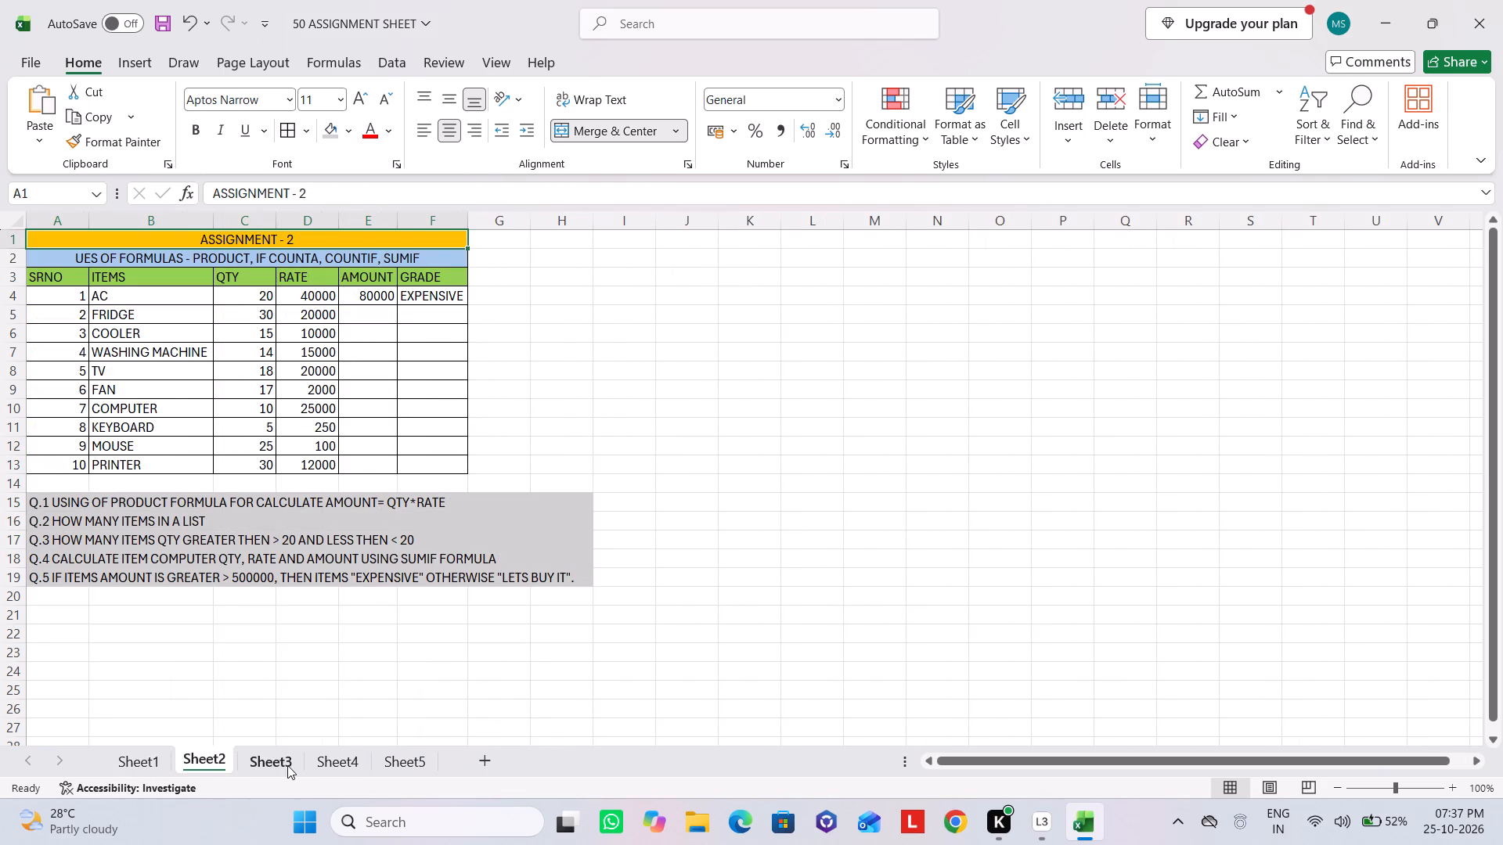
pyautogui.click(141, 760)
pyautogui.click(238, 568)
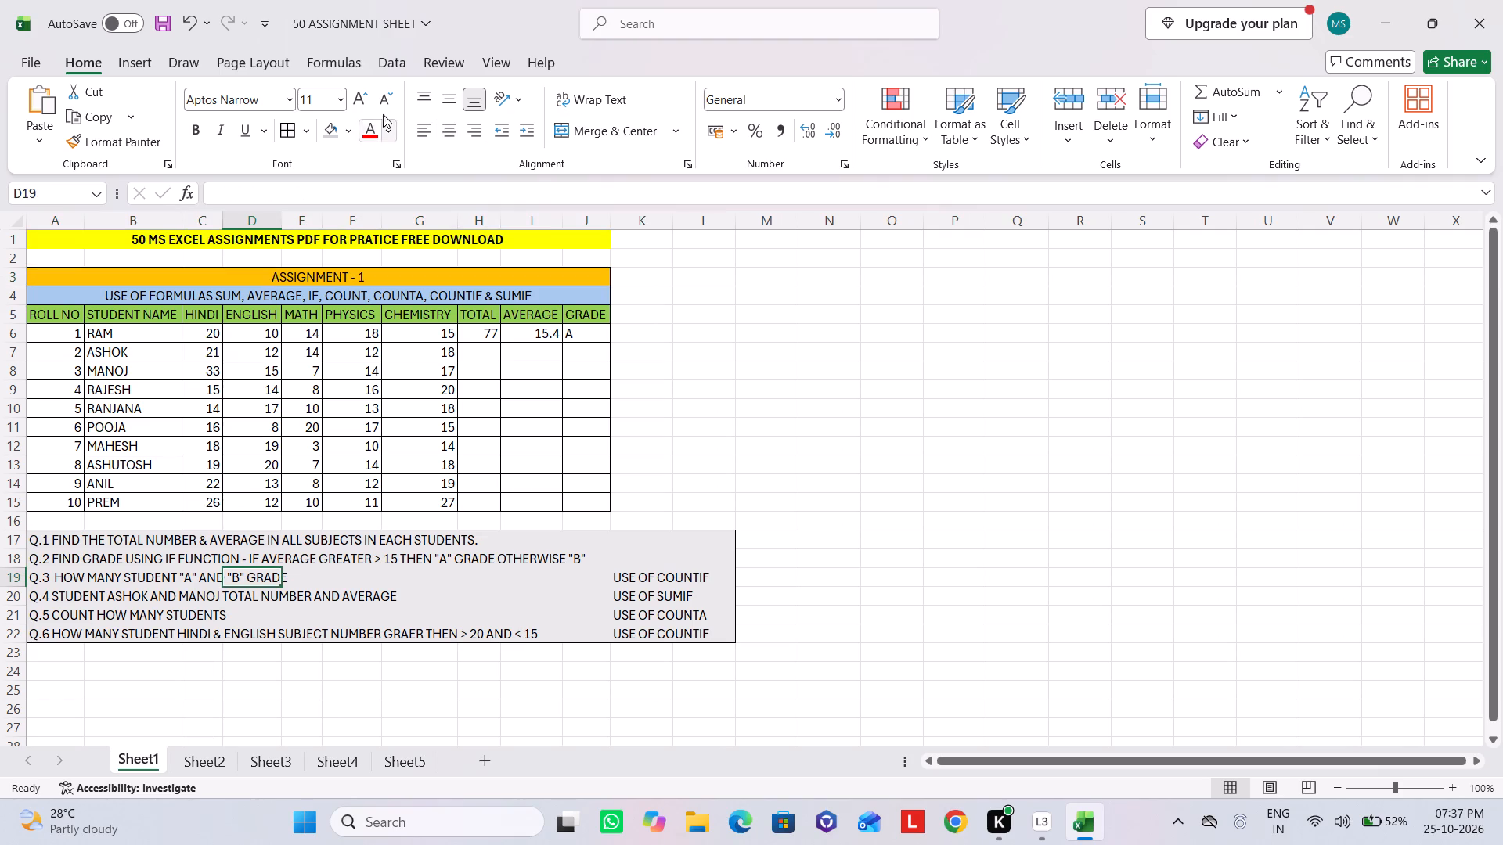
pyautogui.click(200, 765)
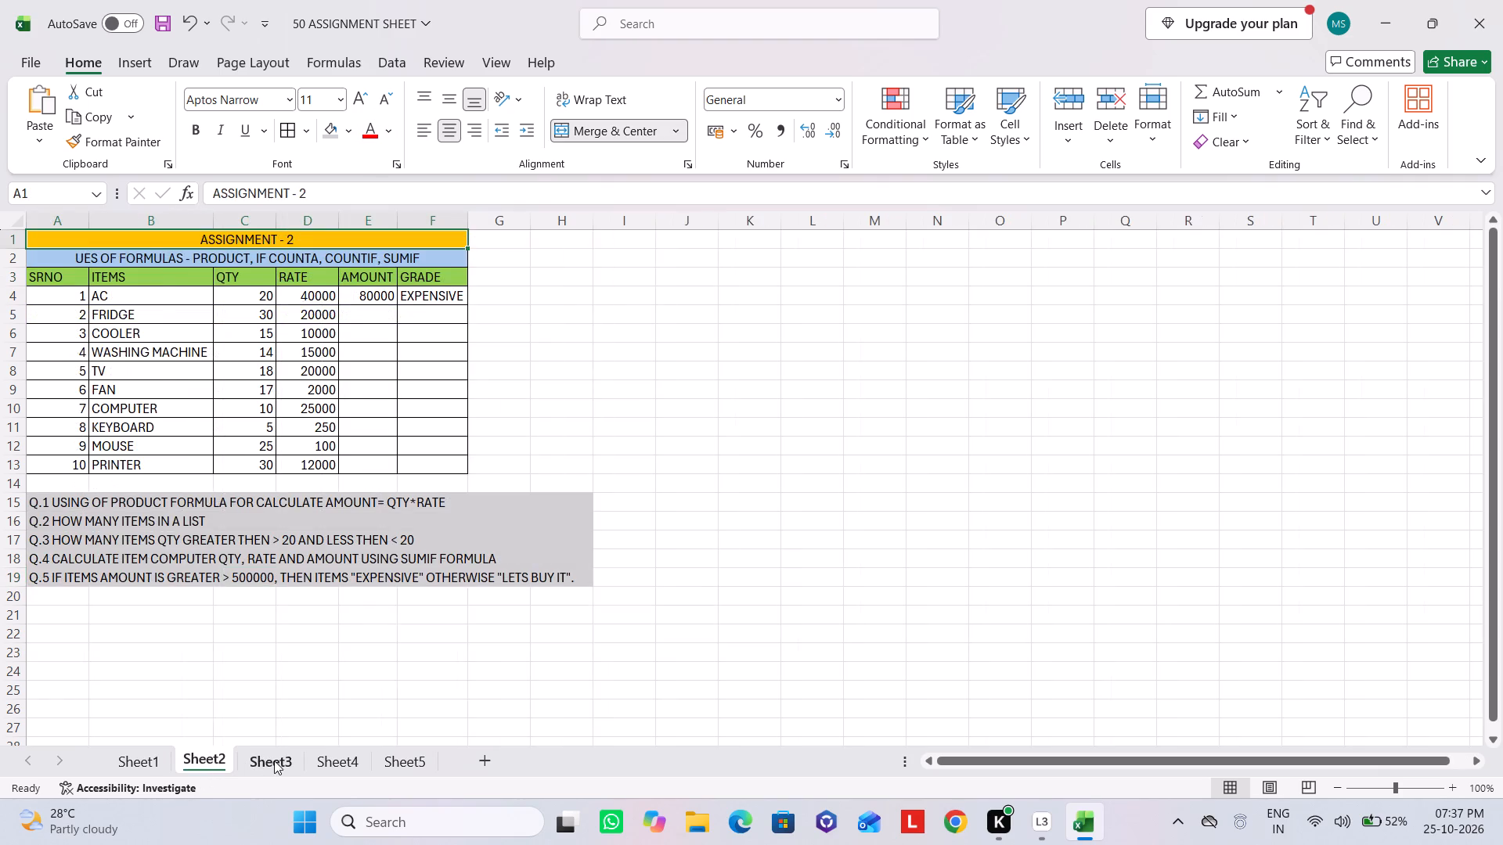
pyautogui.click(274, 760)
pyautogui.click(309, 762)
pyautogui.click(467, 675)
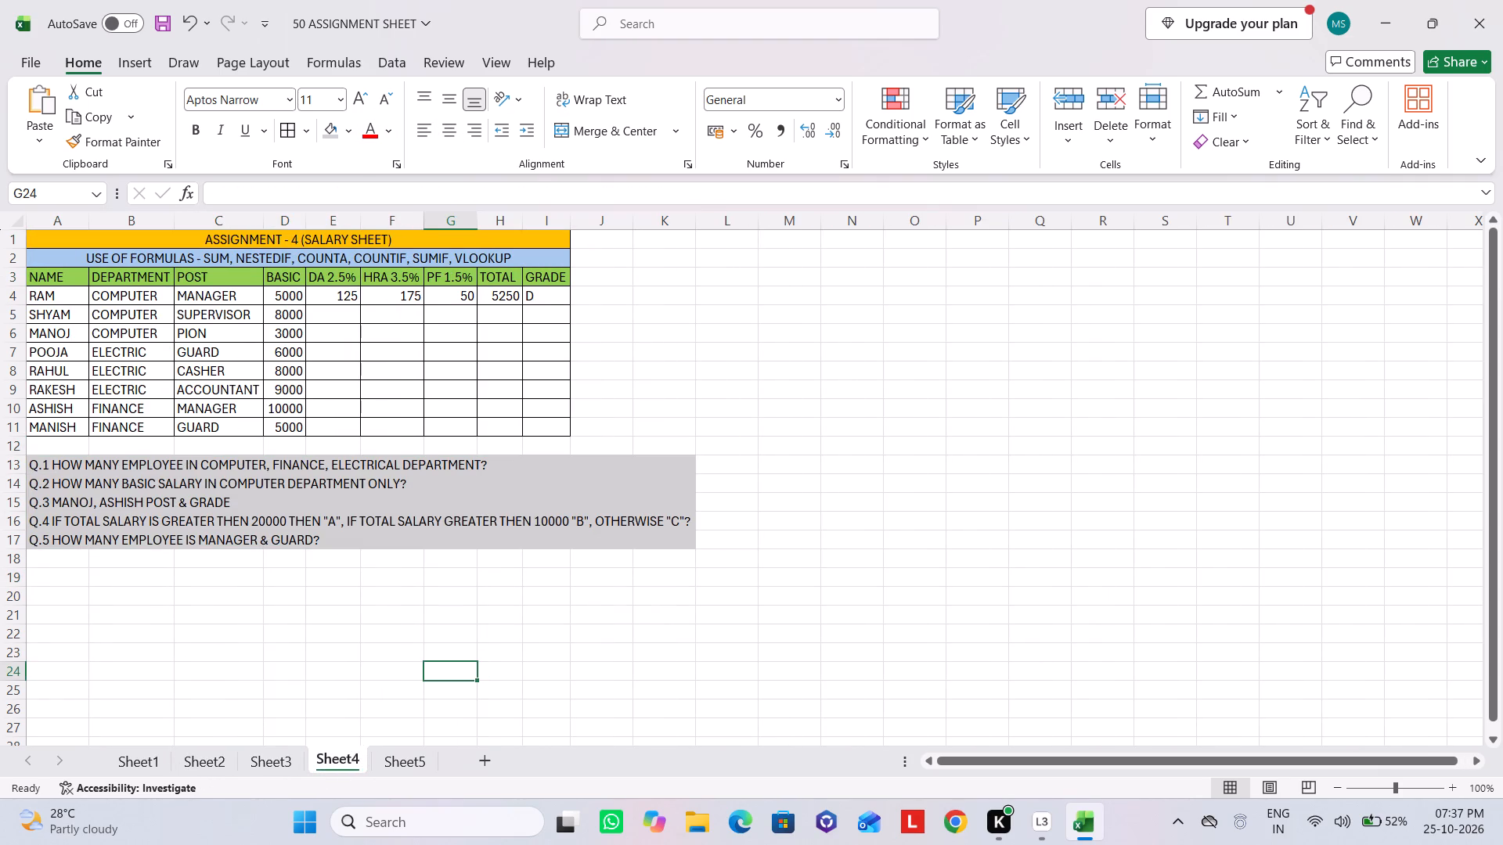
pyautogui.click(273, 768)
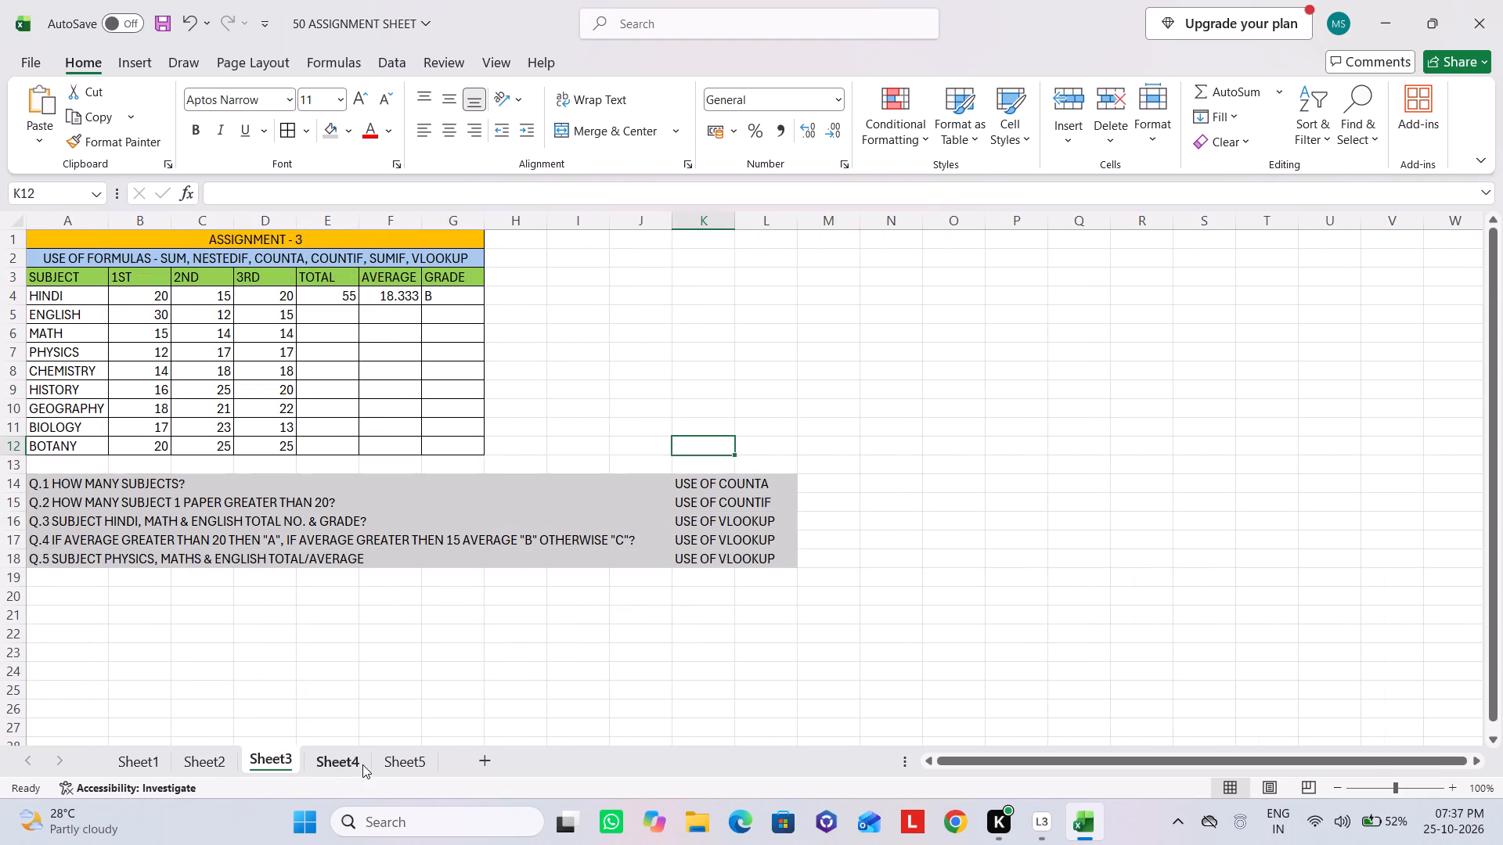
pyautogui.click(347, 760)
pyautogui.click(397, 762)
# Go over questions Q.1 to Q.5 on Sheet5 and return to Sheet1.
pyautogui.click(463, 614)
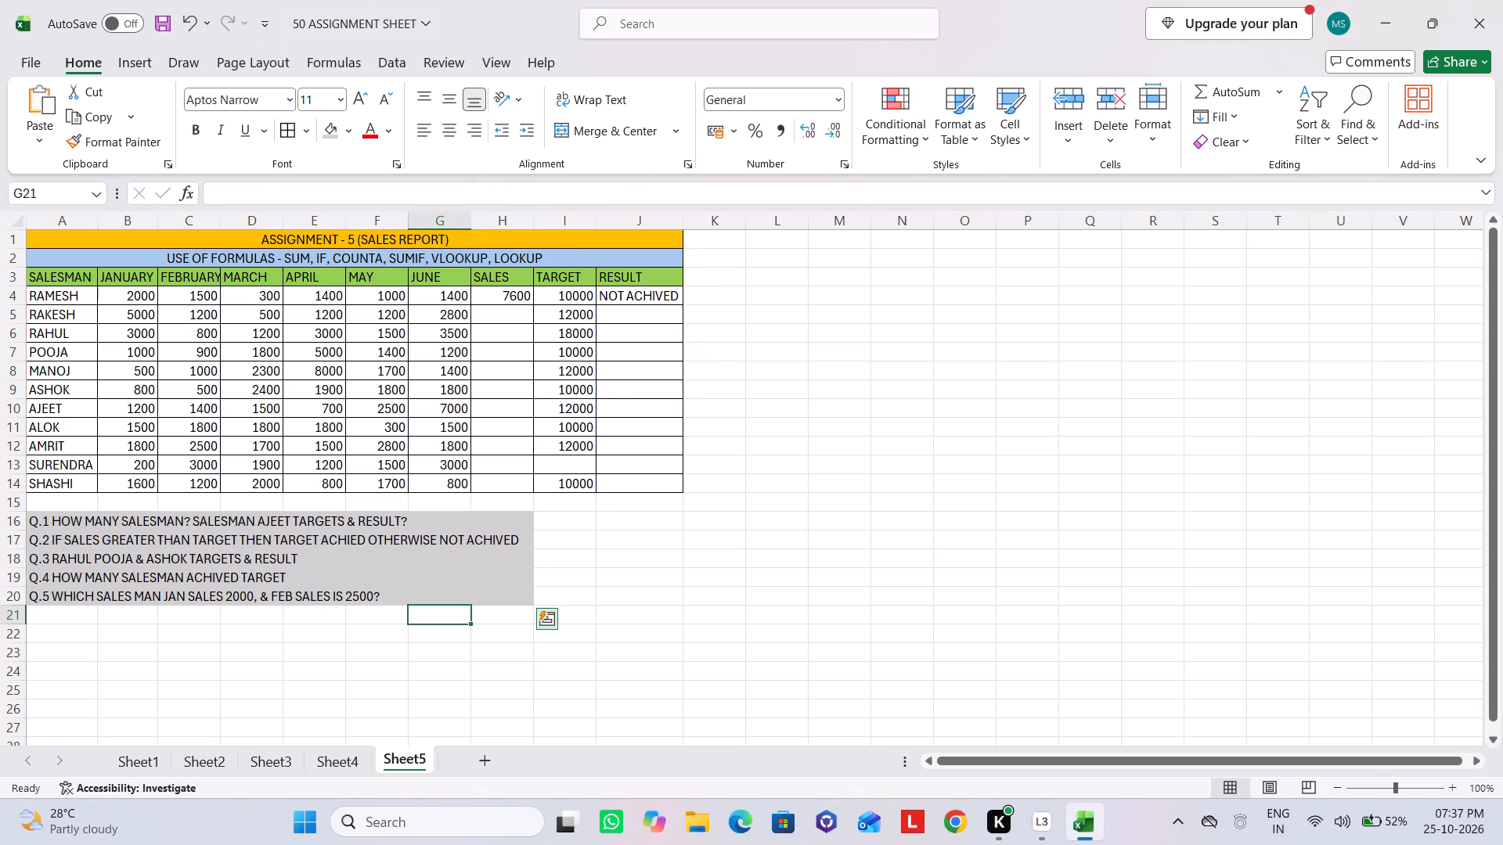
pyautogui.click(34, 521)
pyautogui.click(38, 540)
pyautogui.click(42, 563)
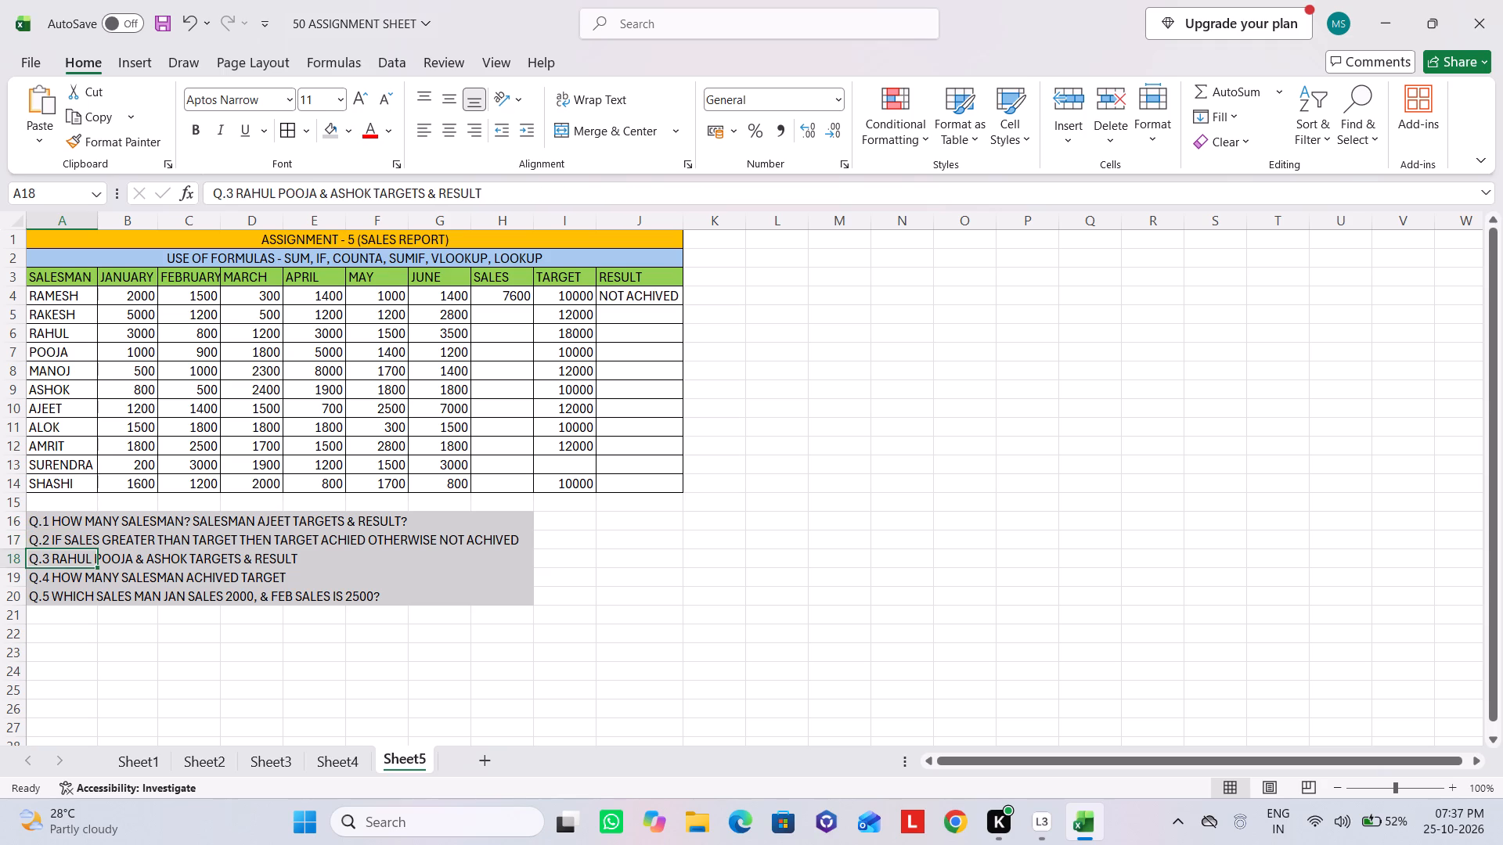
pyautogui.click(41, 581)
pyautogui.click(49, 603)
pyautogui.click(151, 760)
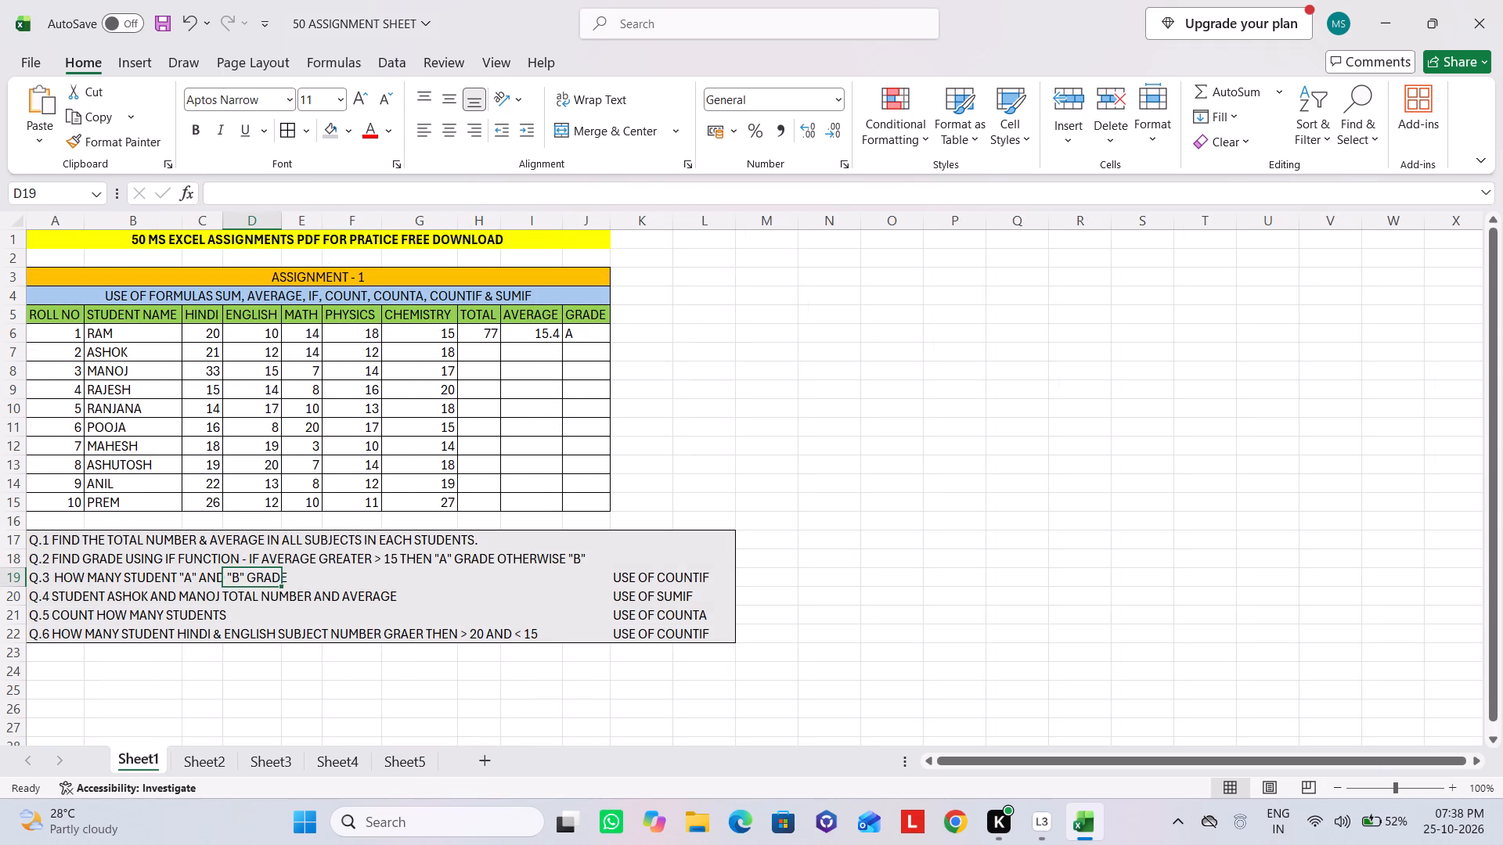
# Enter the formula =SUM(C7:G7) in the TOTAL cell H7 on Sheet1.
pyautogui.click(482, 351)
pyautogui.click(481, 353)
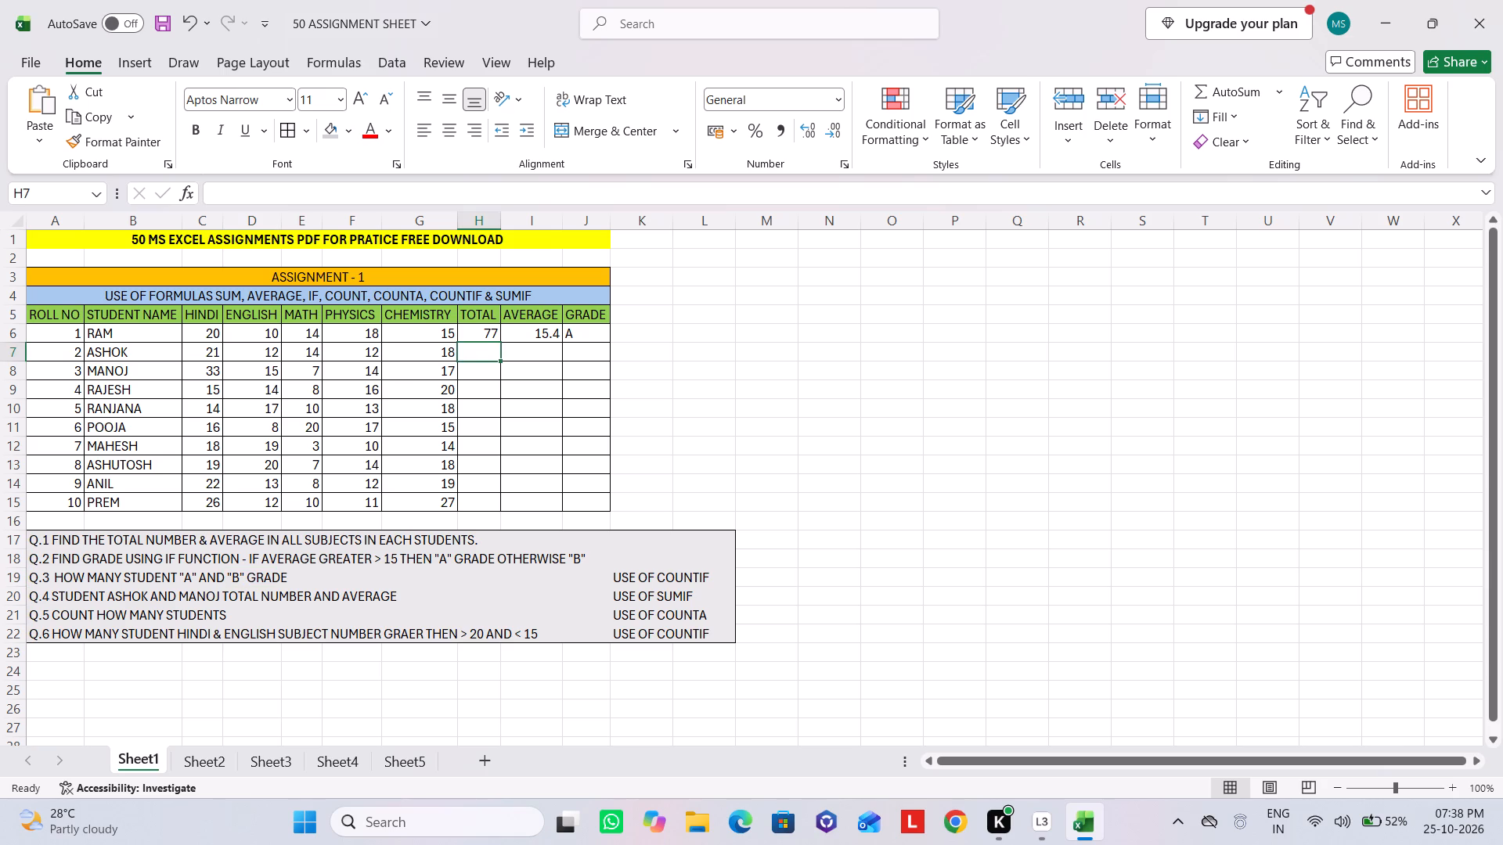
pyautogui.doubleClick(481, 352)
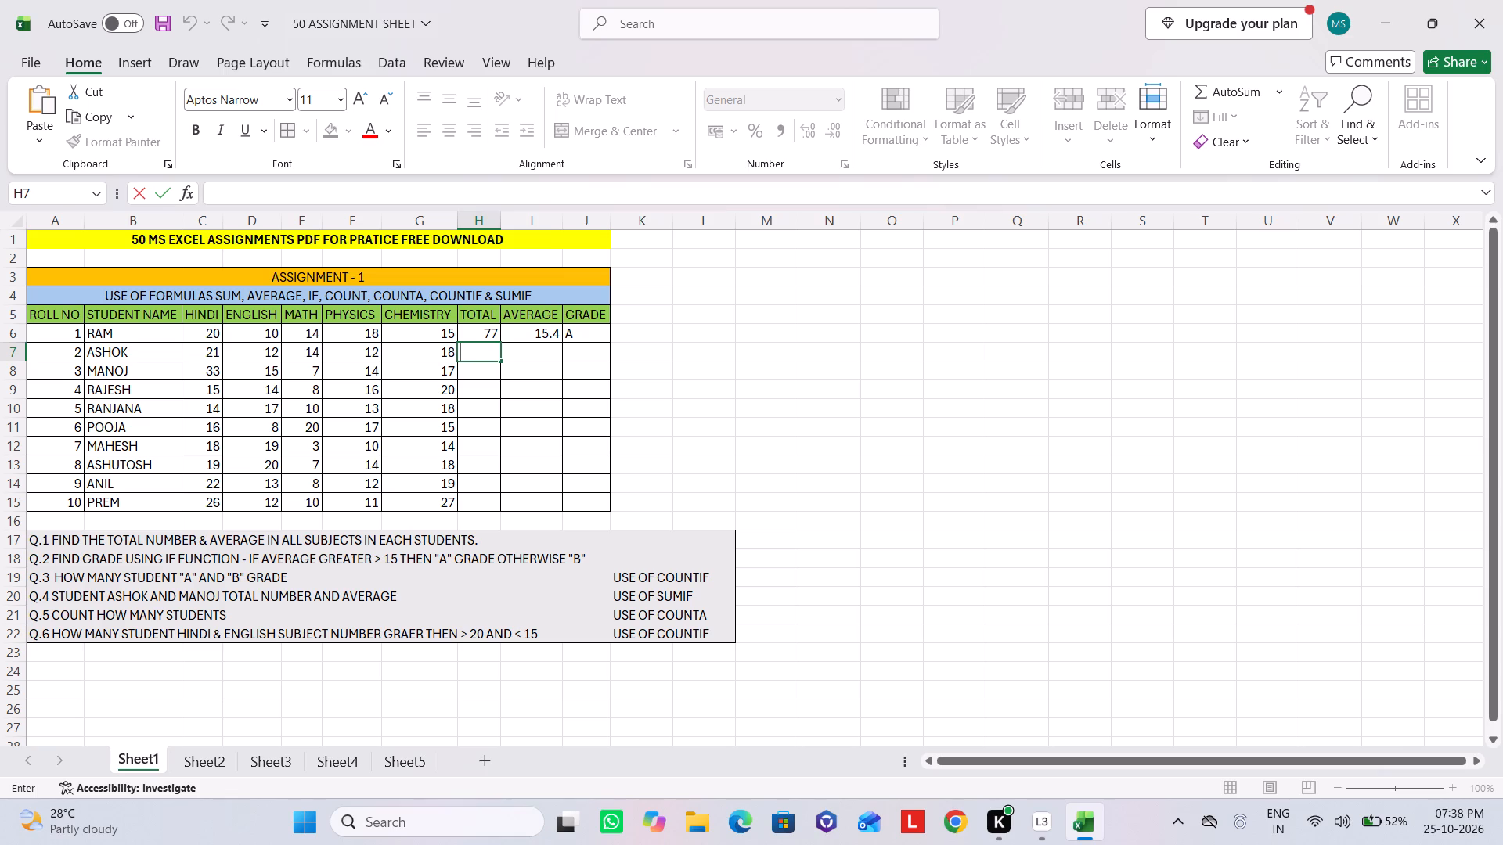
pyautogui.write('=SUM')
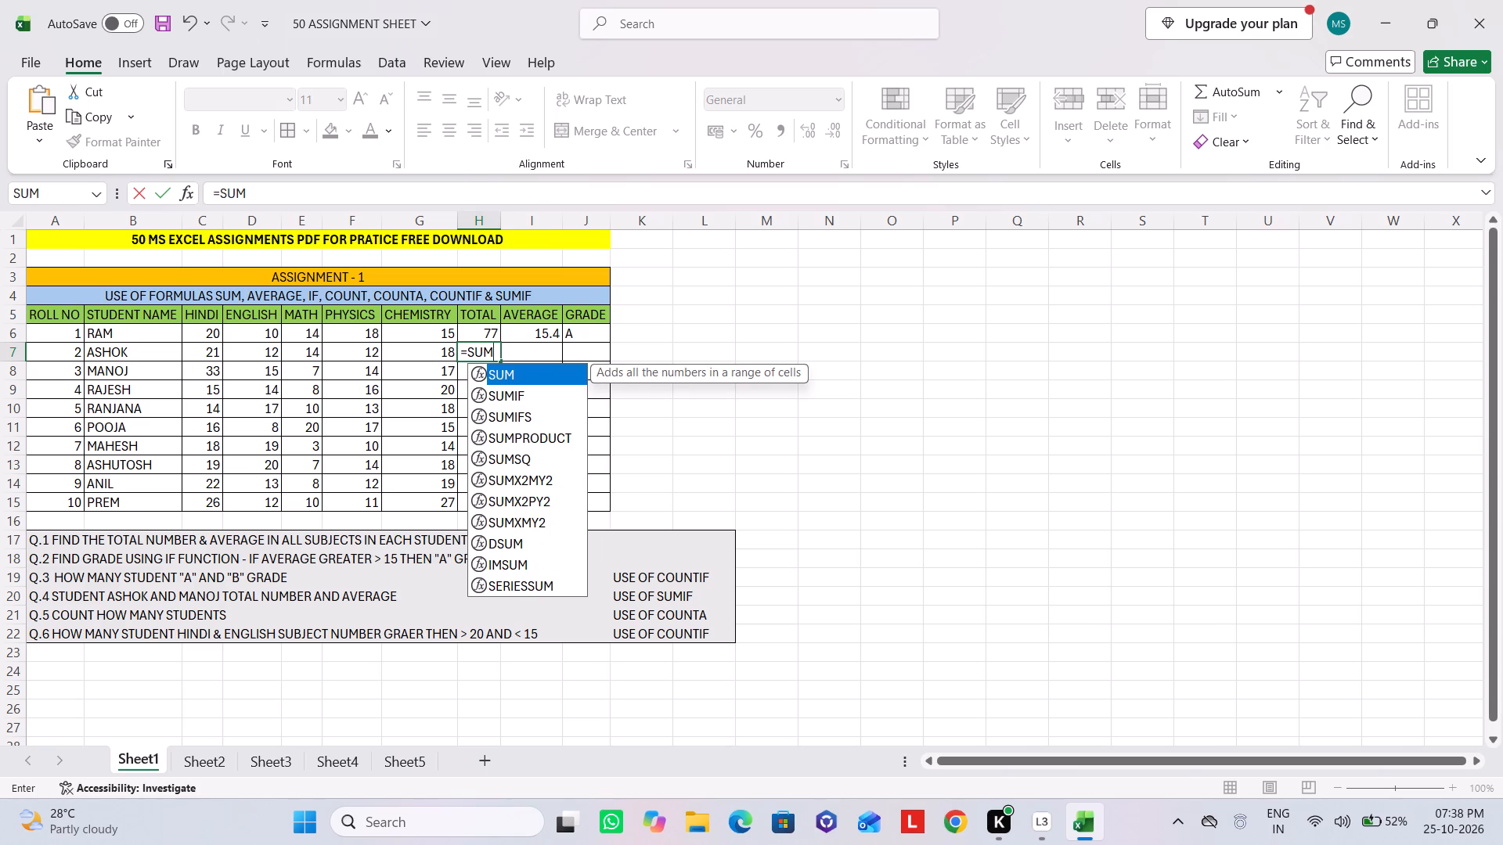
pyautogui.hotkey('shift', '(')
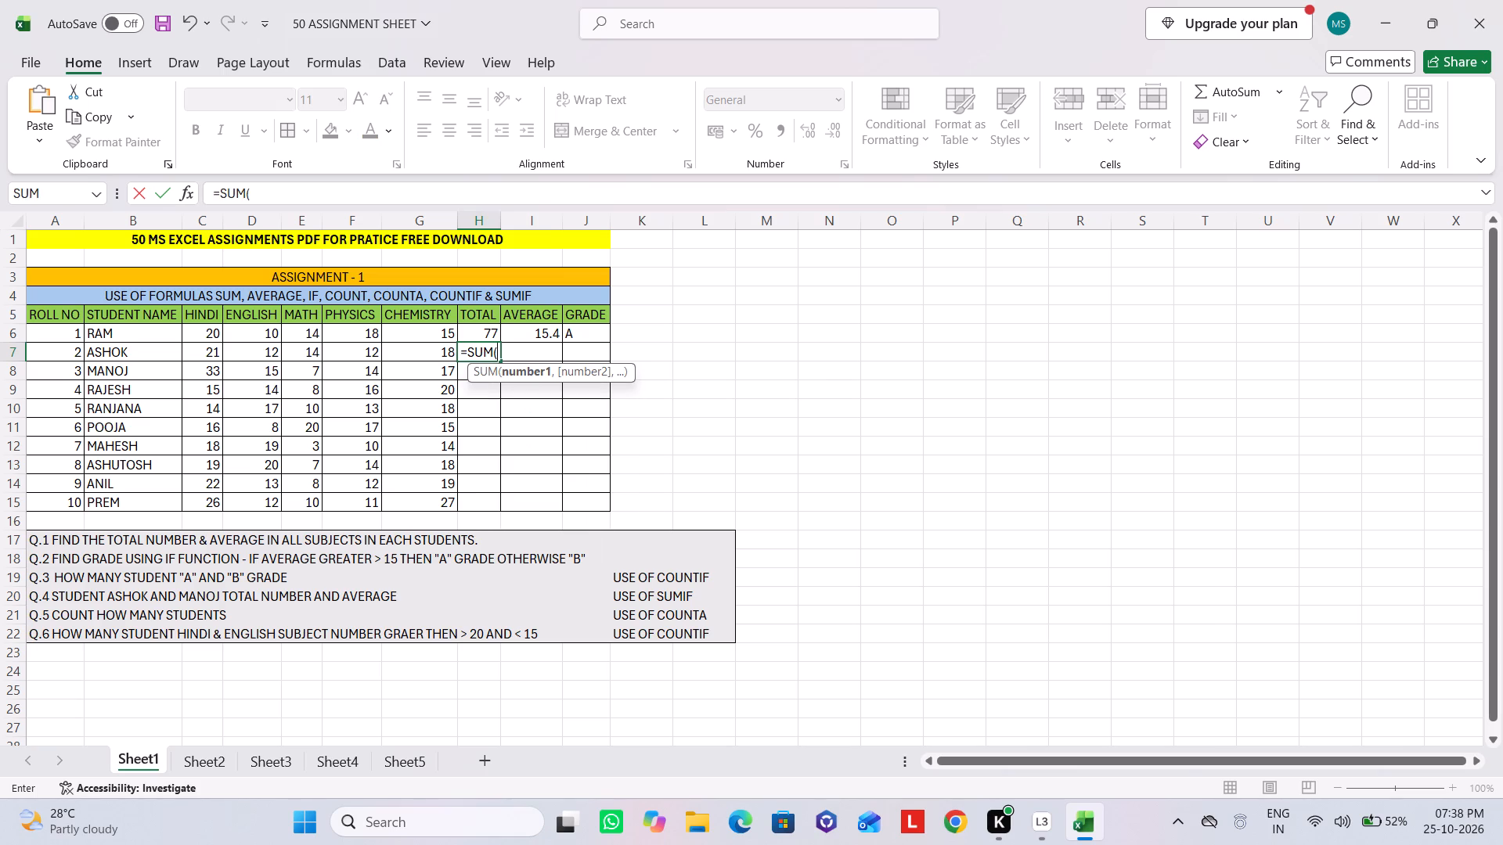
pyautogui.scroll(1, 571, 343)
pyautogui.moveTo(208, 352); pyautogui.dragTo(416, 363)
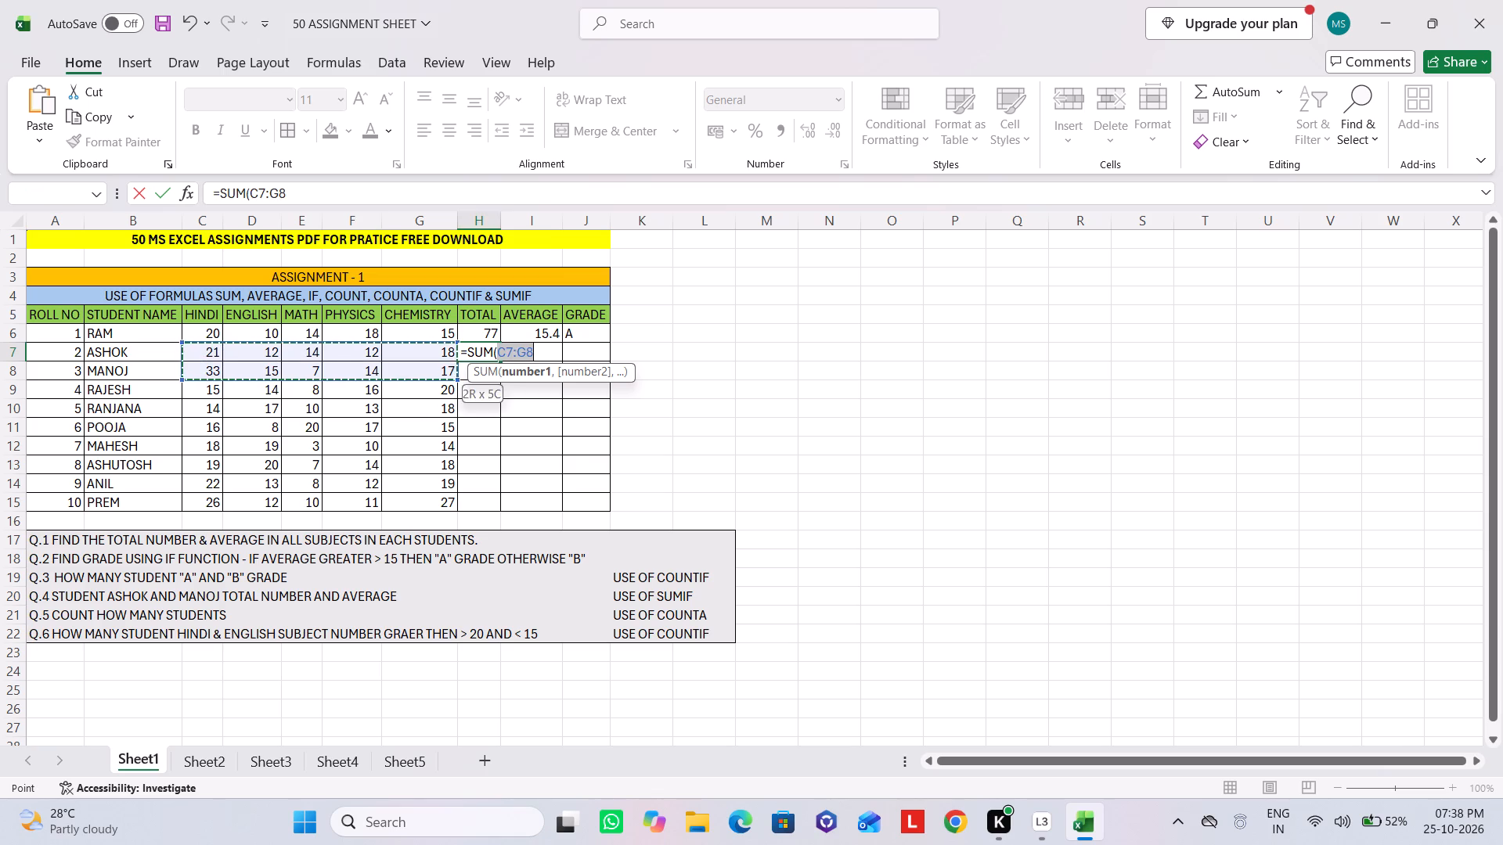
pyautogui.moveTo(416, 363); pyautogui.dragTo(422, 354)
pyautogui.click(540, 351)
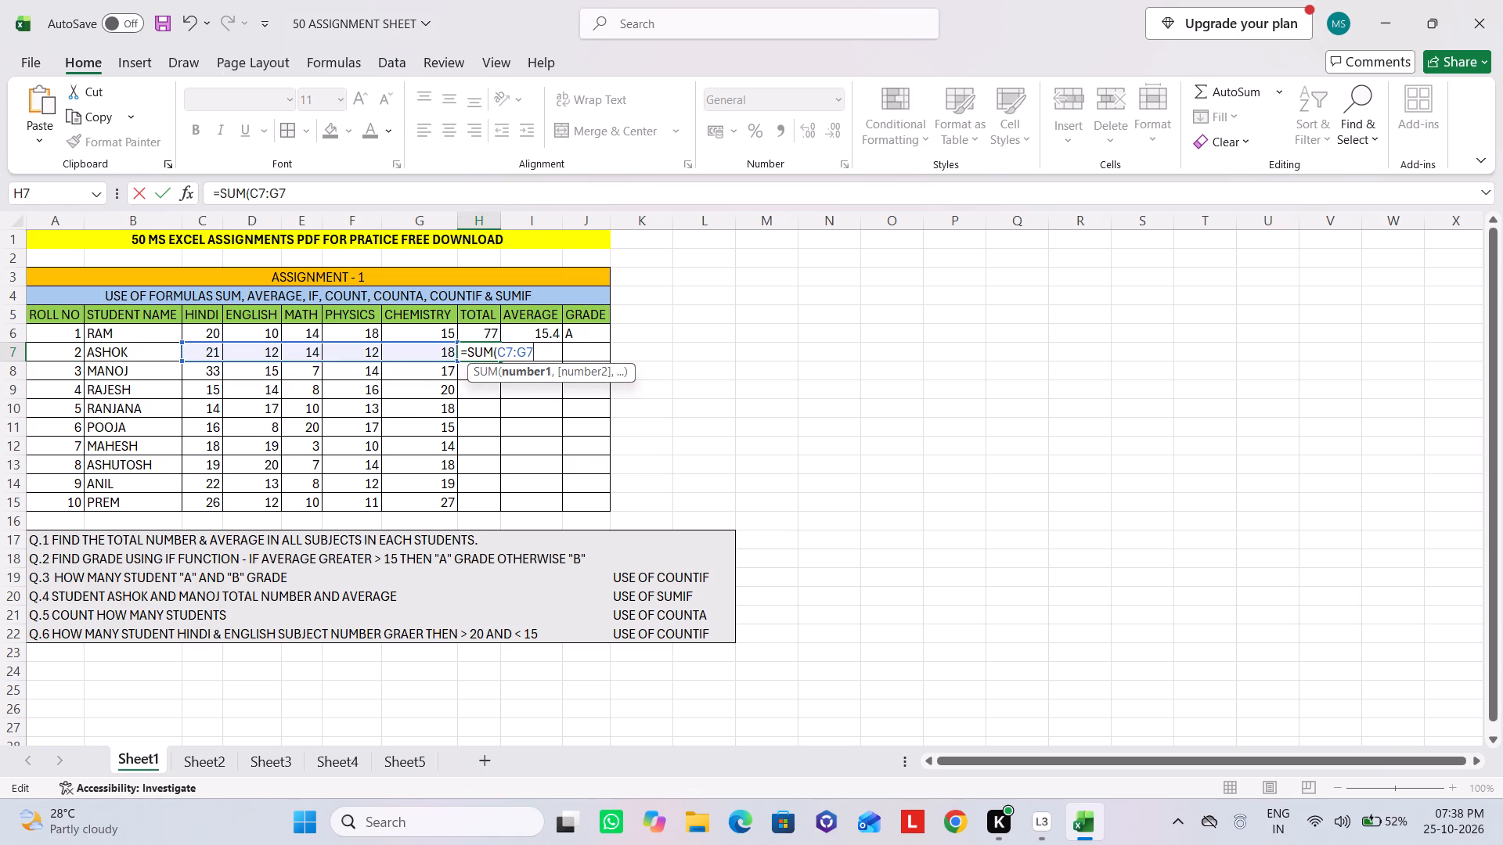
pyautogui.hotkey('shift', ')')
pyautogui.press('Return')
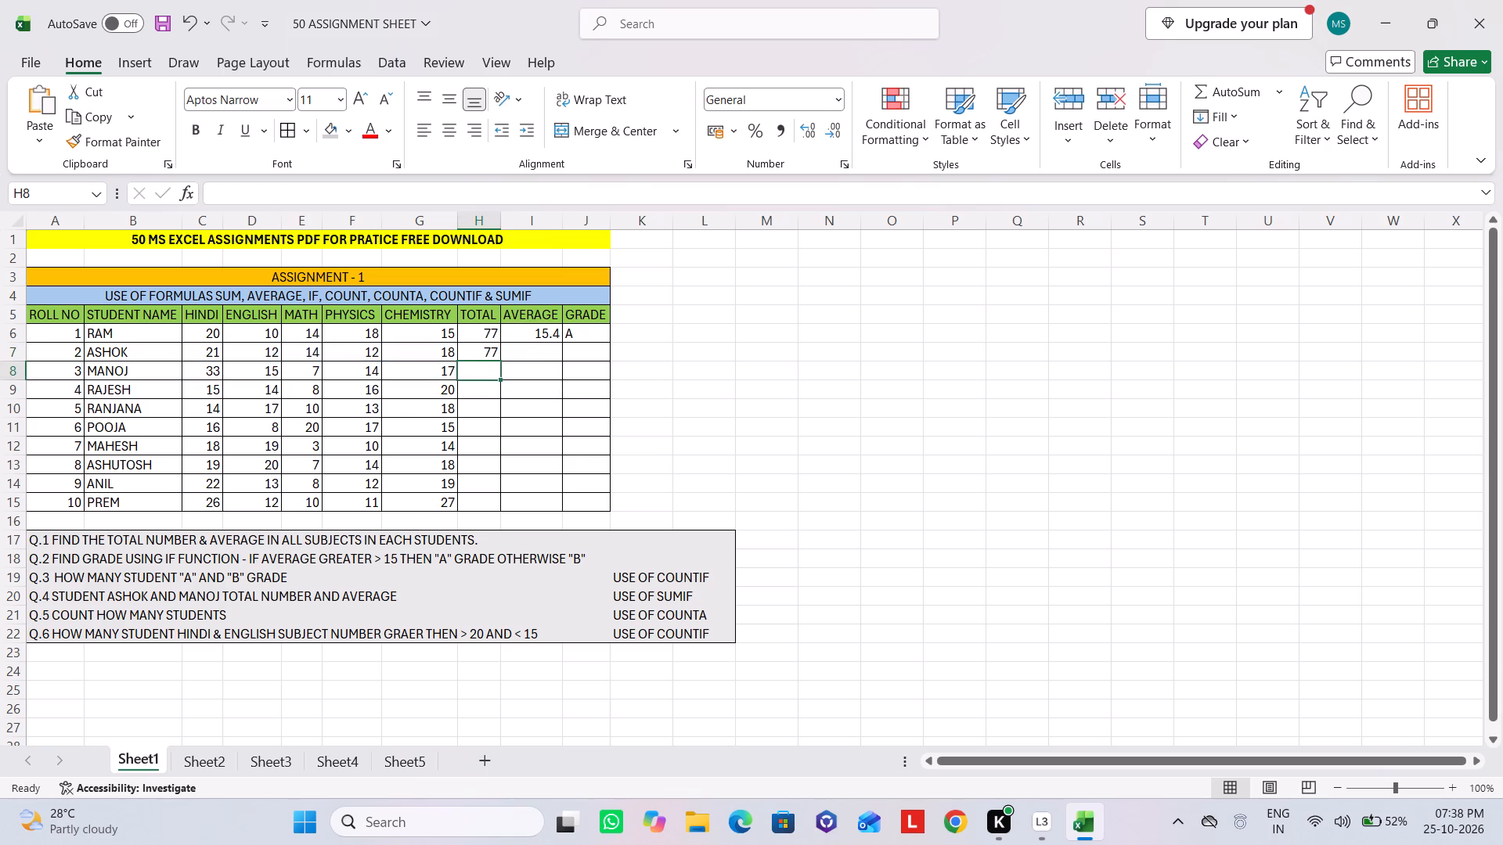
# Fill the TOTAL formula from H7 down through H15.
pyautogui.click(498, 357)
pyautogui.moveTo(499, 361); pyautogui.dragTo(499, 365)
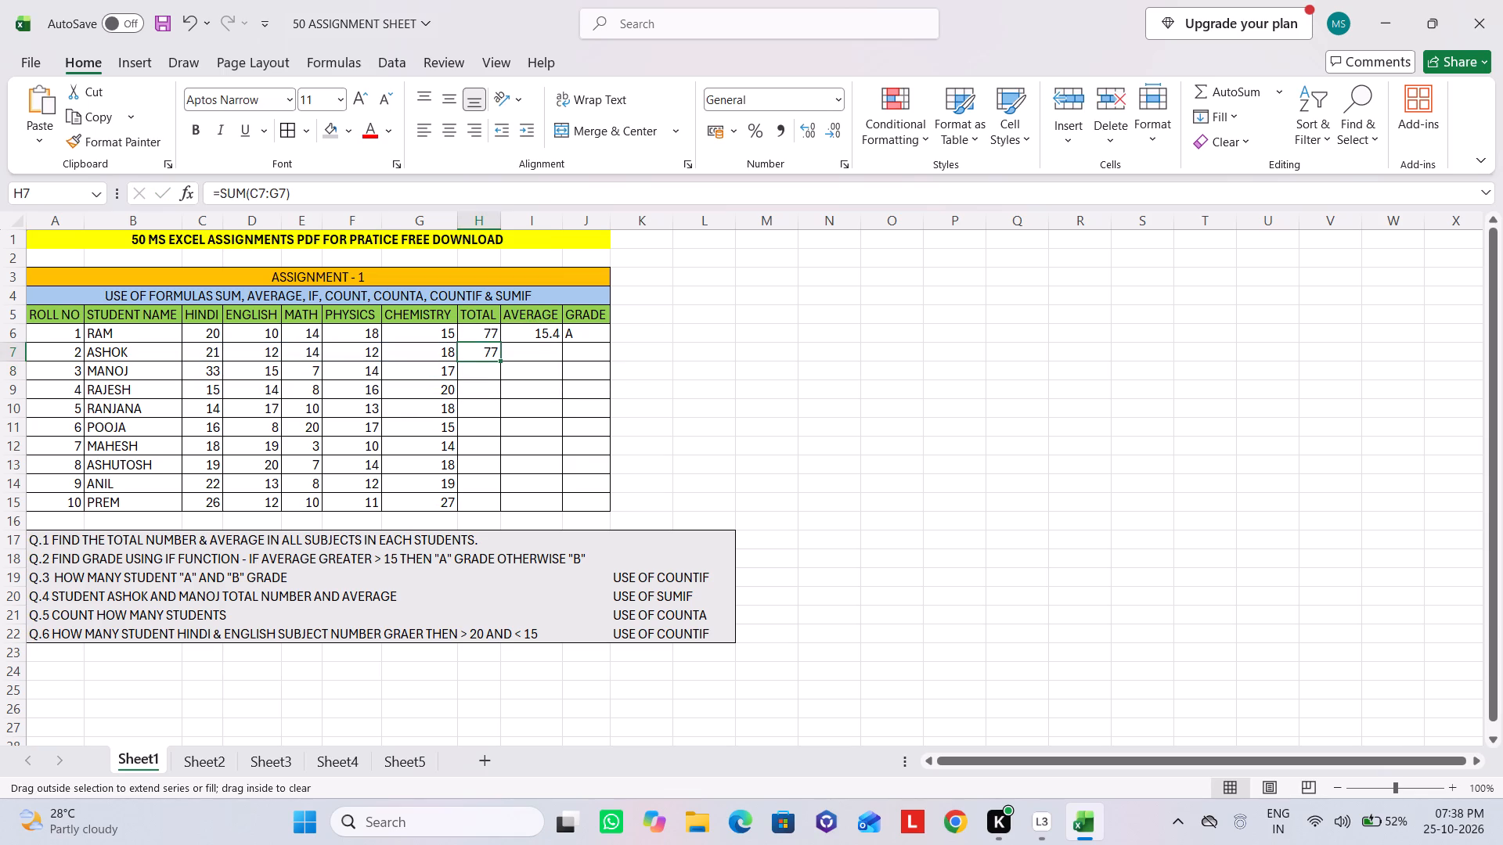
pyautogui.moveTo(499, 365); pyautogui.dragTo(499, 510)
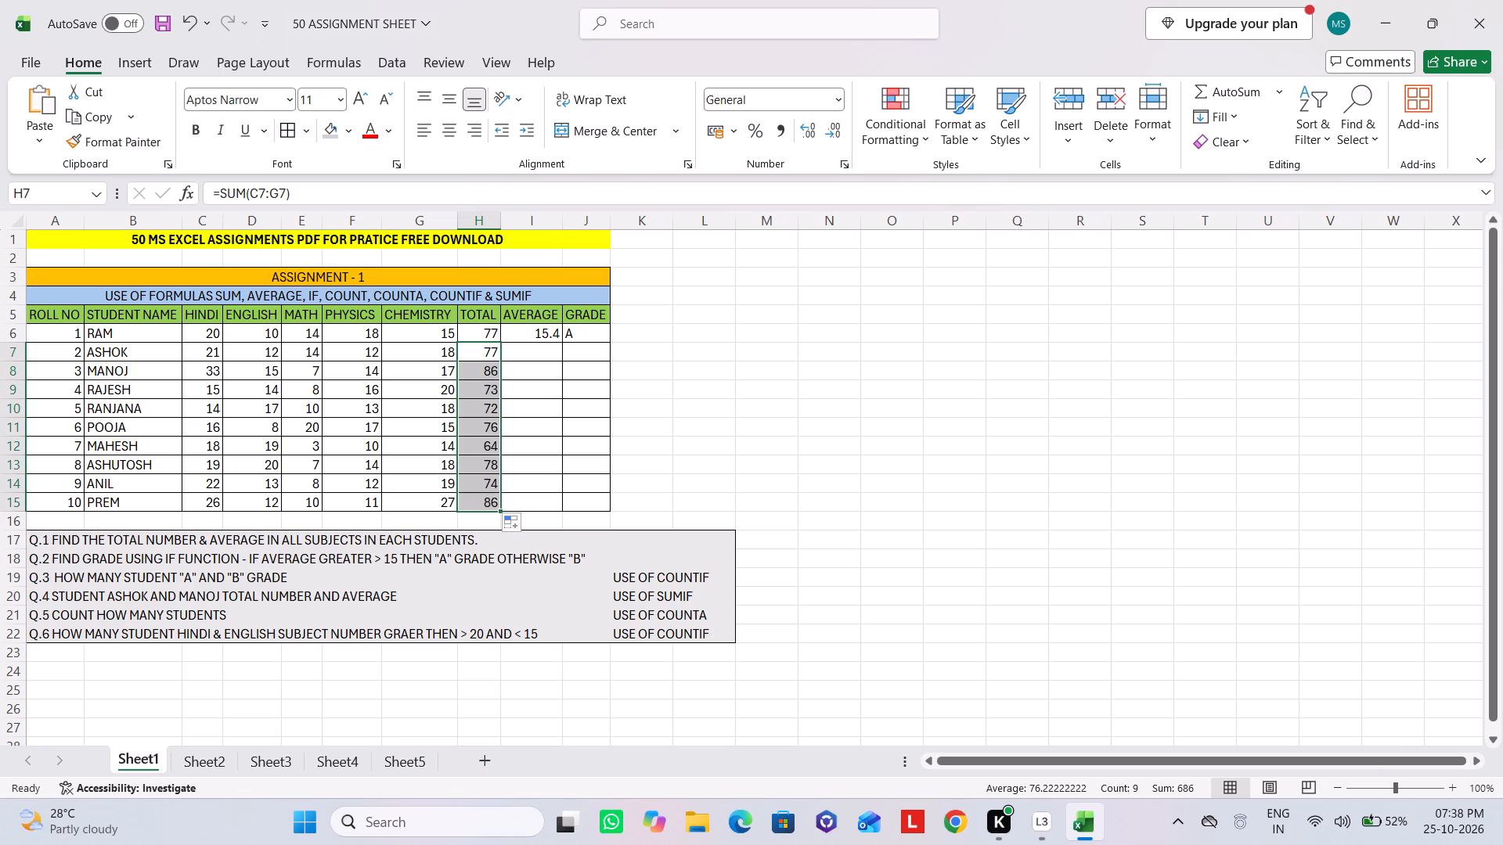
# Enter the formula =AVERAGE(C7:G7) in the AVERAGE cell I7.
pyautogui.click(535, 359)
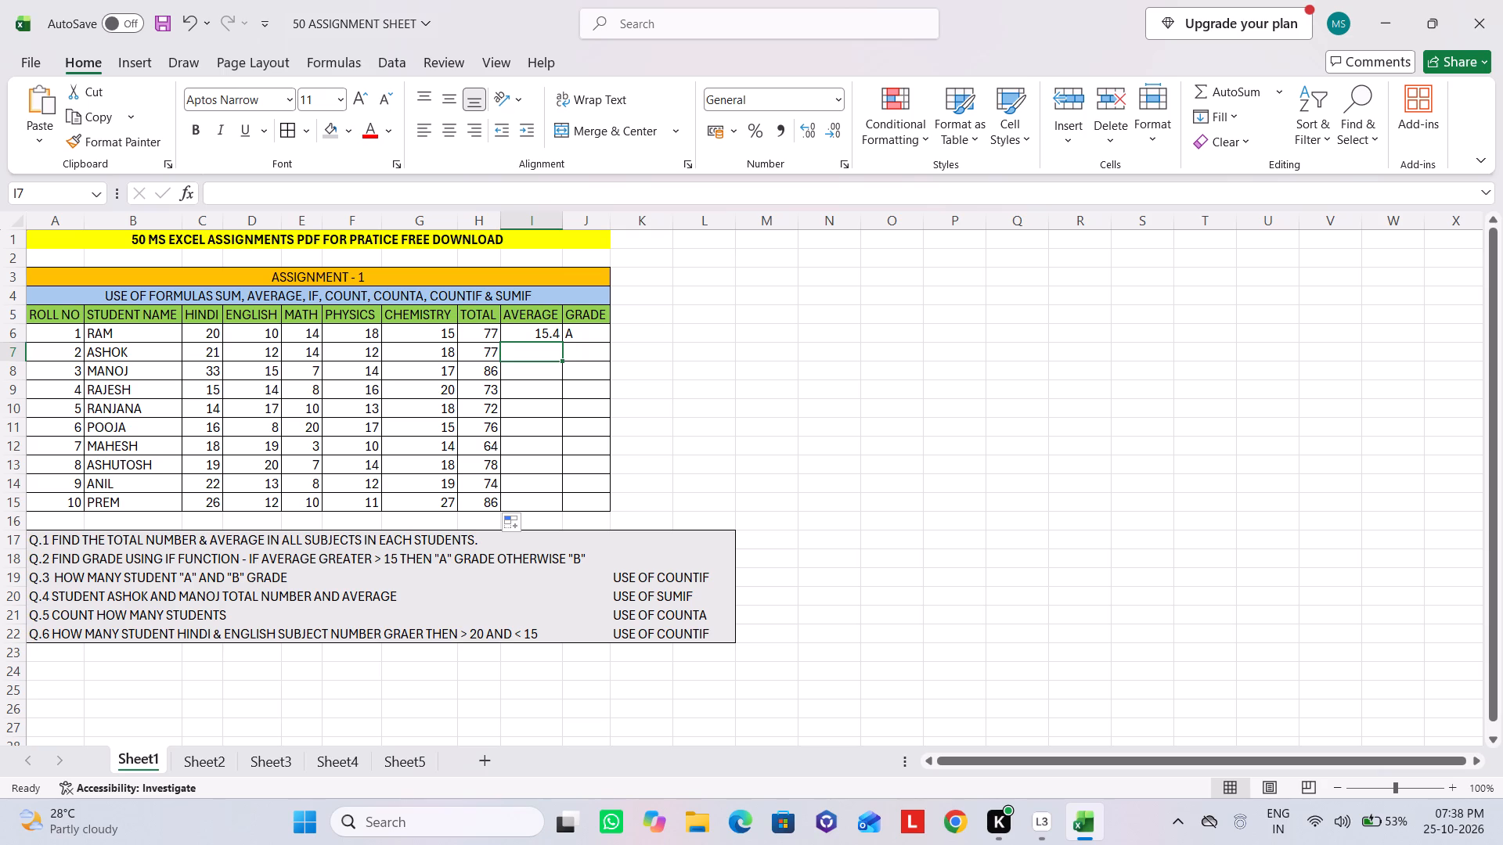
pyautogui.click(485, 358)
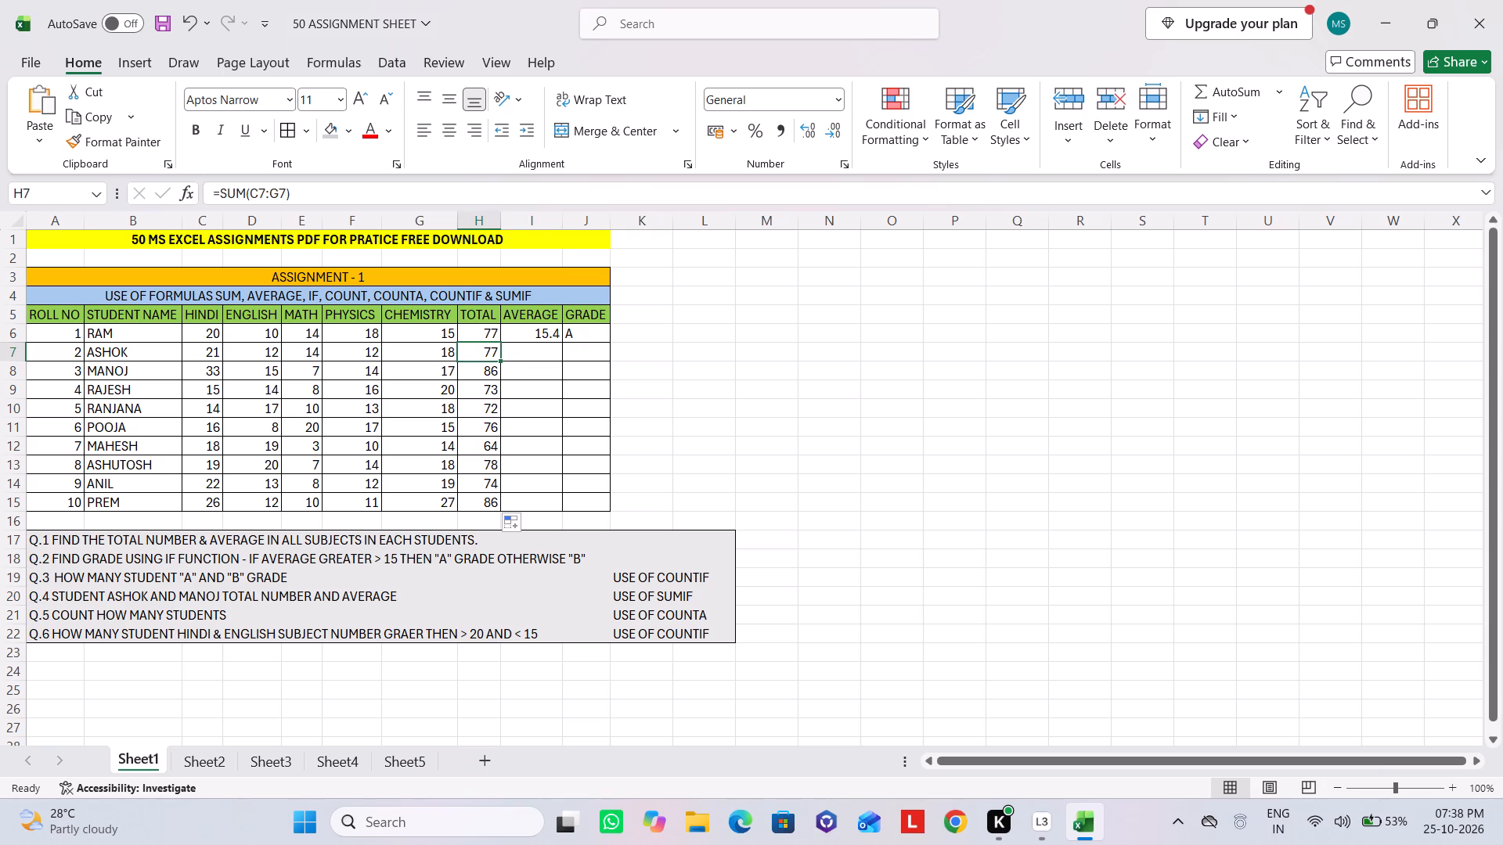
pyautogui.click(526, 357)
pyautogui.press('=')
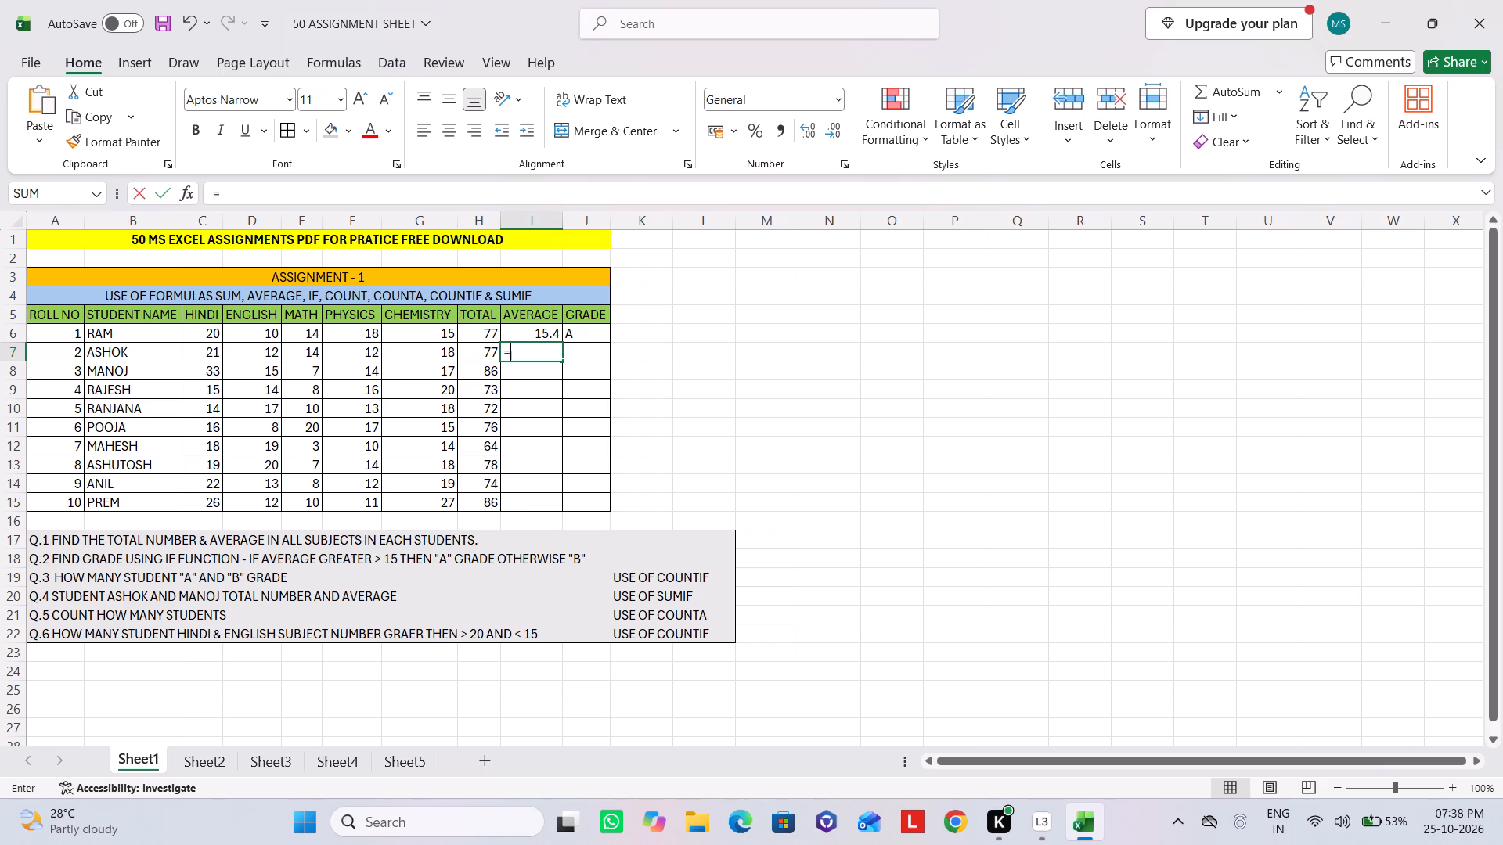
pyautogui.write('AVERAGE')
pyautogui.hotkey('shift', '(')
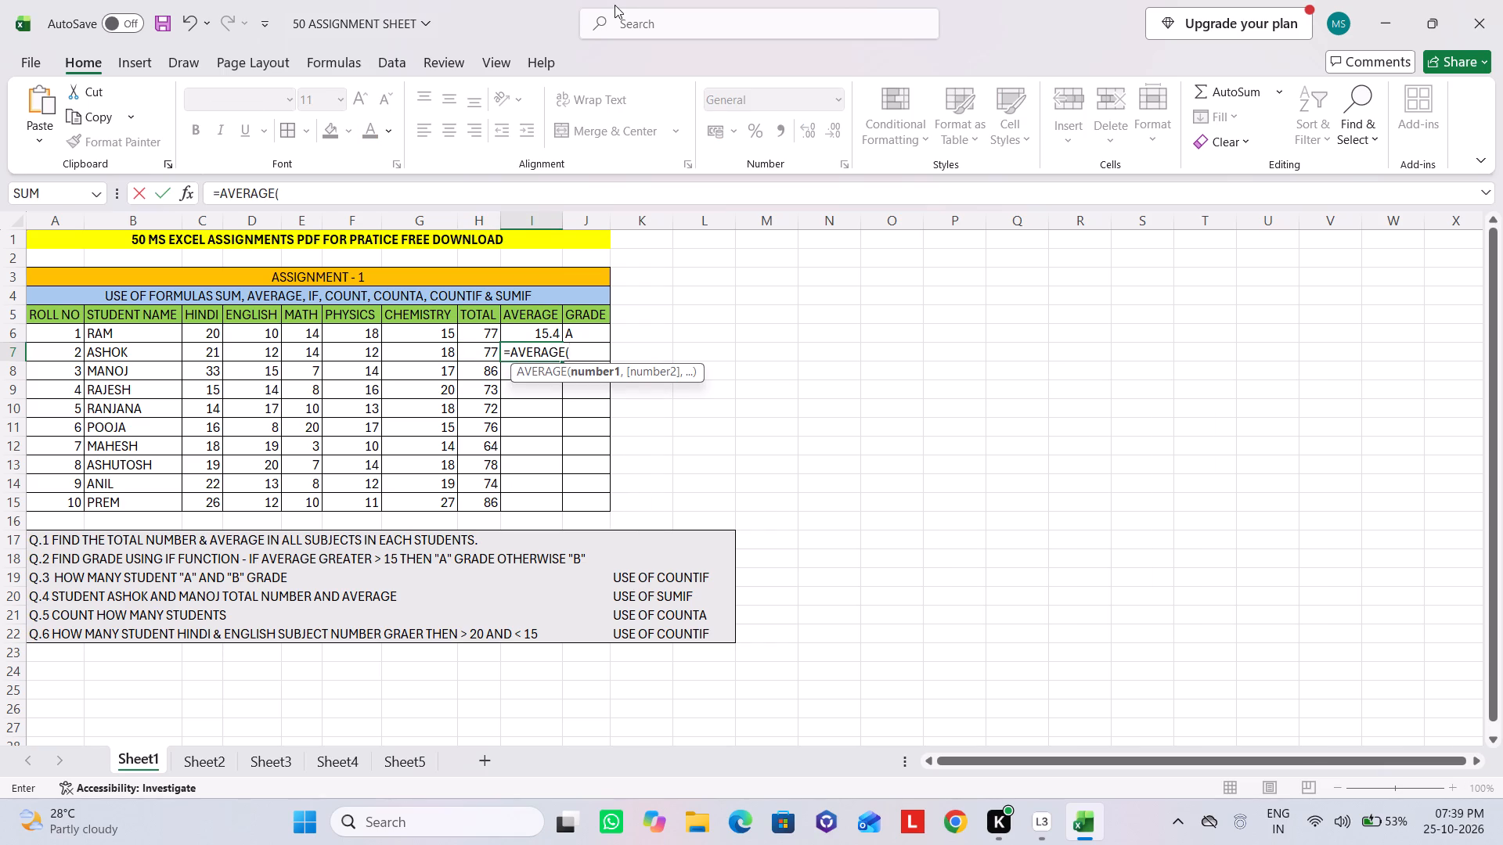
pyautogui.moveTo(204, 354); pyautogui.dragTo(350, 356)
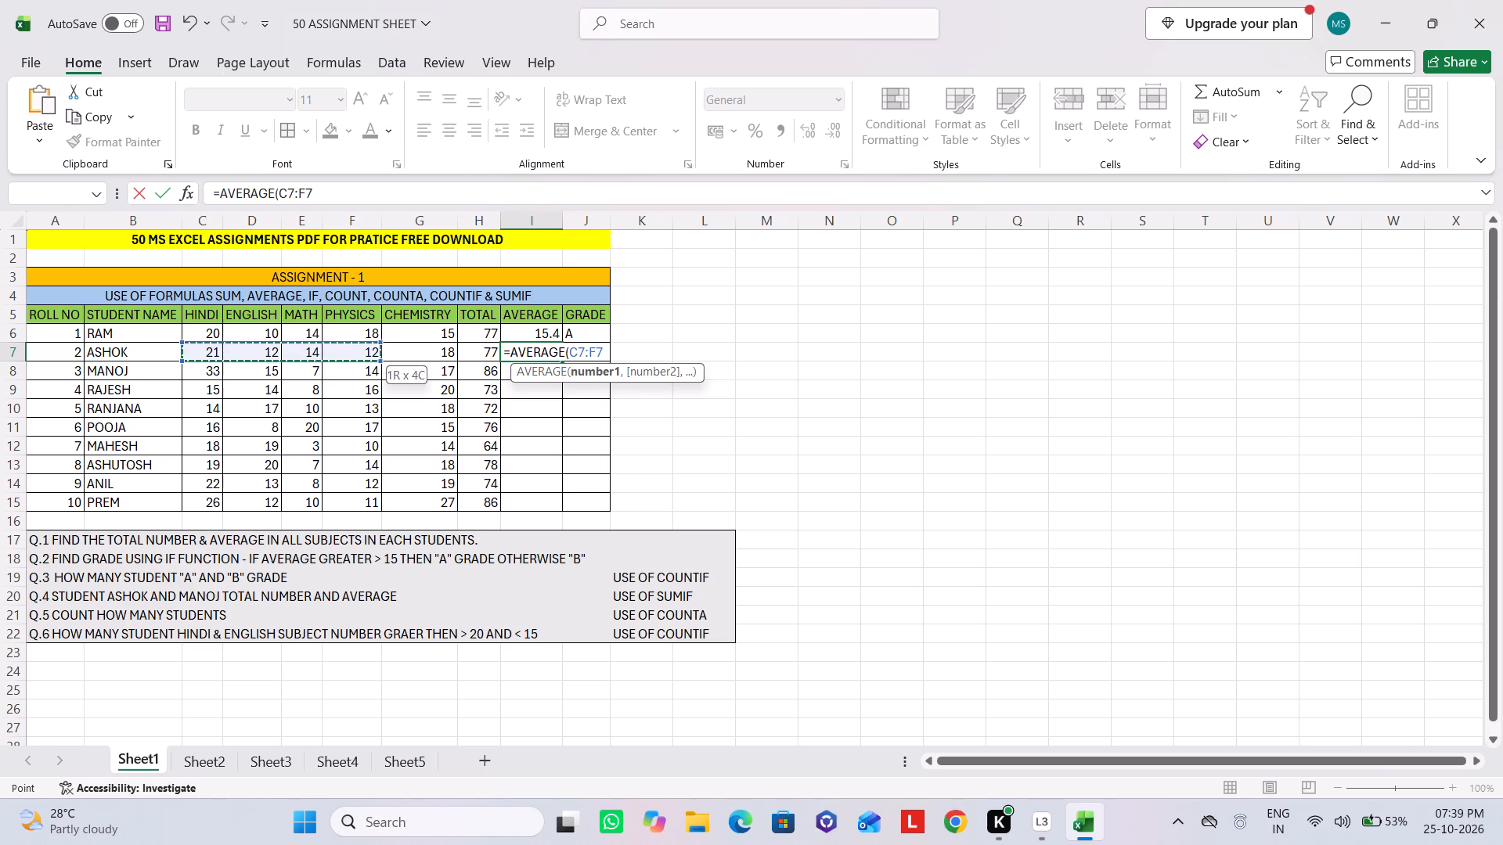
pyautogui.moveTo(350, 356); pyautogui.dragTo(441, 358)
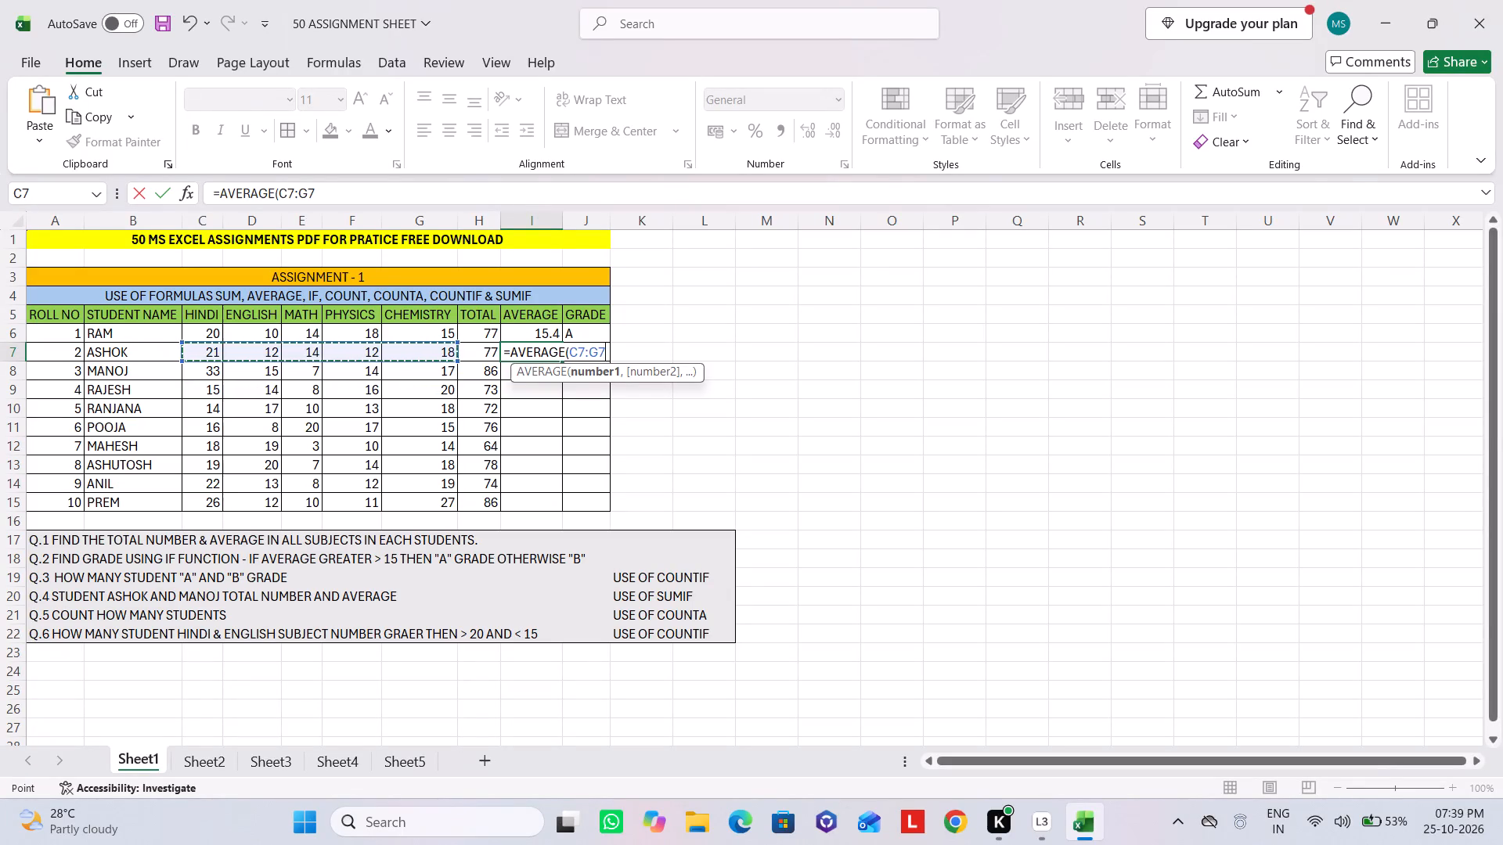
pyautogui.hotkey('shift', ')')
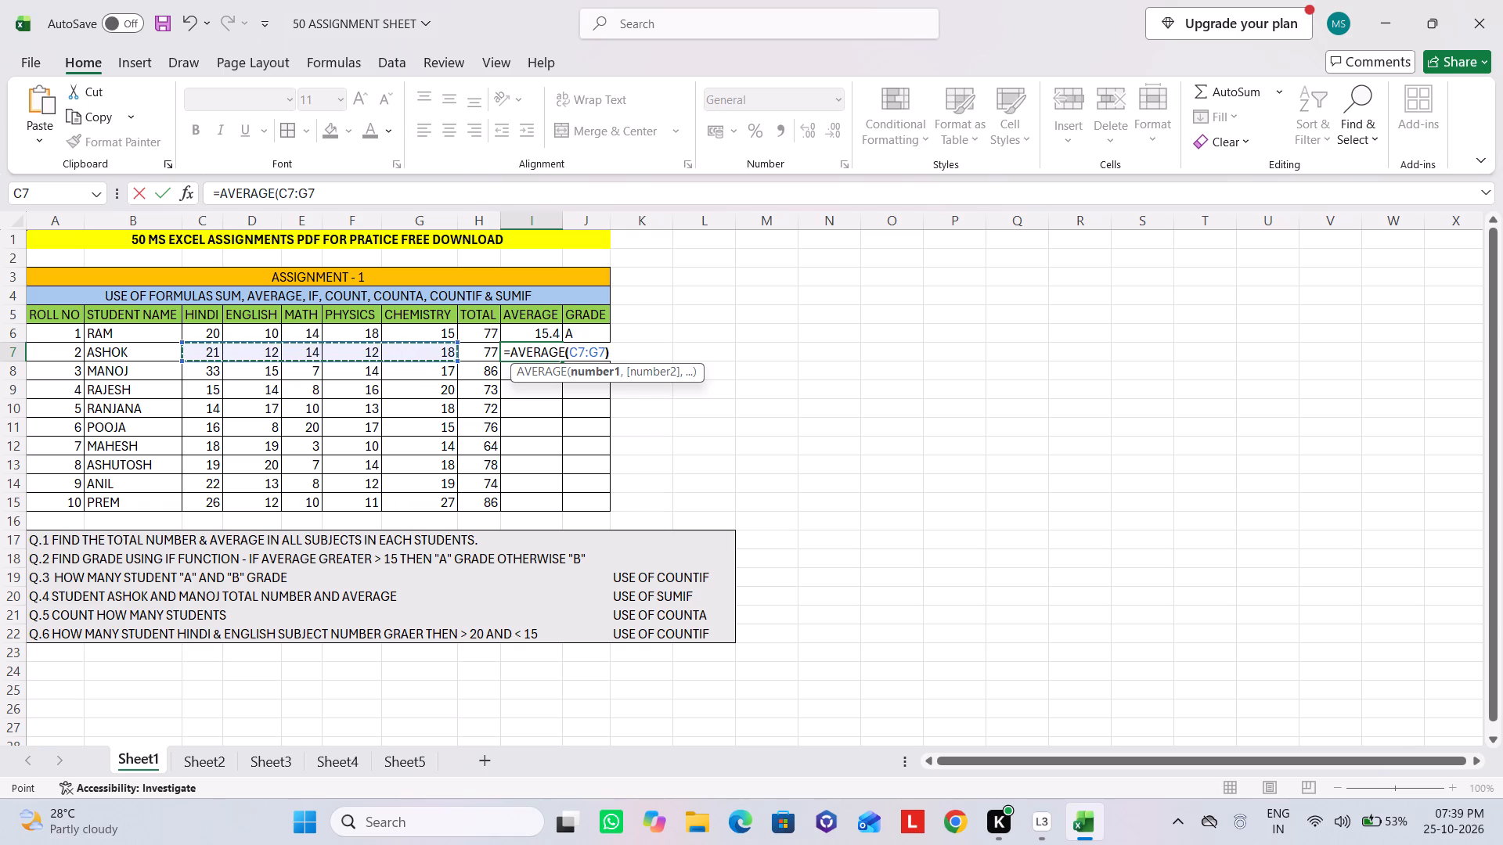
pyautogui.press('Return')
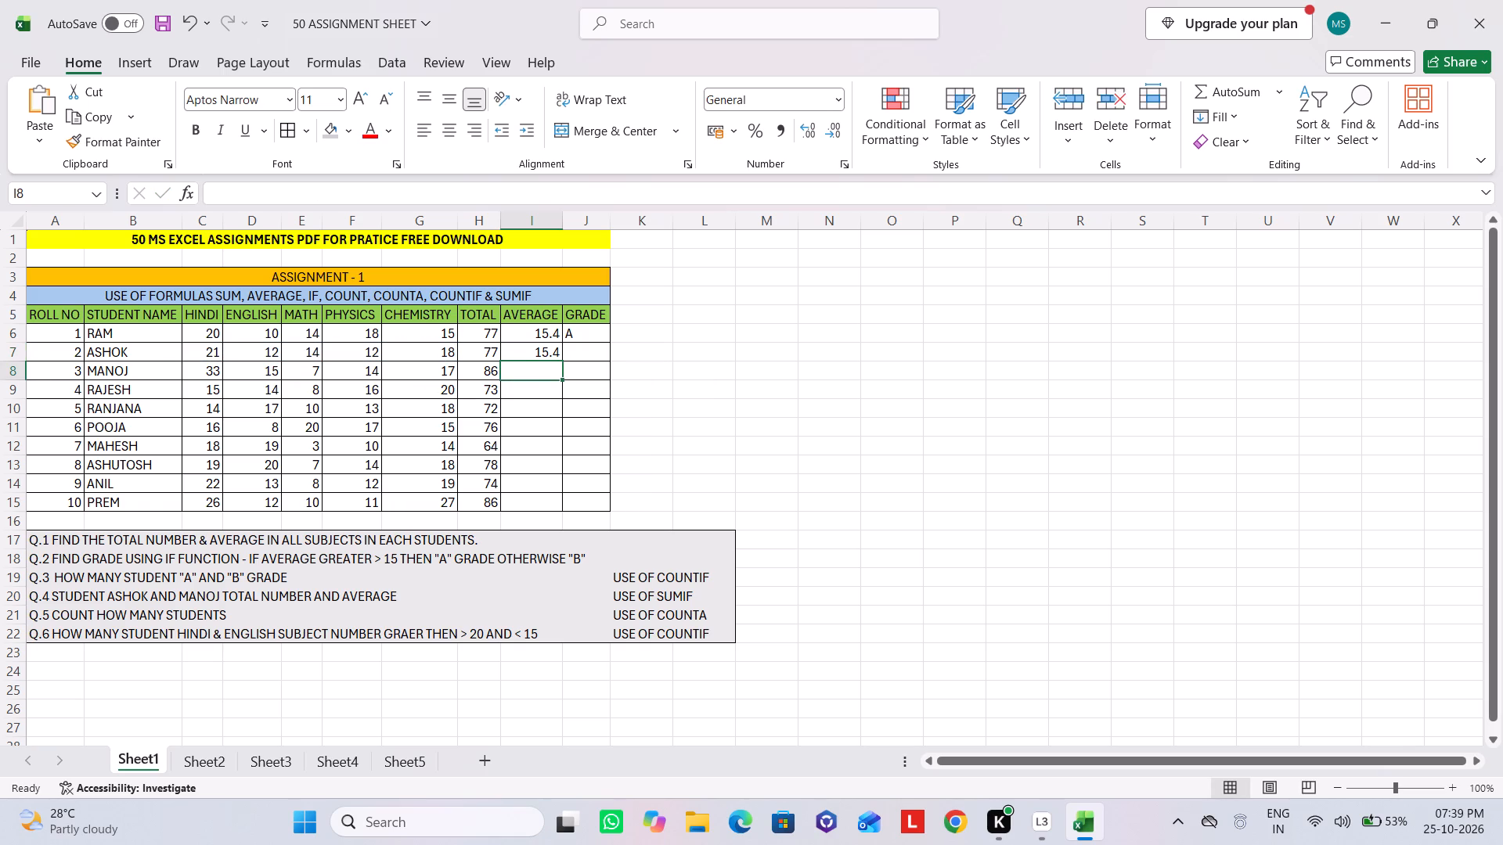
# Fill the AVERAGE formula from I7 down through I15.
pyautogui.click(517, 348)
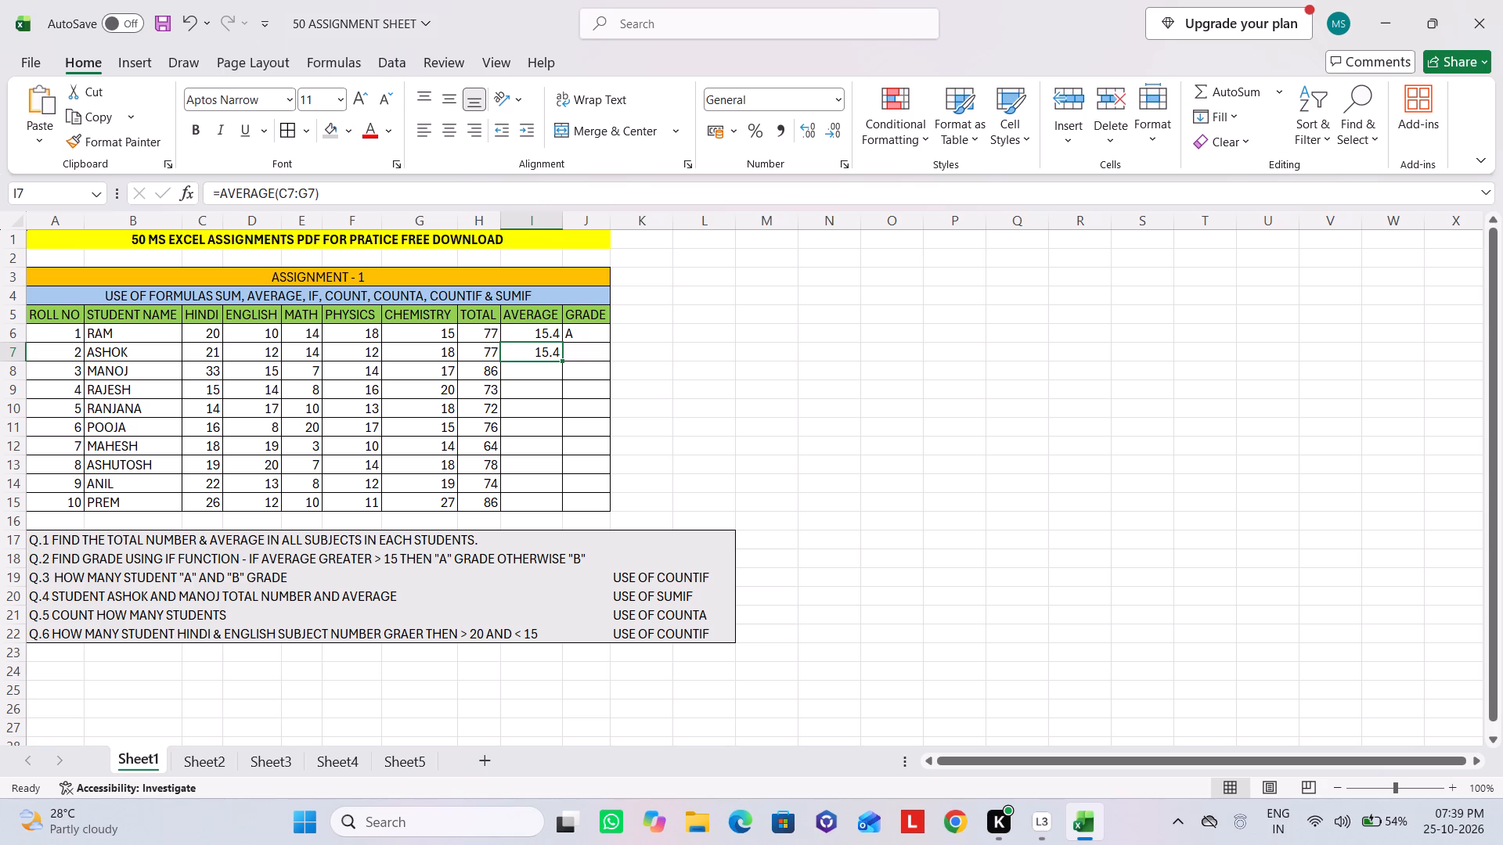
pyautogui.click(537, 381)
pyautogui.click(544, 372)
pyautogui.click(546, 356)
pyautogui.moveTo(561, 358); pyautogui.dragTo(564, 516)
# Enter the grade formula =IF(I7>15, "A', "B") in J7 and accept the suggested correction.
pyautogui.click(594, 349)
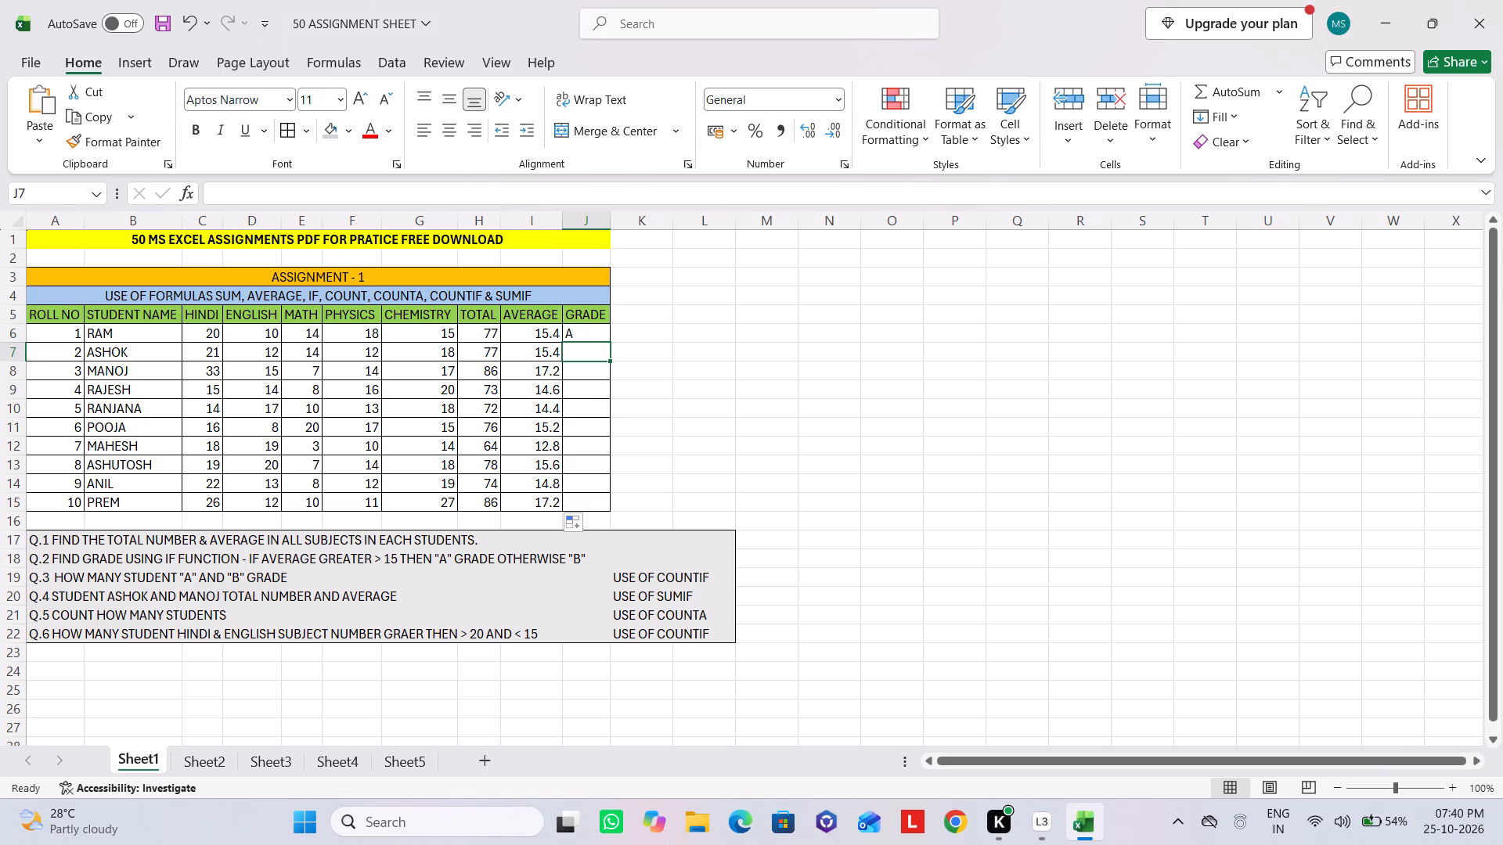
pyautogui.doubleClick(573, 354)
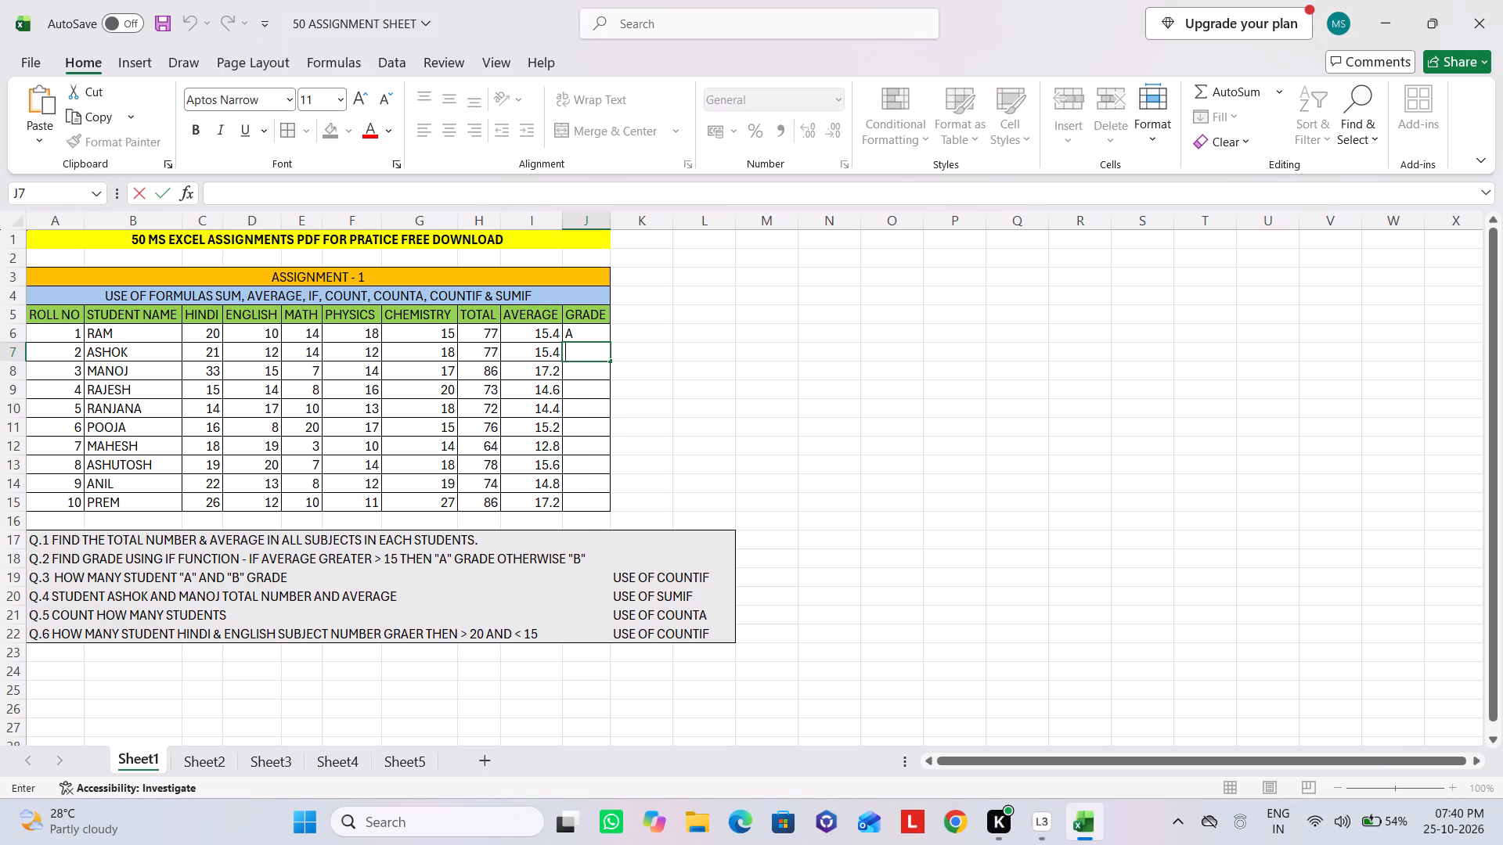
pyautogui.write('=IF')
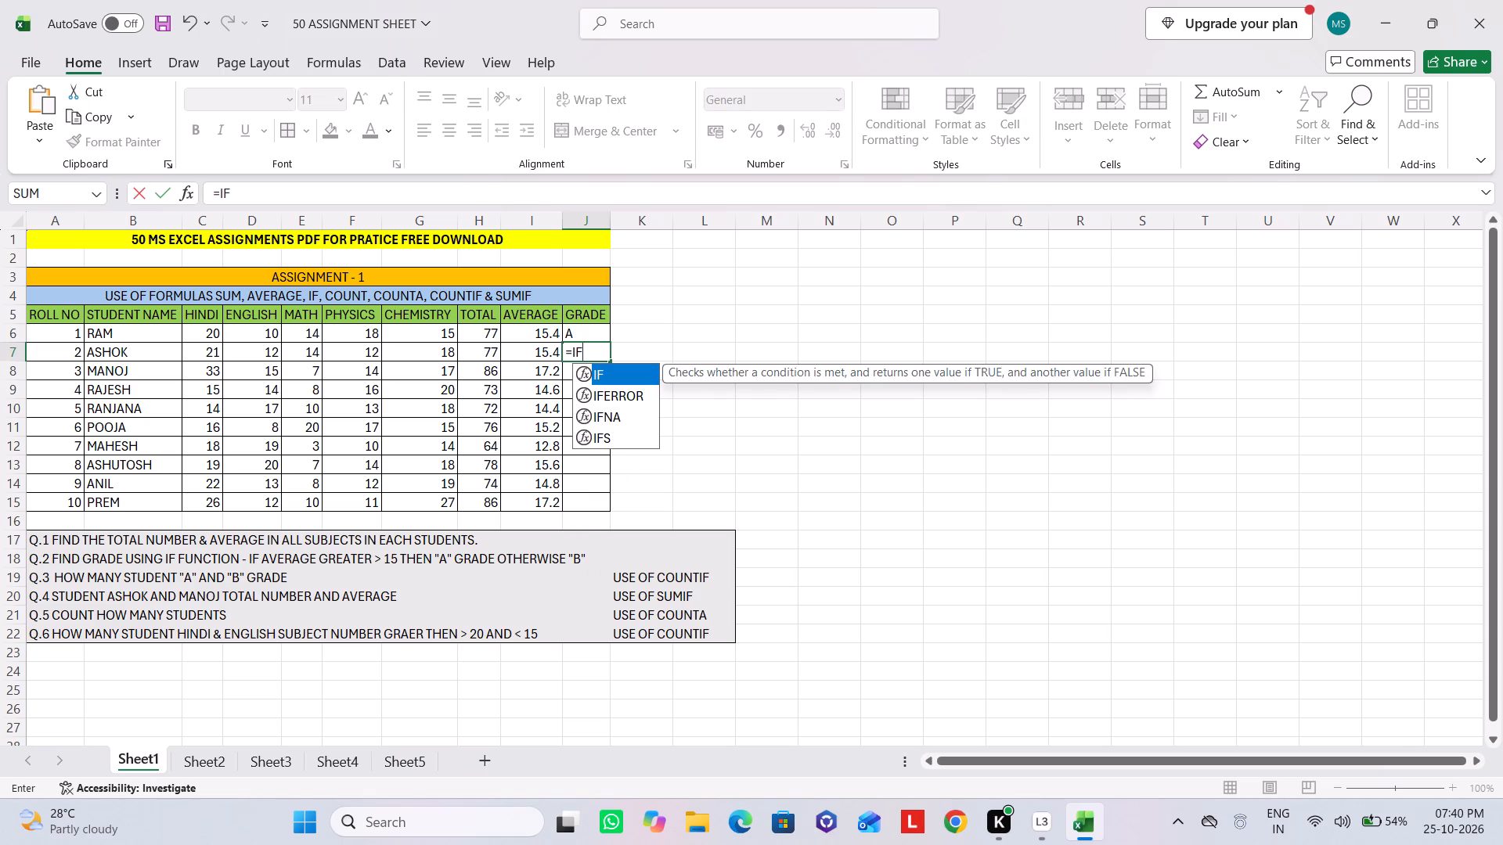
pyautogui.hotkey('shift', '(')
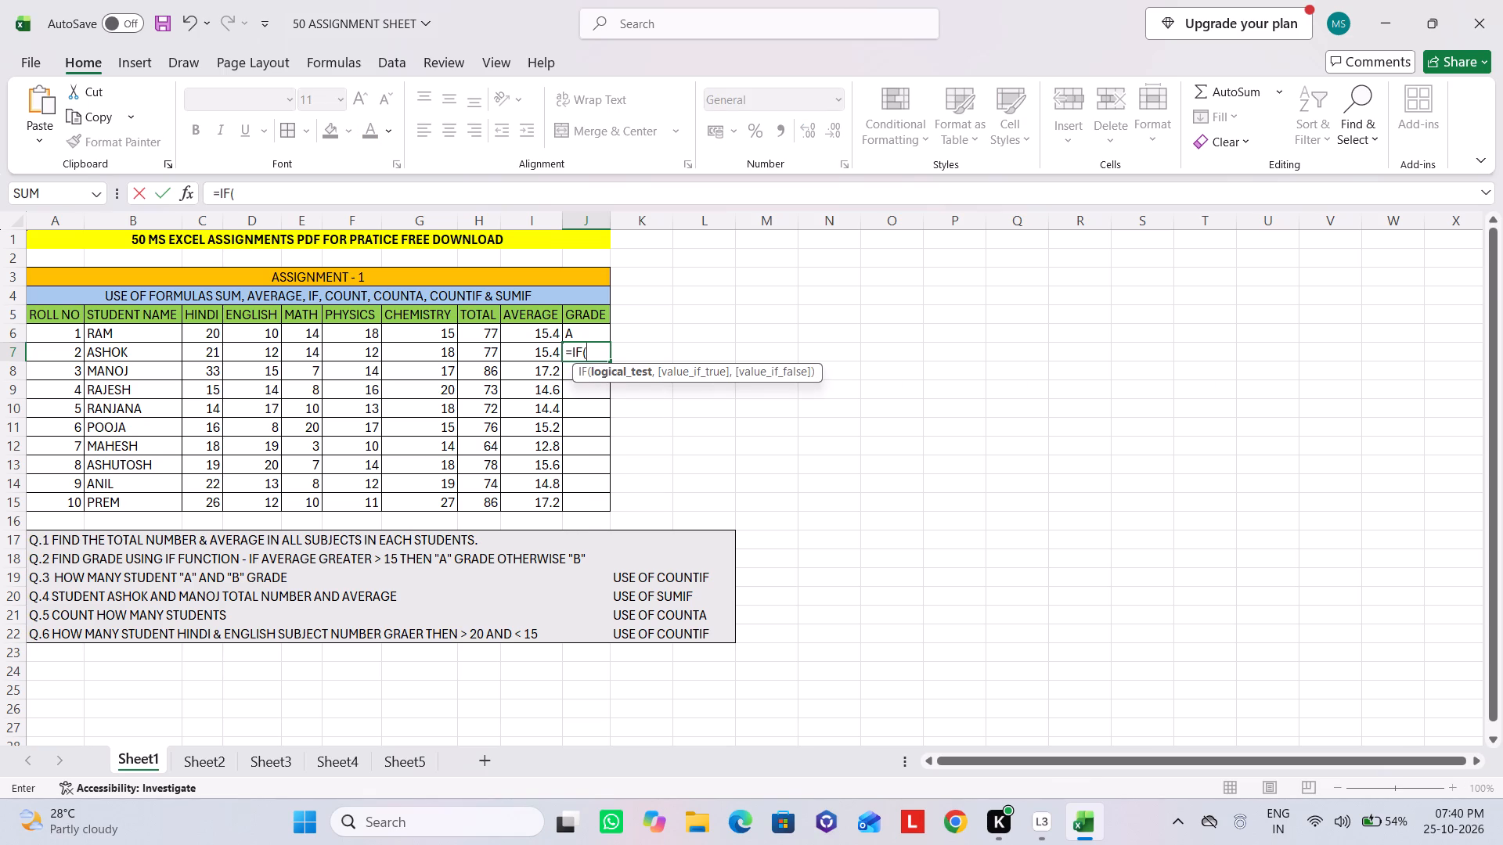
pyautogui.click(538, 353)
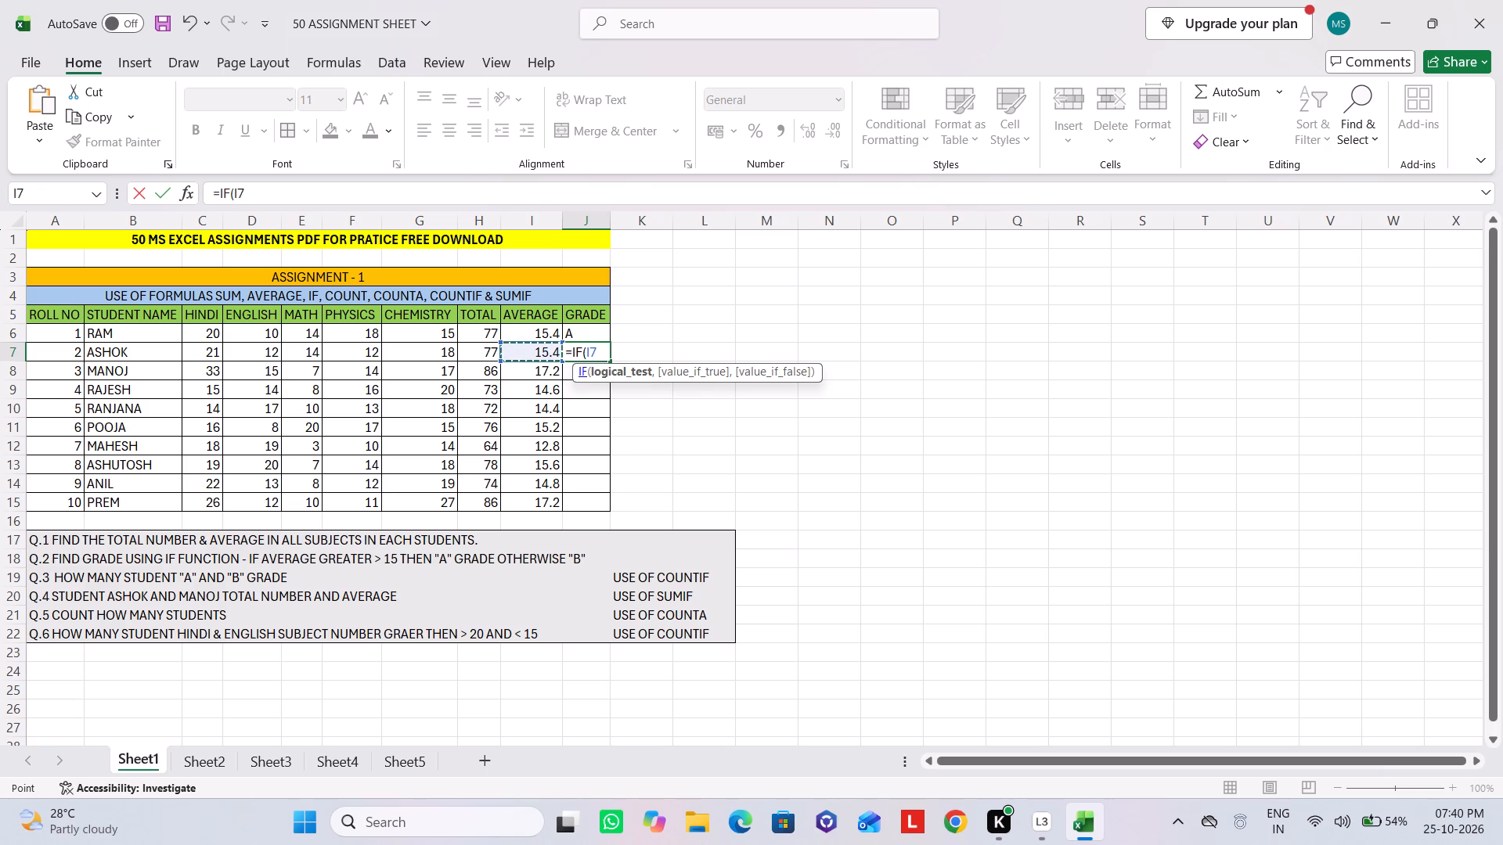
pyautogui.write('>15')
pyautogui.write(', "A')
pyautogui.write("',")
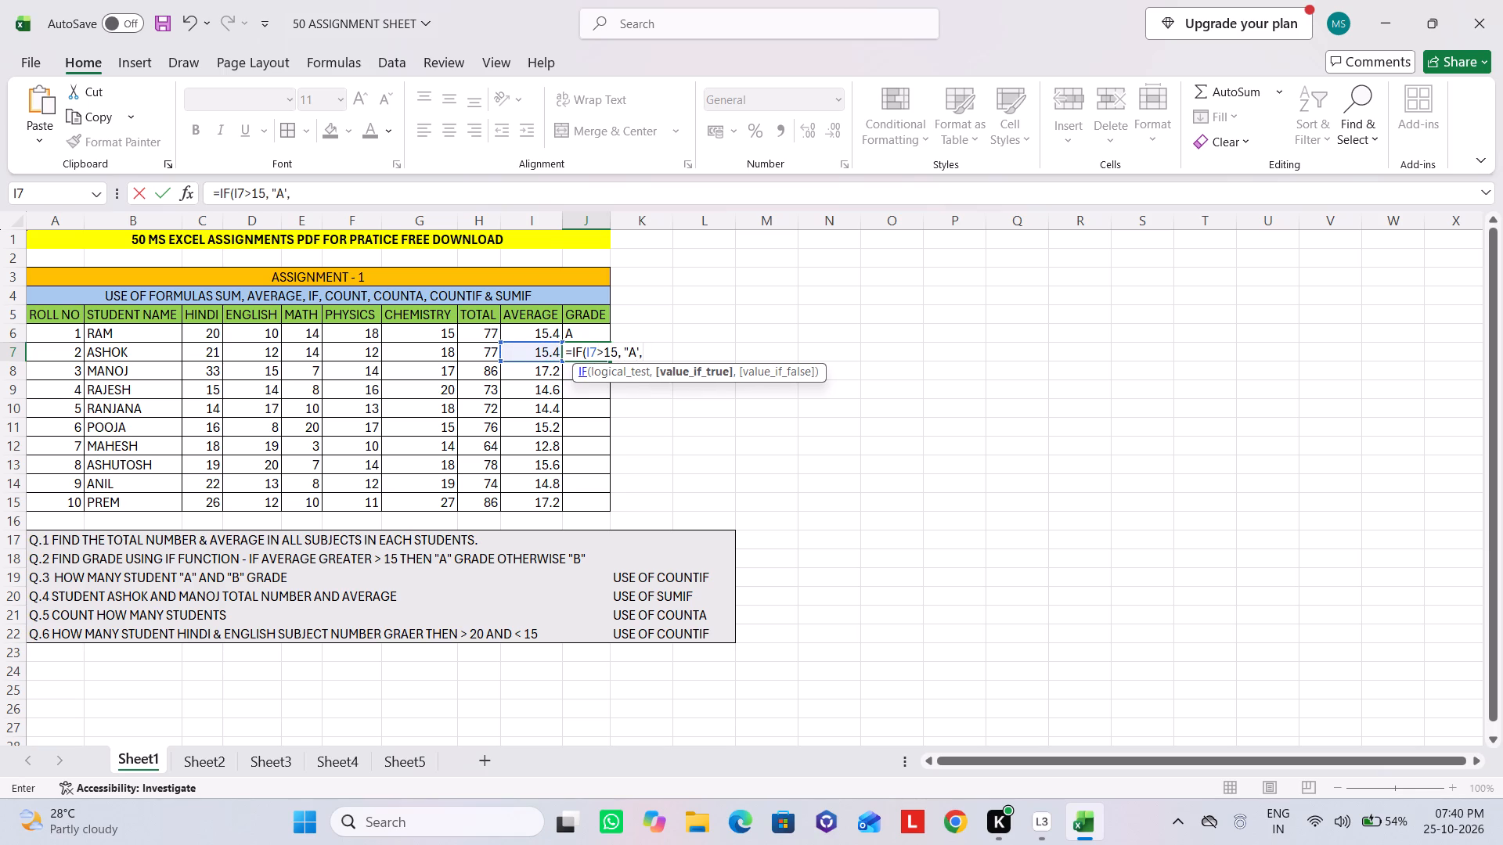
pyautogui.press('space')
pyautogui.hotkey('shift', '"')
pyautogui.press('b')
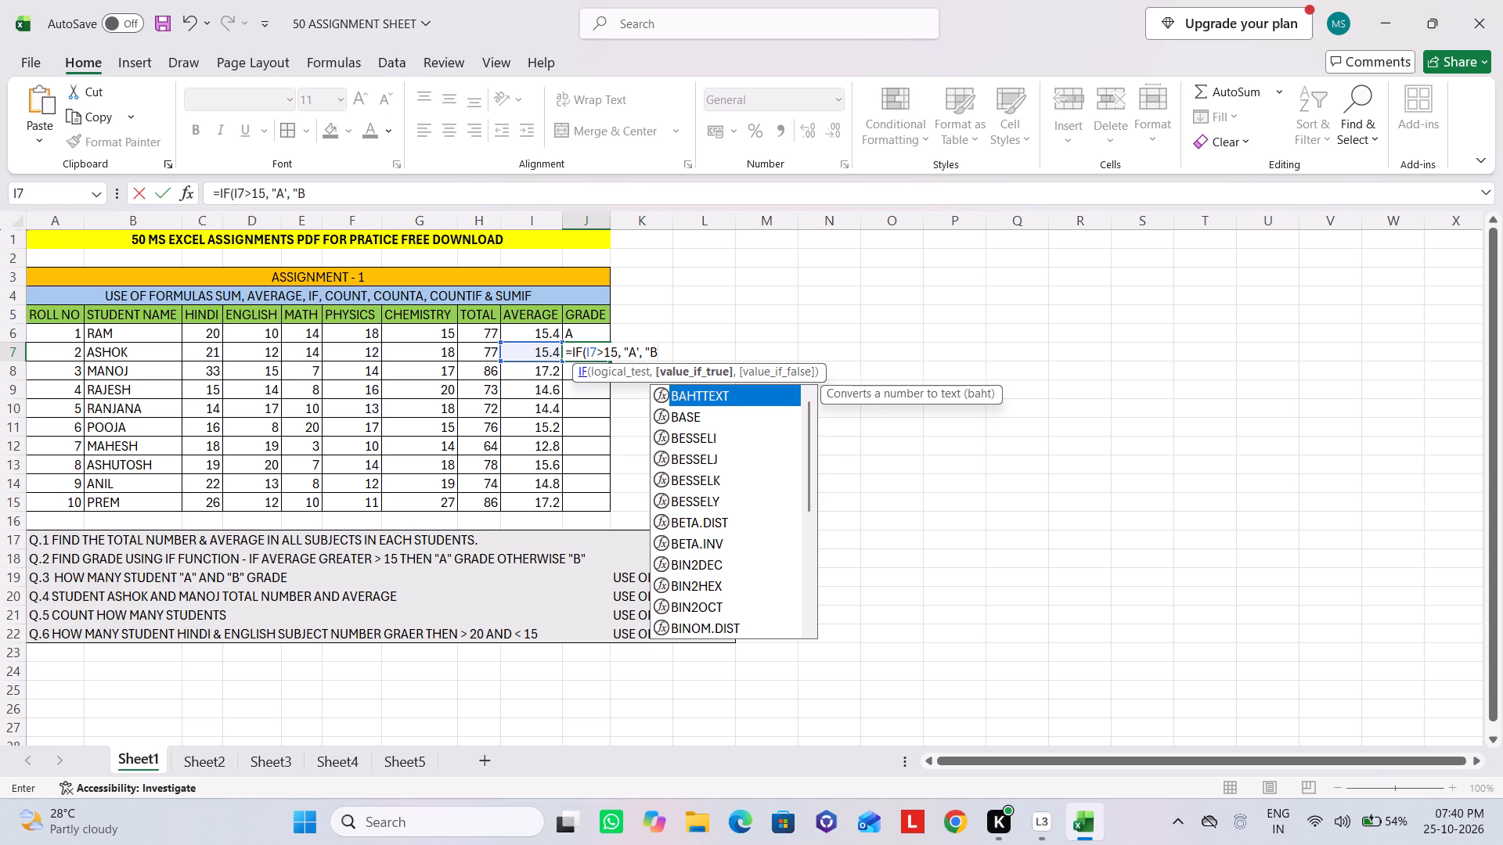
pyautogui.hotkey('shift', '"')
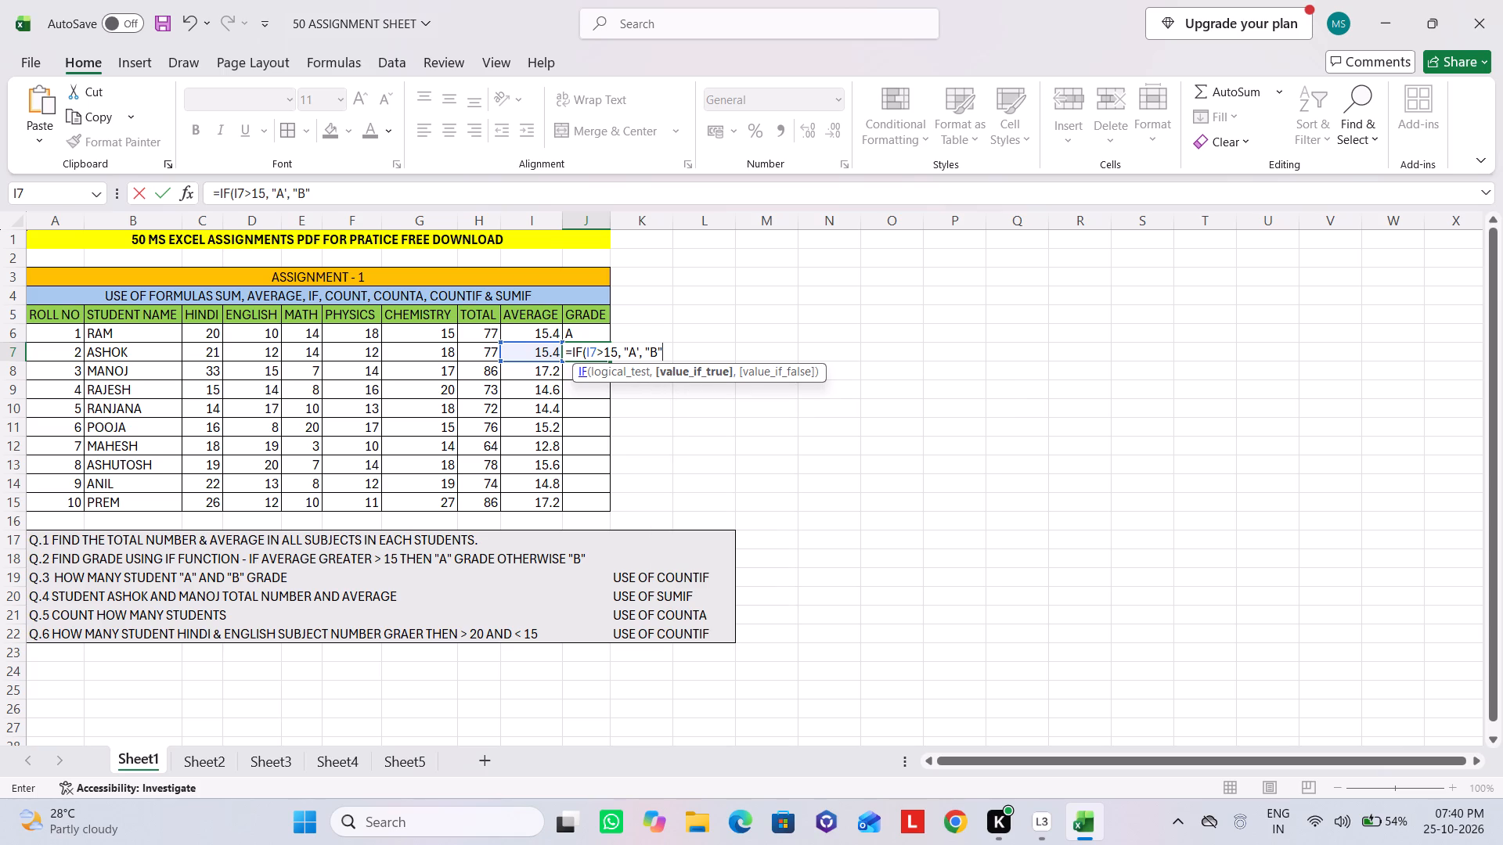
pyautogui.hotkey('shift', ')')
pyautogui.press('Return')
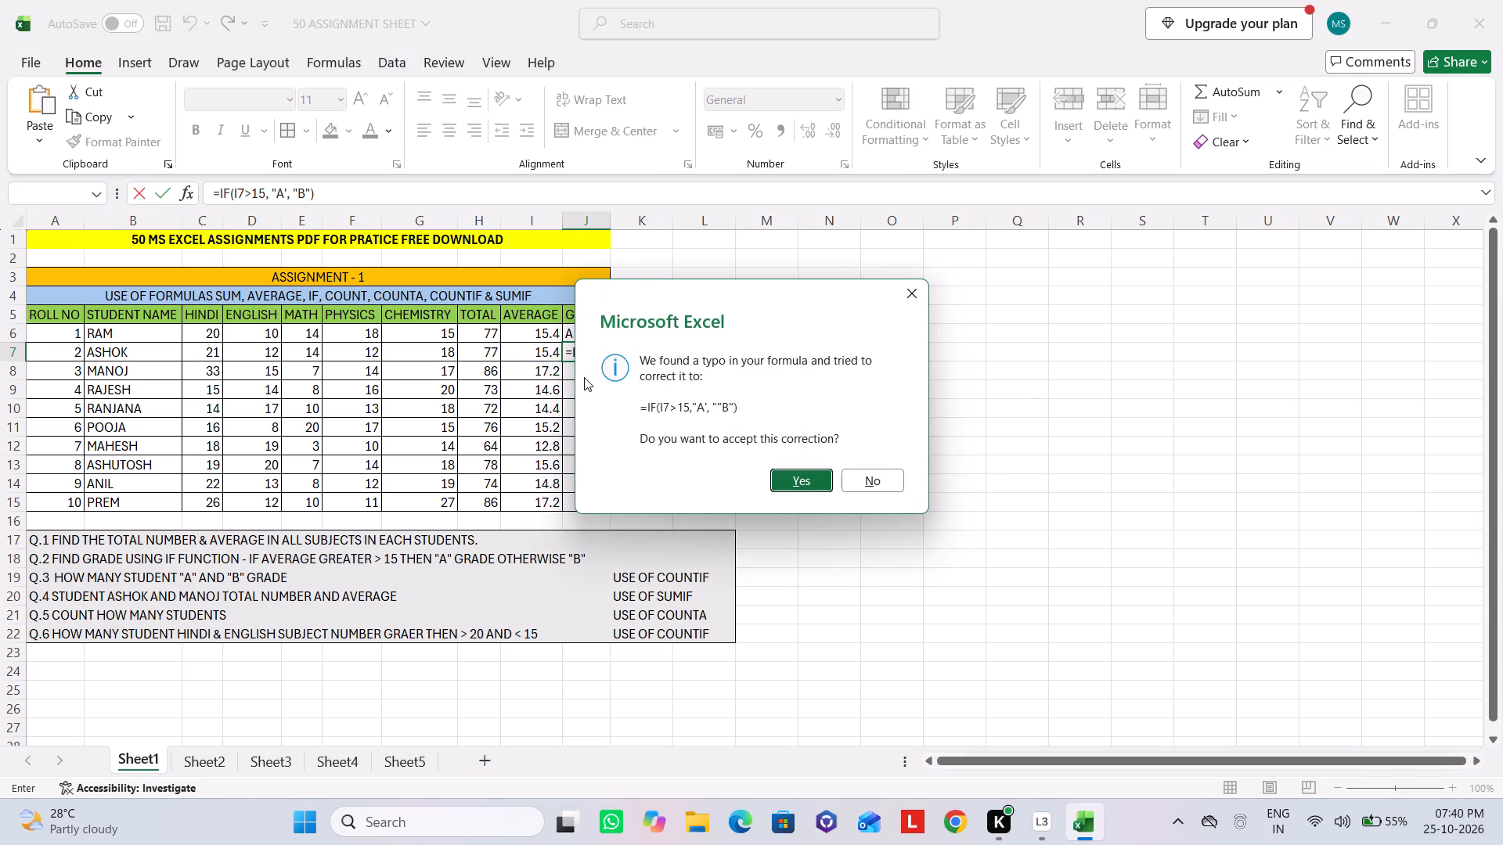
pyautogui.press('Return')
# Try to fix the IF formula in J7 by deleting the space and extra quotation mark before B, accepting the suggested correction.
pyautogui.click(603, 358)
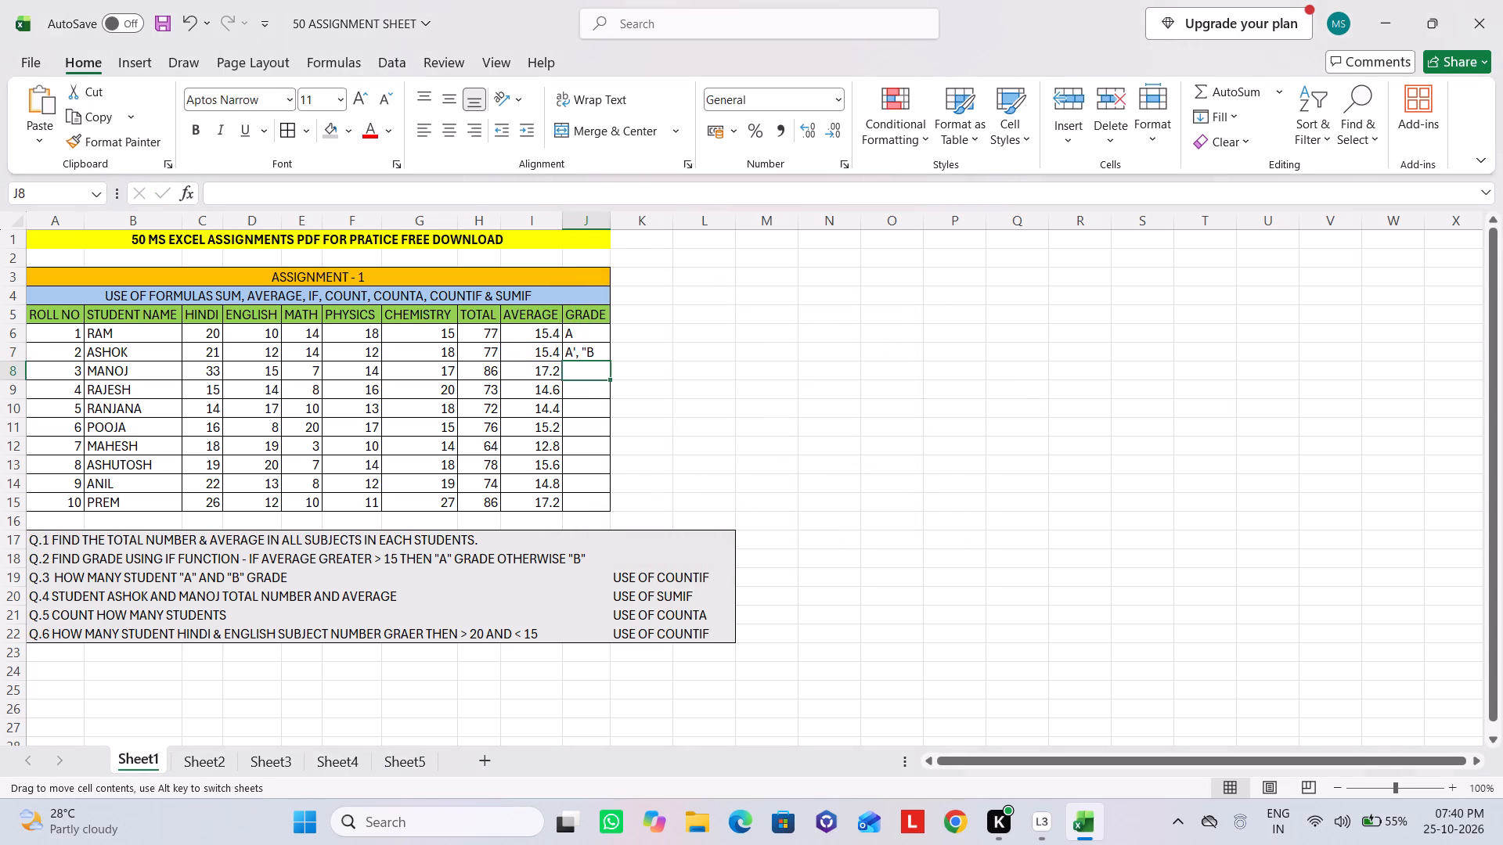
pyautogui.doubleClick(589, 354)
pyautogui.click(642, 349)
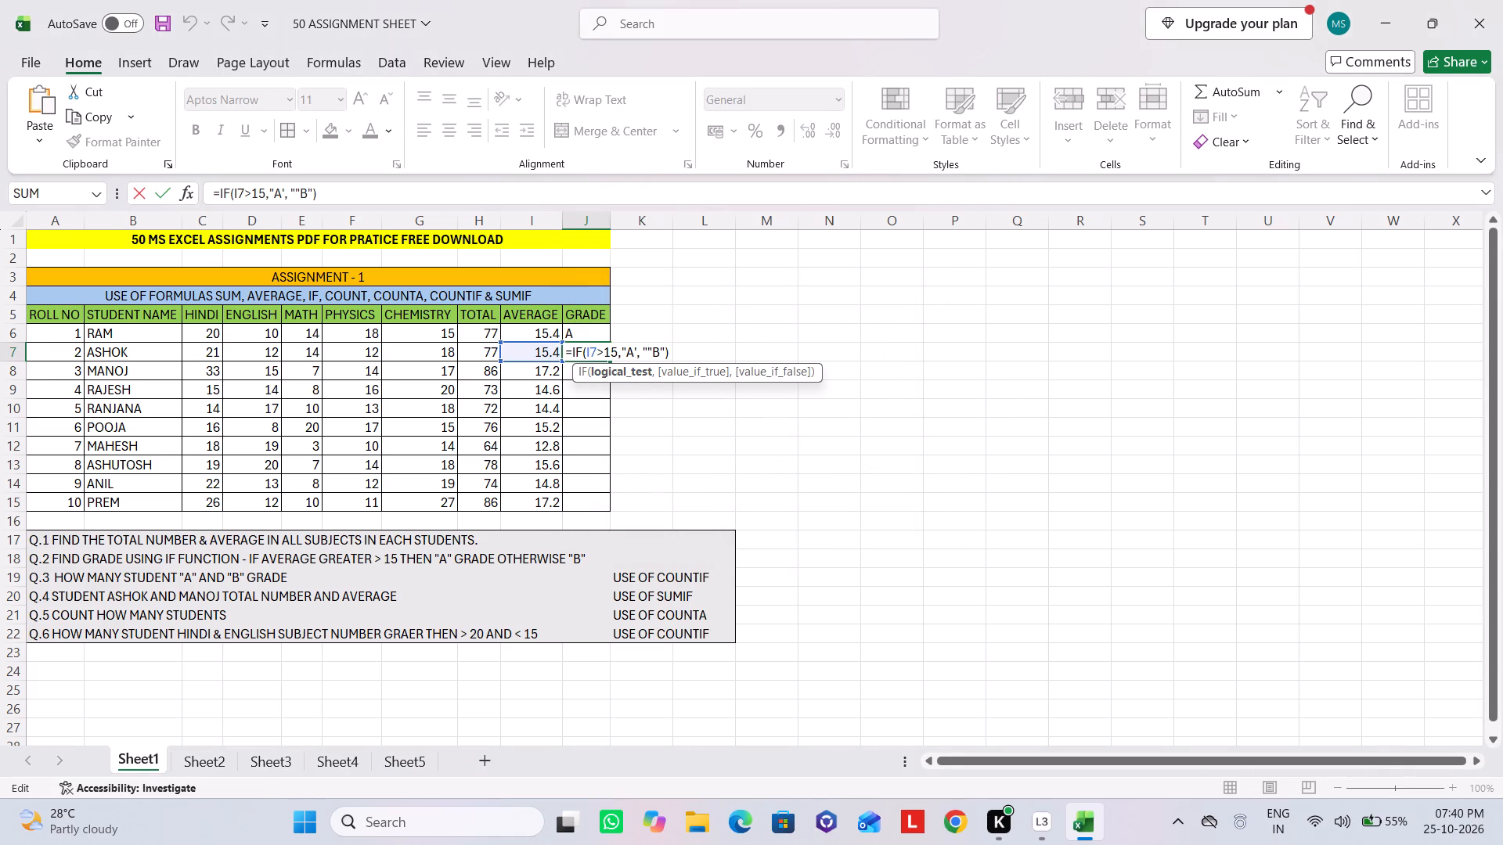
pyautogui.press('BackSpace')
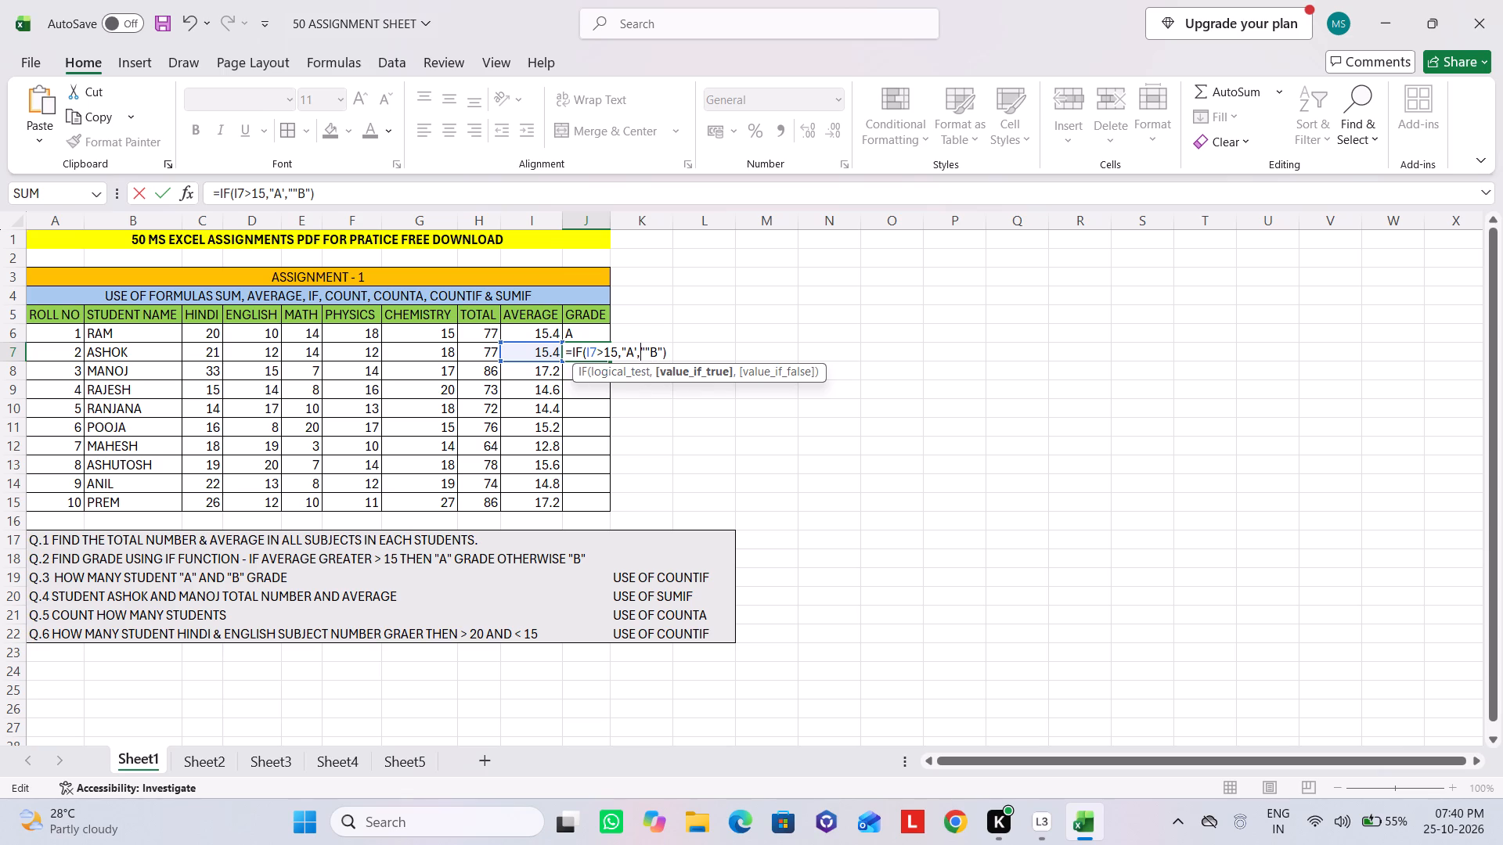
pyautogui.click(649, 347)
pyautogui.press('BackSpace')
pyautogui.press('Return')
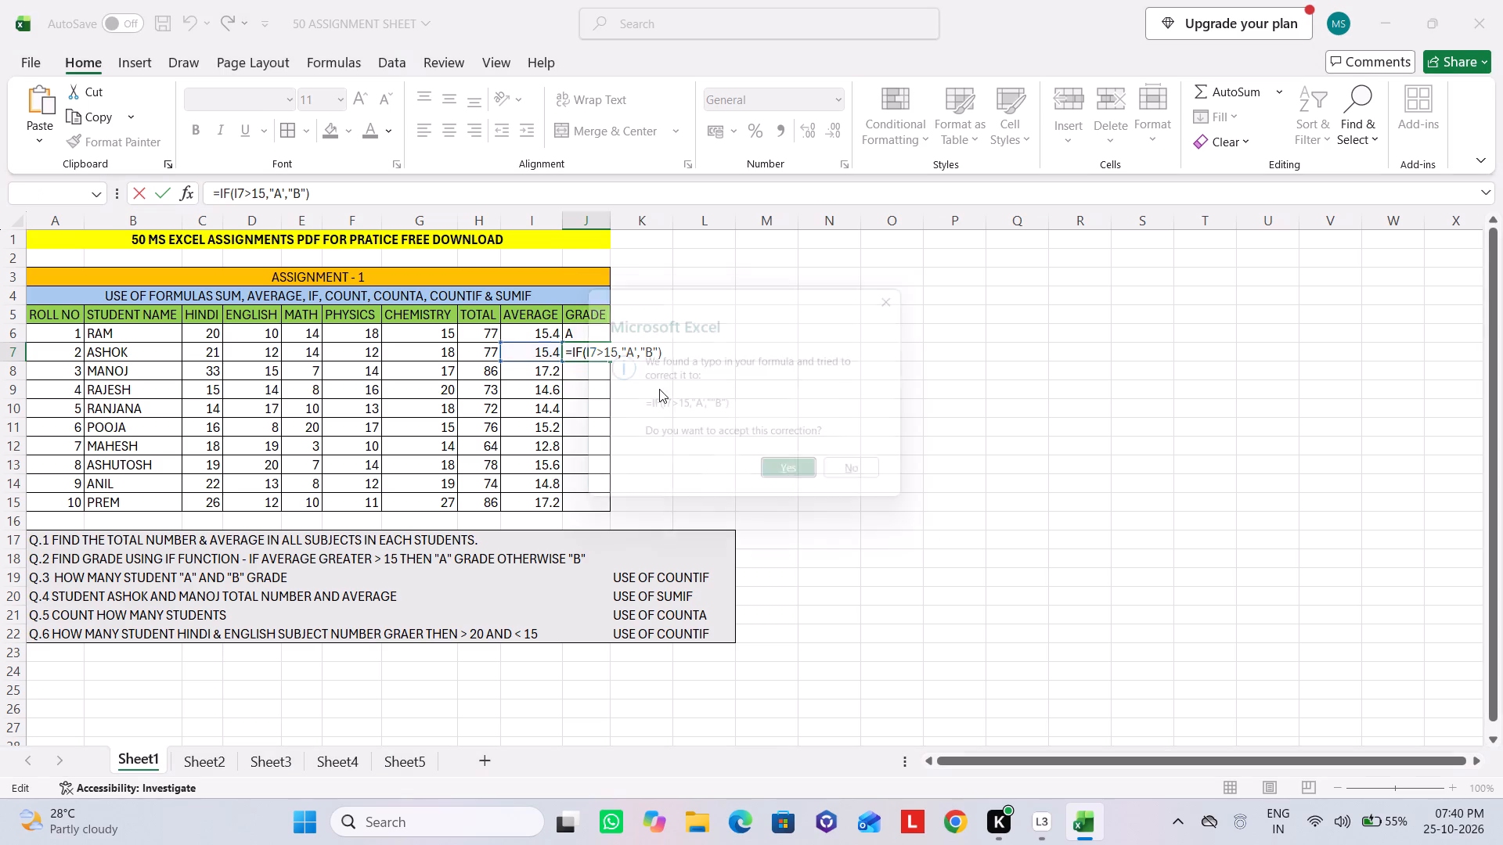
pyautogui.click(784, 472)
# Correct the quotation marks in the GRADE formula in J7 so it reads =IF(I7>15,"A","B").
pyautogui.doubleClick(574, 352)
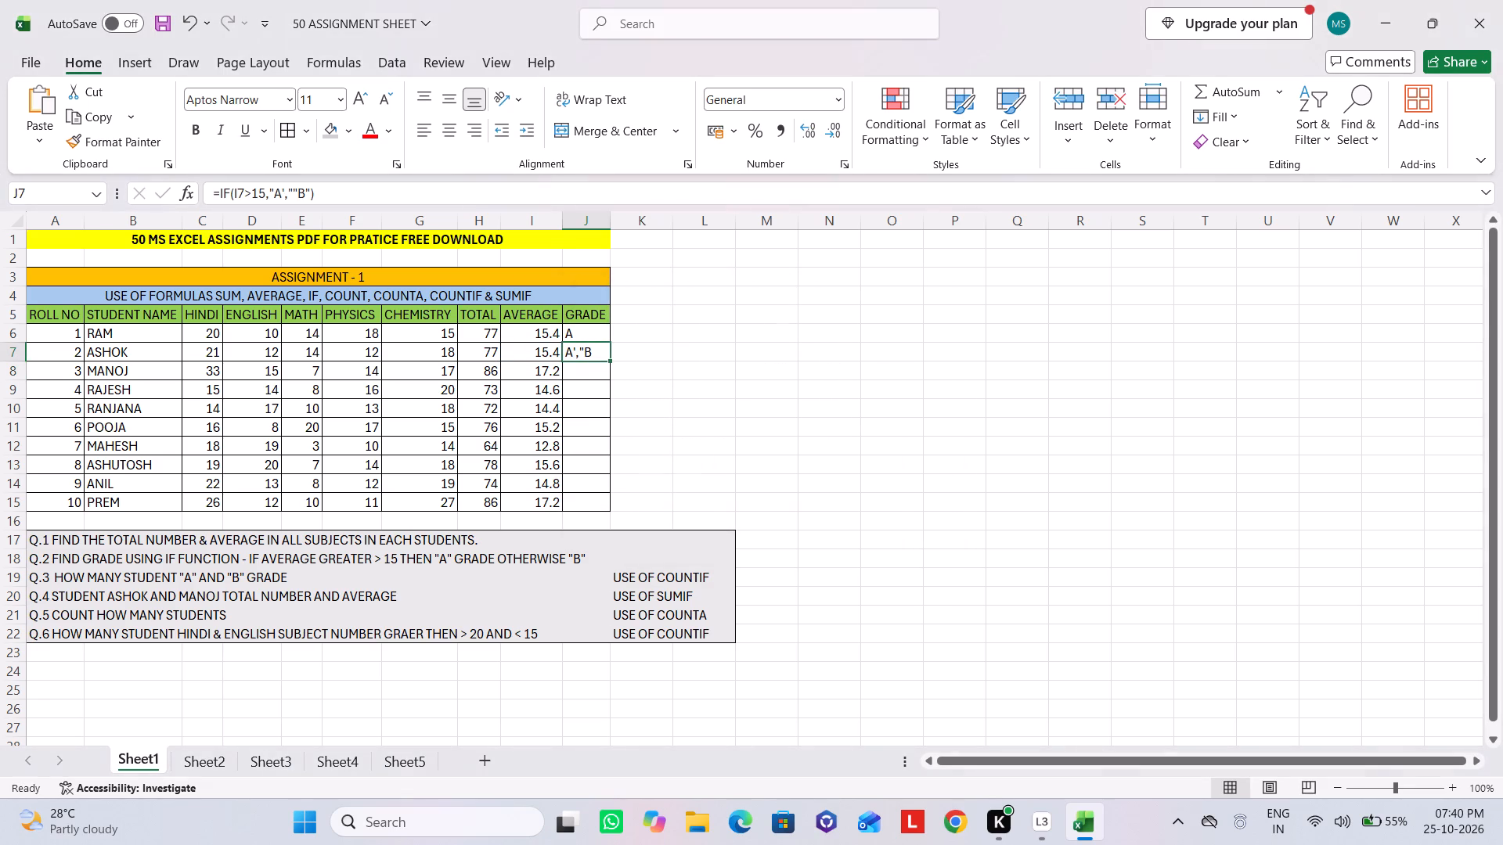
pyautogui.doubleClick(602, 351)
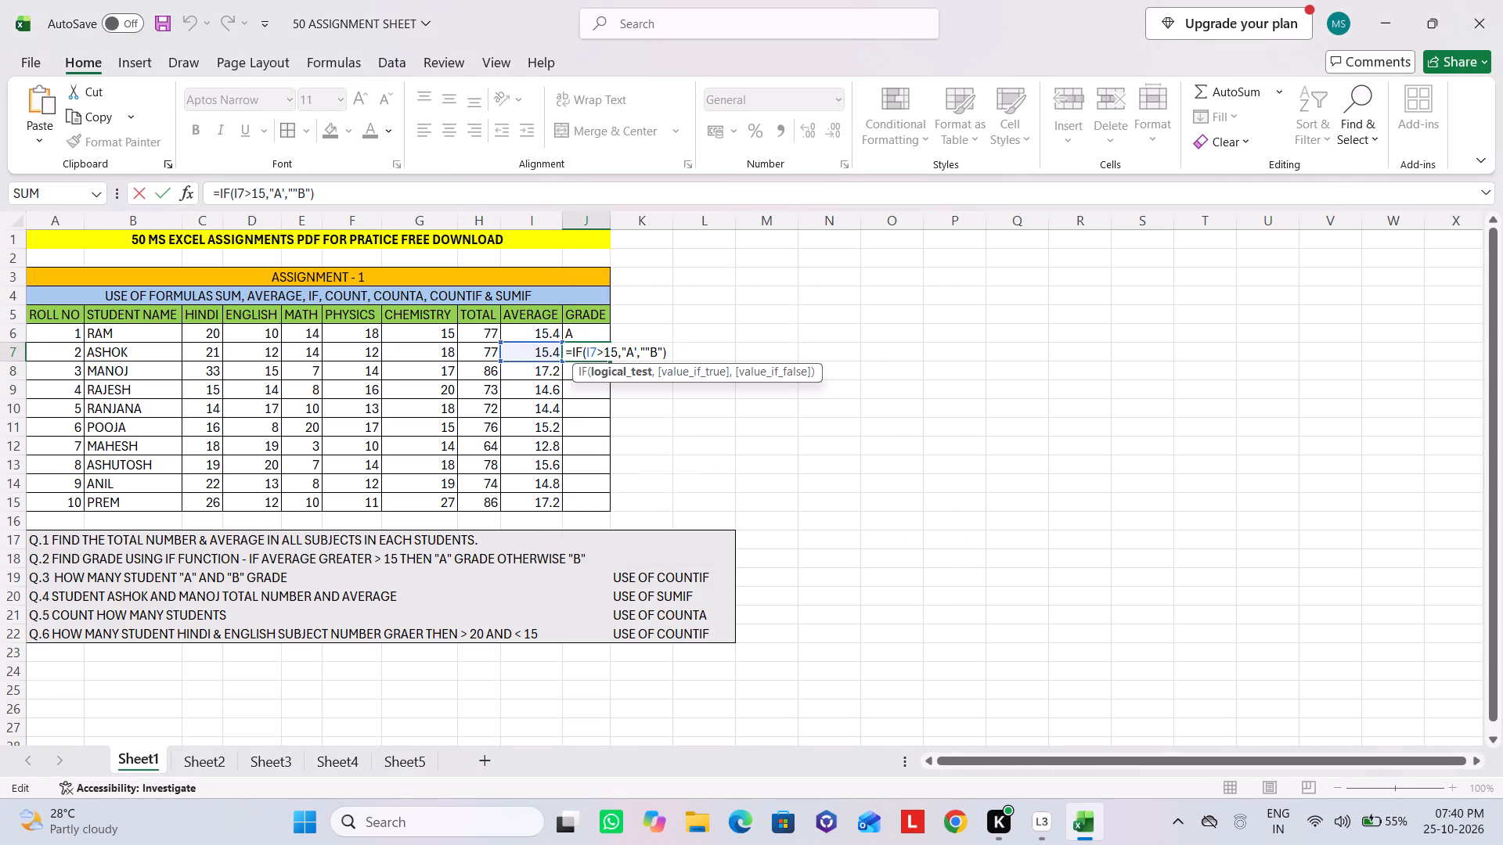
pyautogui.click(628, 348)
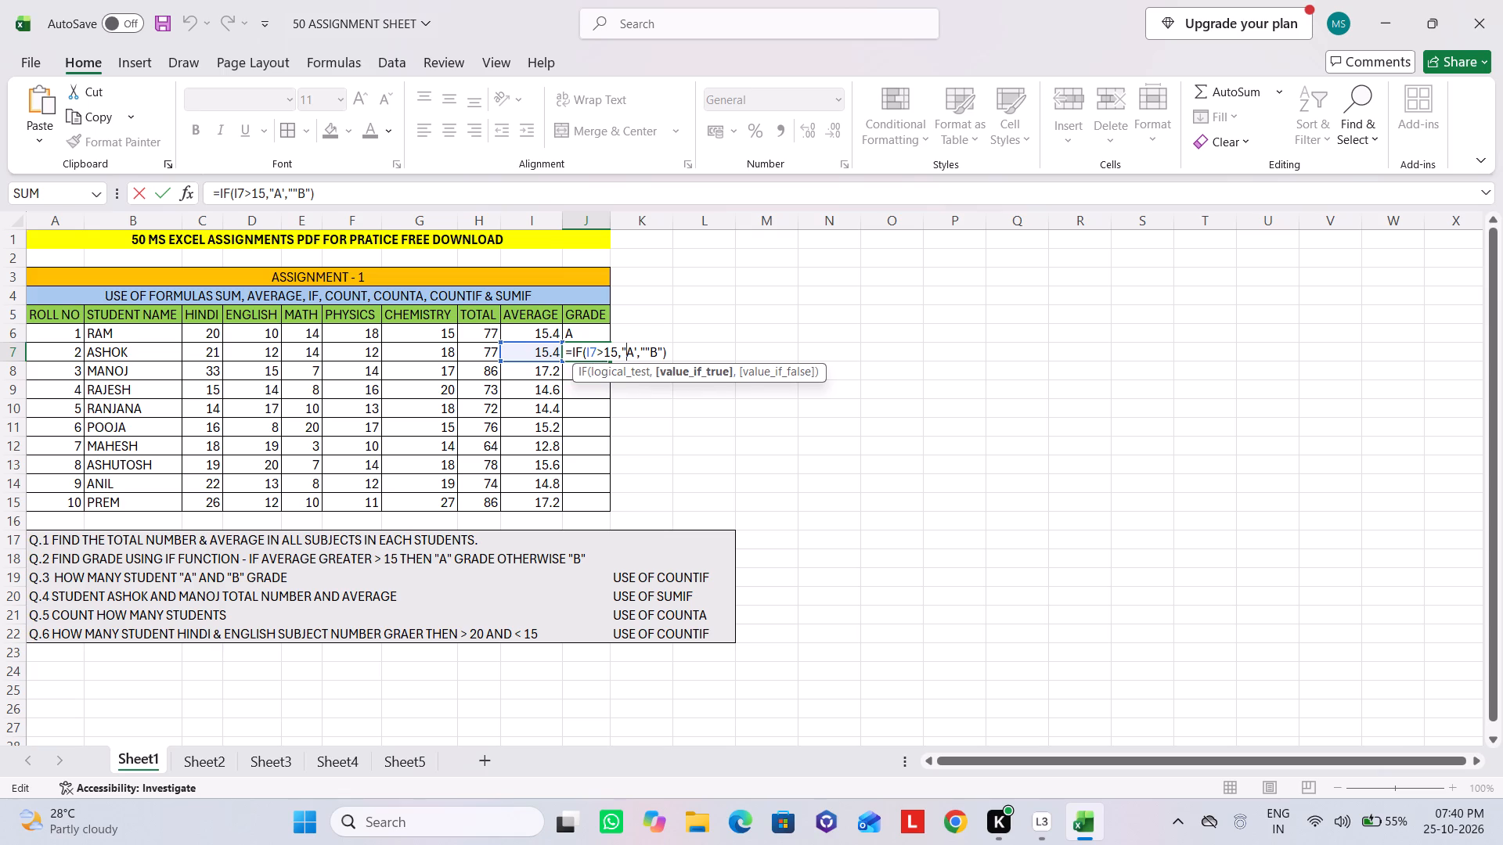
pyautogui.click(622, 351)
pyautogui.press('BackSpace')
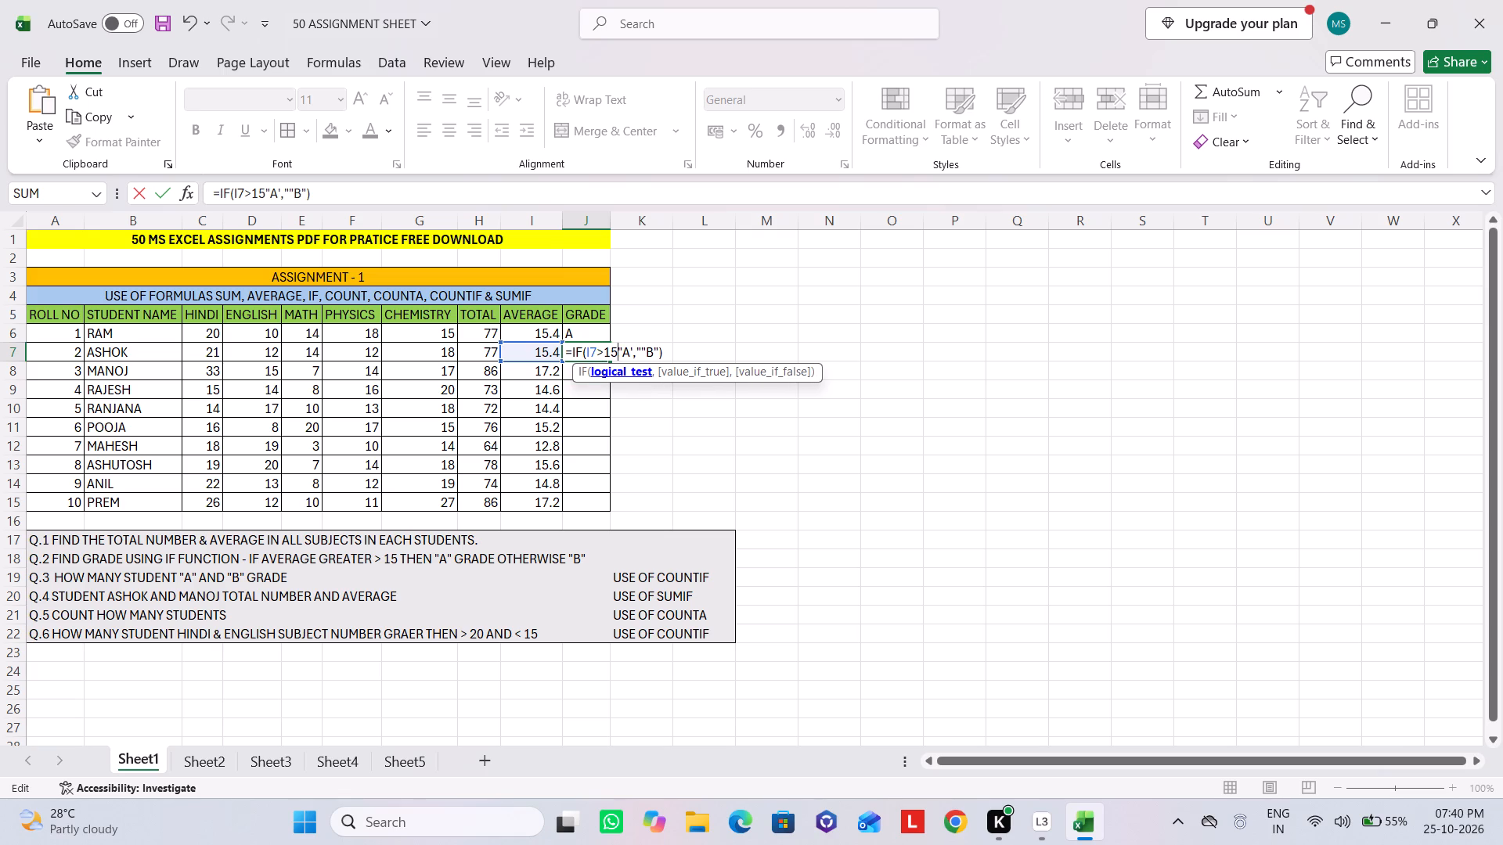
pyautogui.press(',')
pyautogui.click(641, 349)
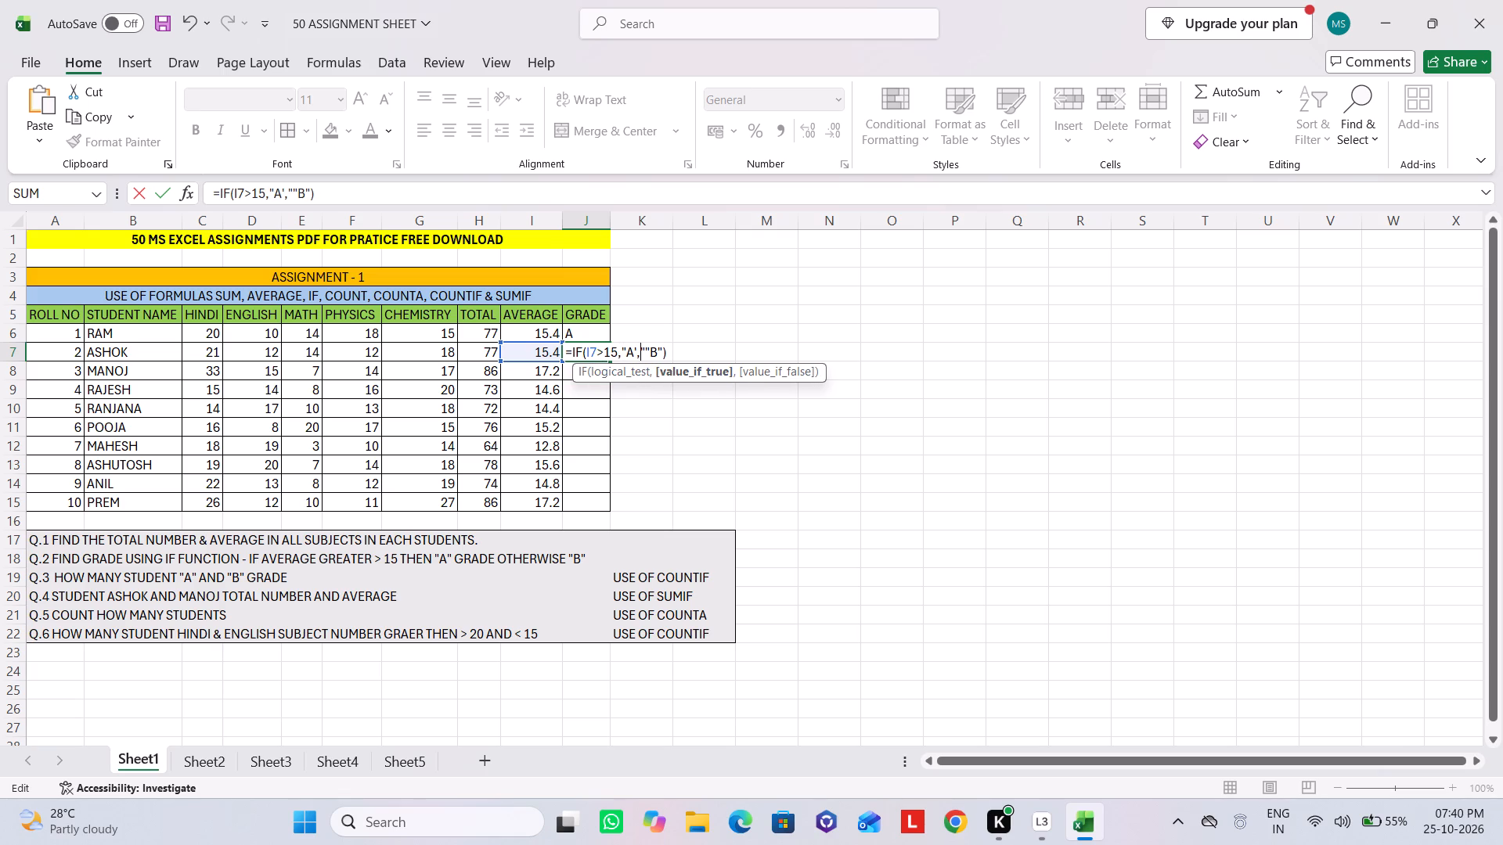
pyautogui.click(647, 348)
pyautogui.press('BackSpace')
pyautogui.press('Left')
pyautogui.press('BackSpace')
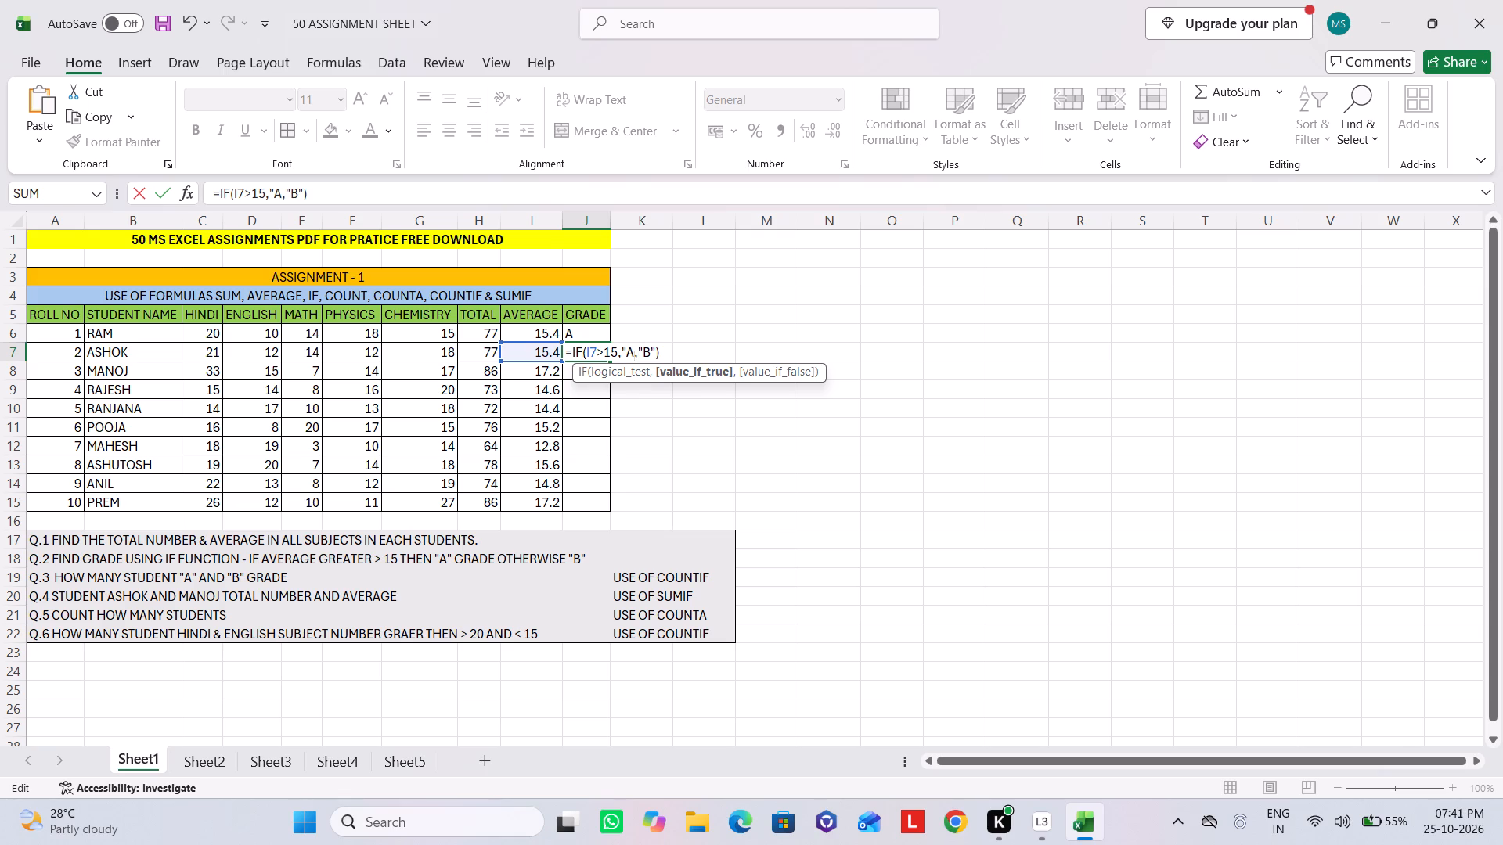
pyautogui.hotkey('shift', '"')
pyautogui.press('Right')
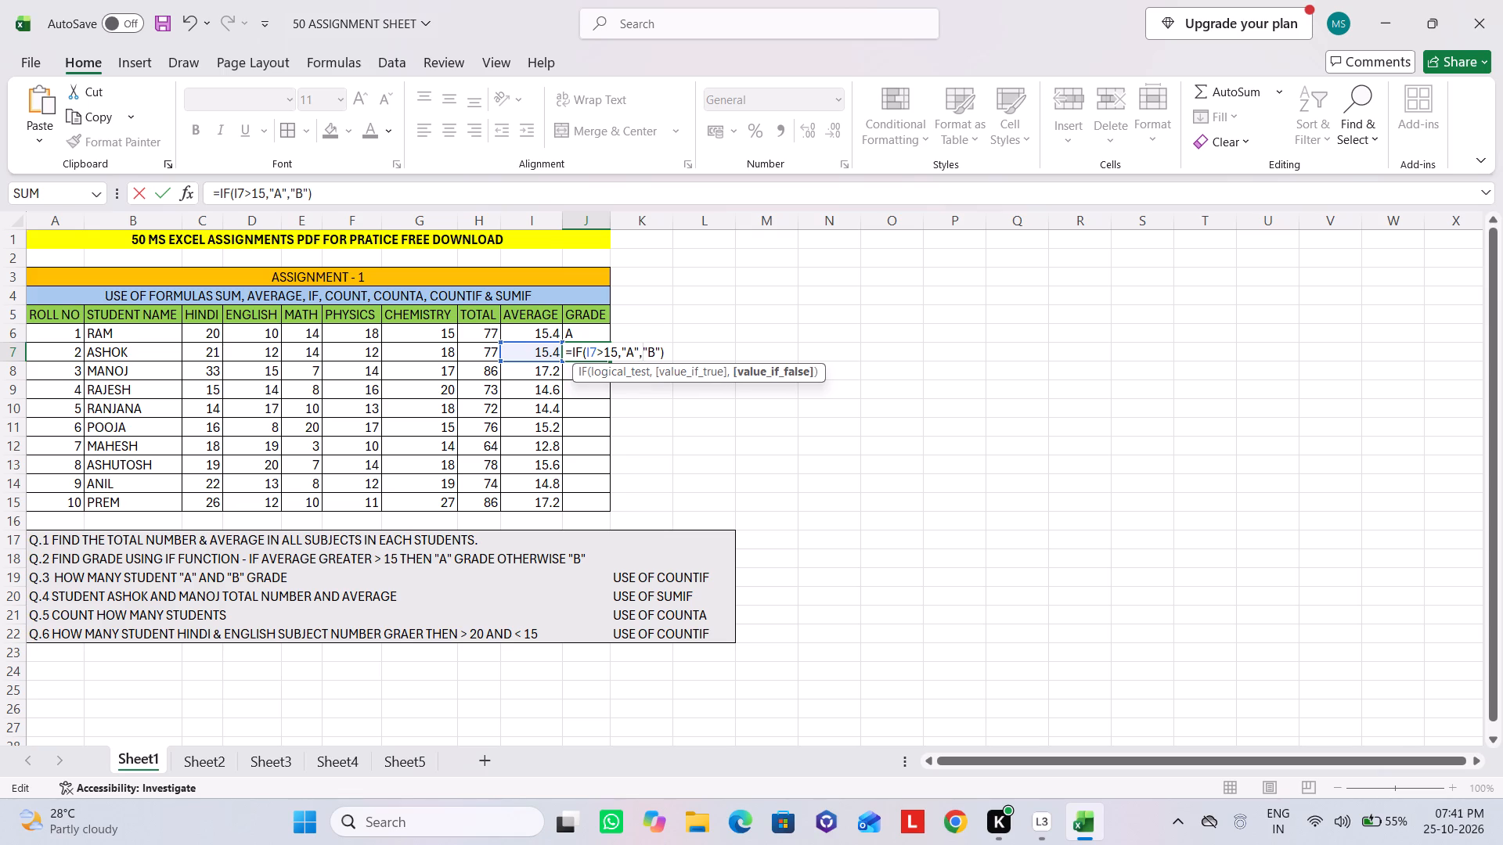
pyautogui.press('Return')
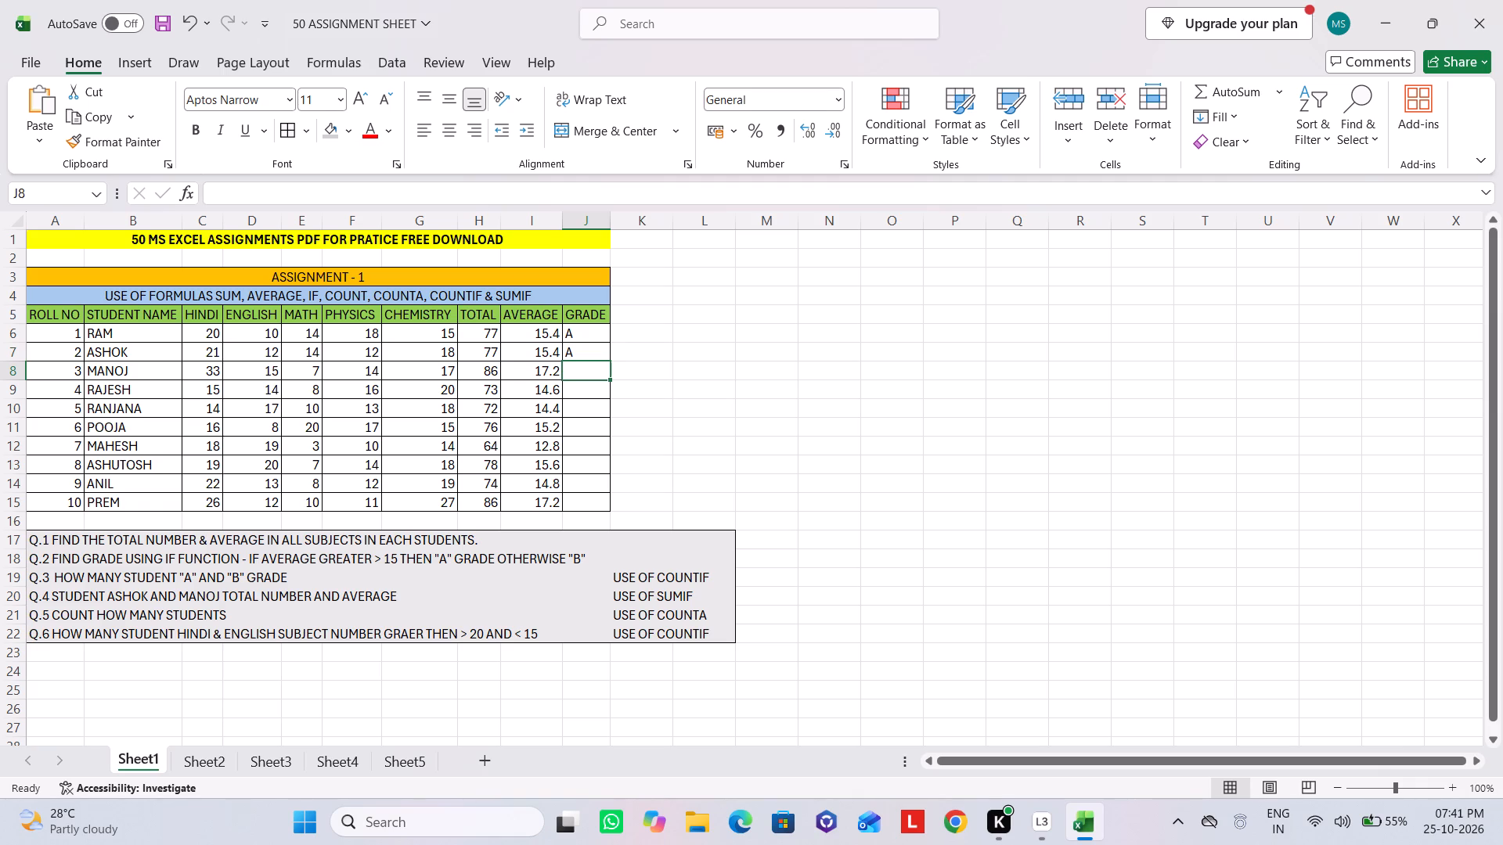
# Fill the GRADE formula from J7 down through J15.
pyautogui.doubleClick(596, 352)
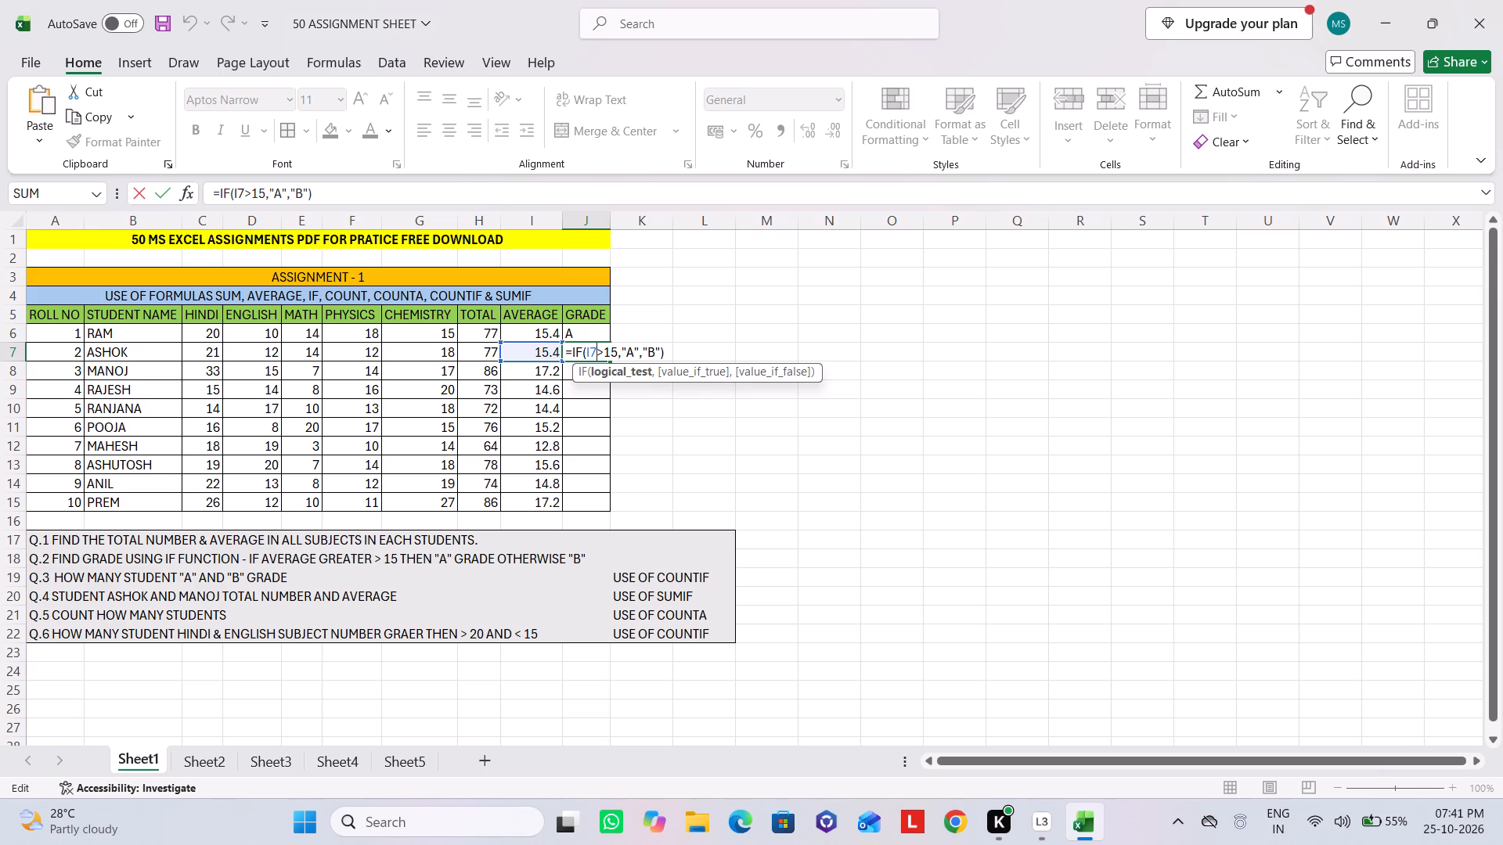
pyautogui.click(598, 427)
pyautogui.click(578, 350)
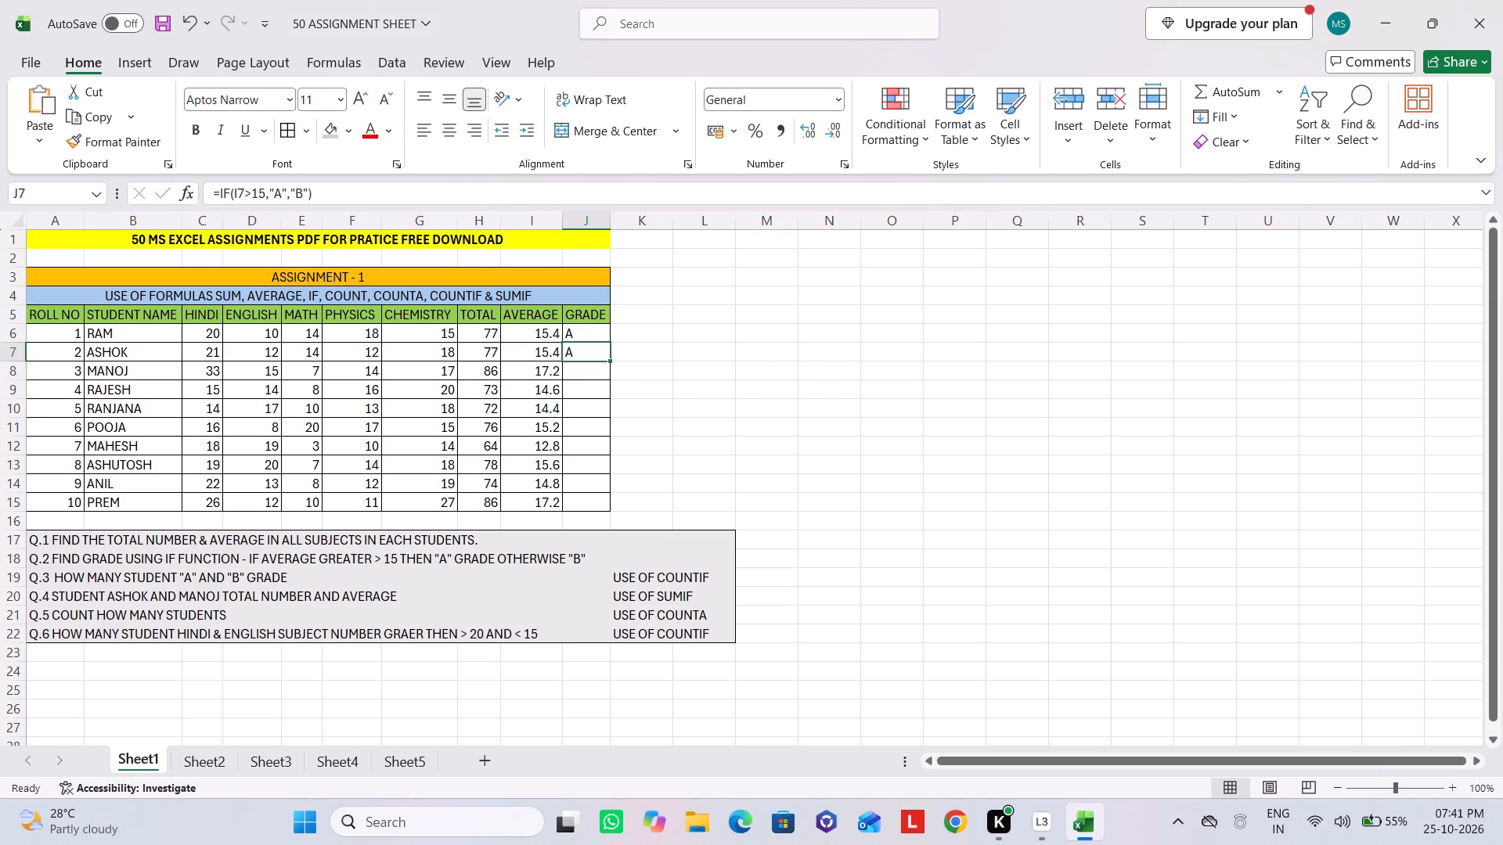
pyautogui.moveTo(608, 361); pyautogui.dragTo(613, 506)
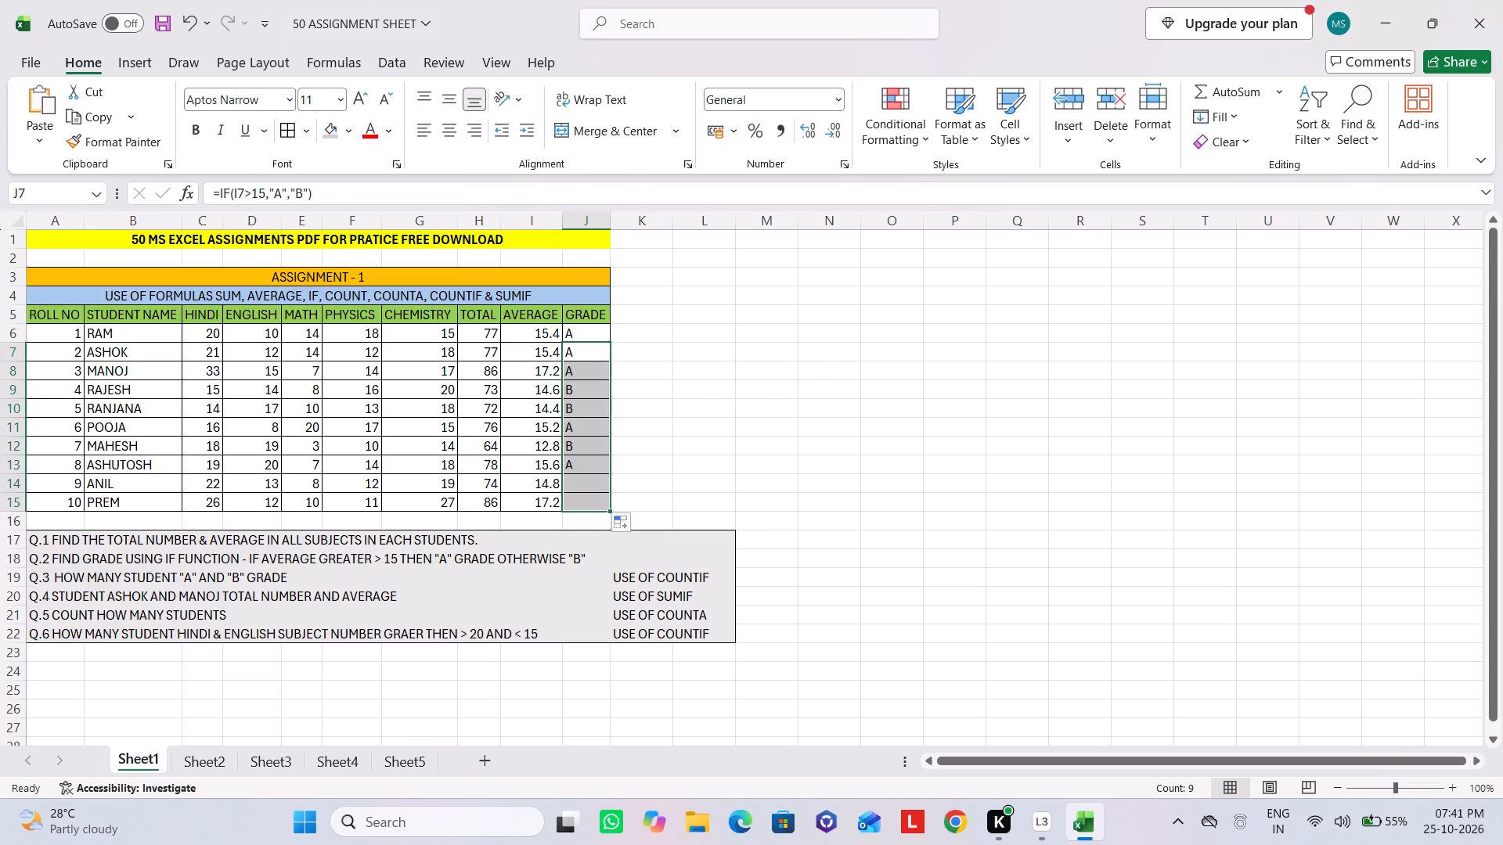
# Check the filled GRADE formulas against the averages in several student rows, including rows 10, 11, 12 and 14.
pyautogui.click(552, 415)
pyautogui.click(581, 408)
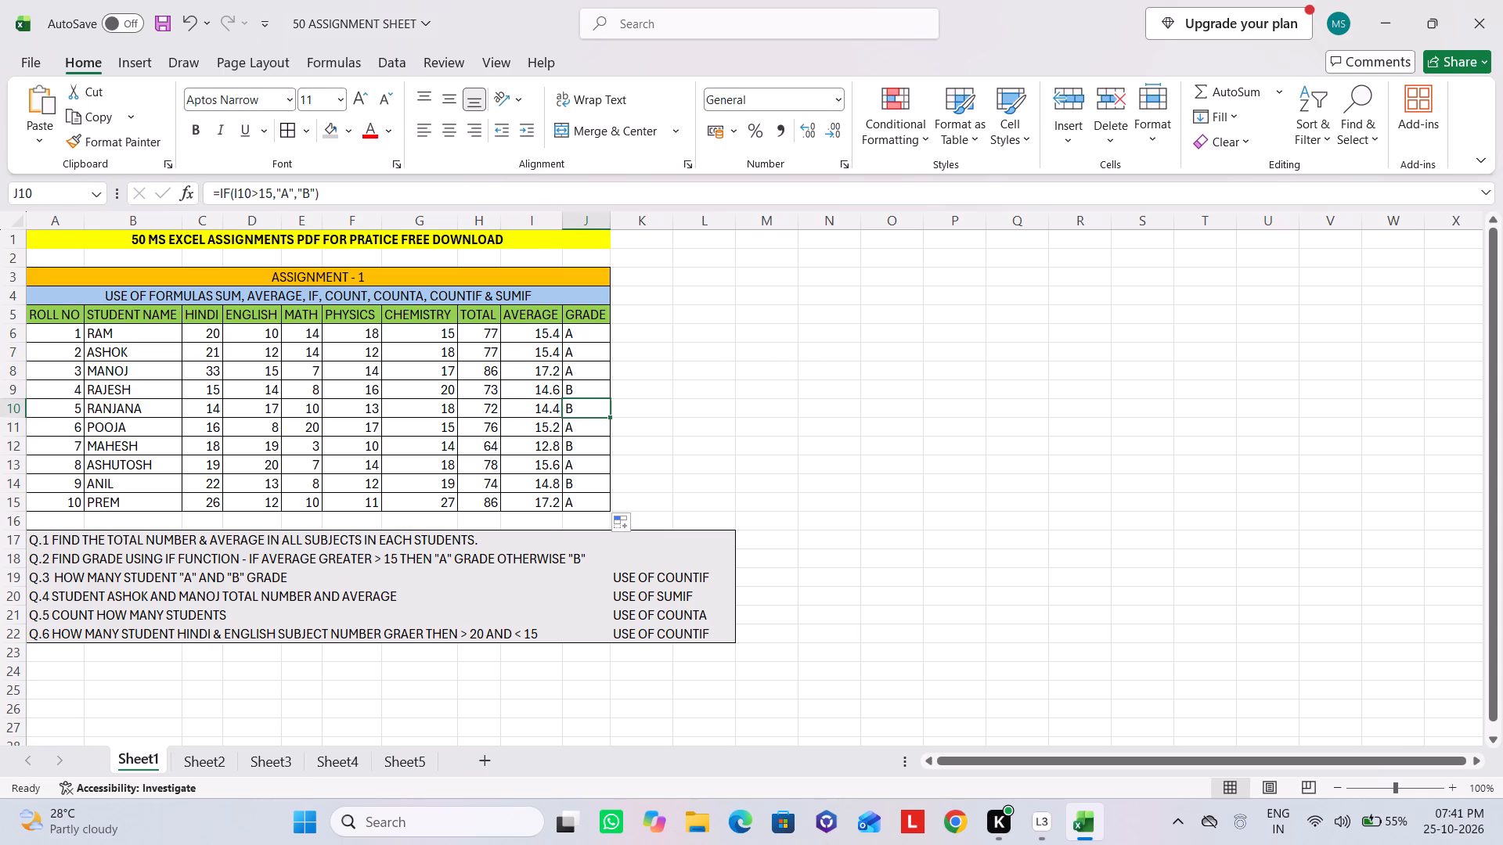
pyautogui.click(544, 483)
pyautogui.click(576, 484)
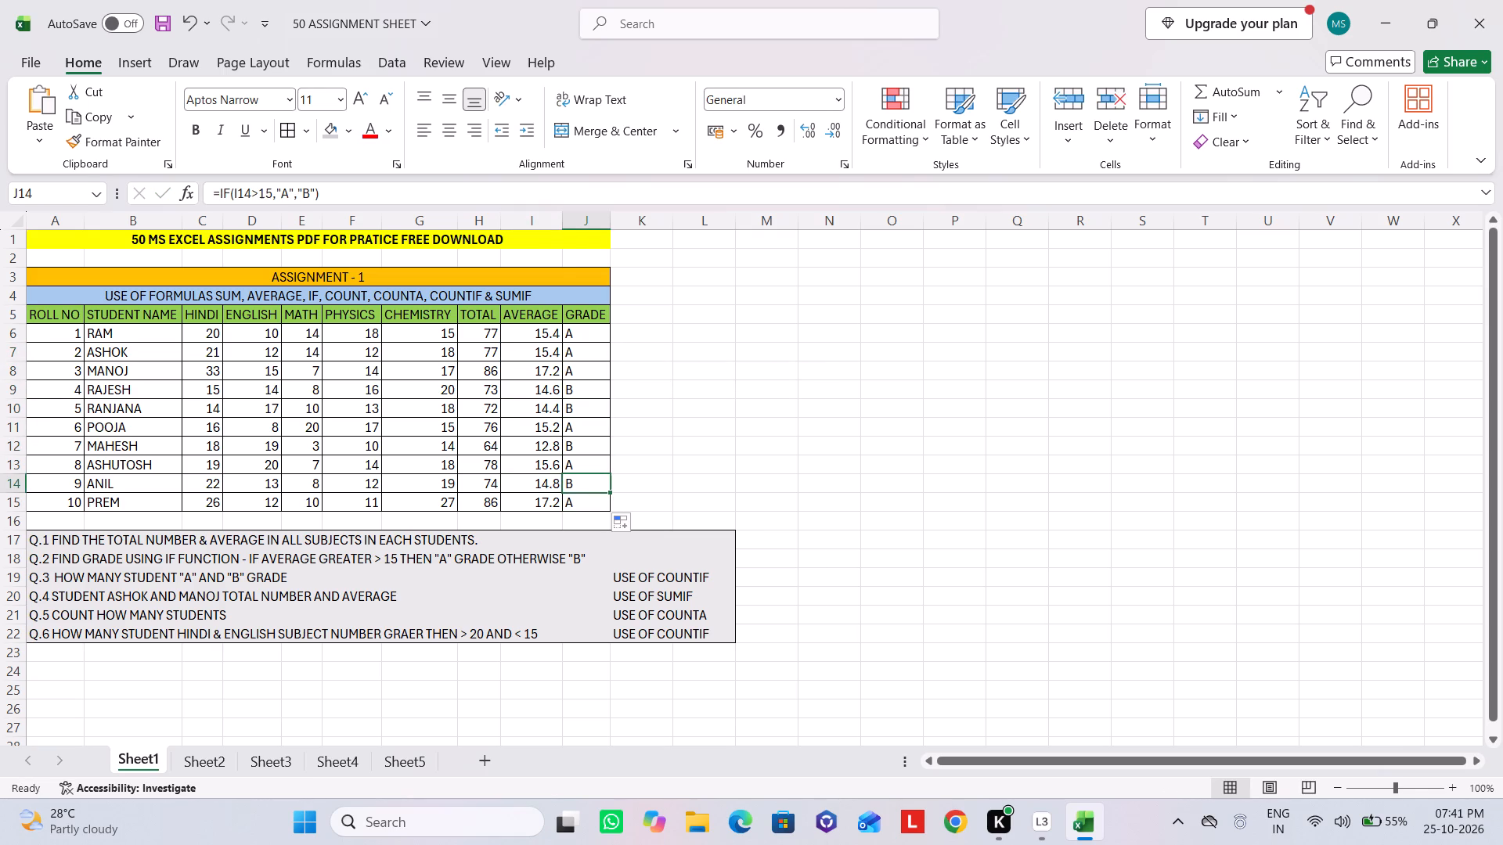
pyautogui.click(573, 447)
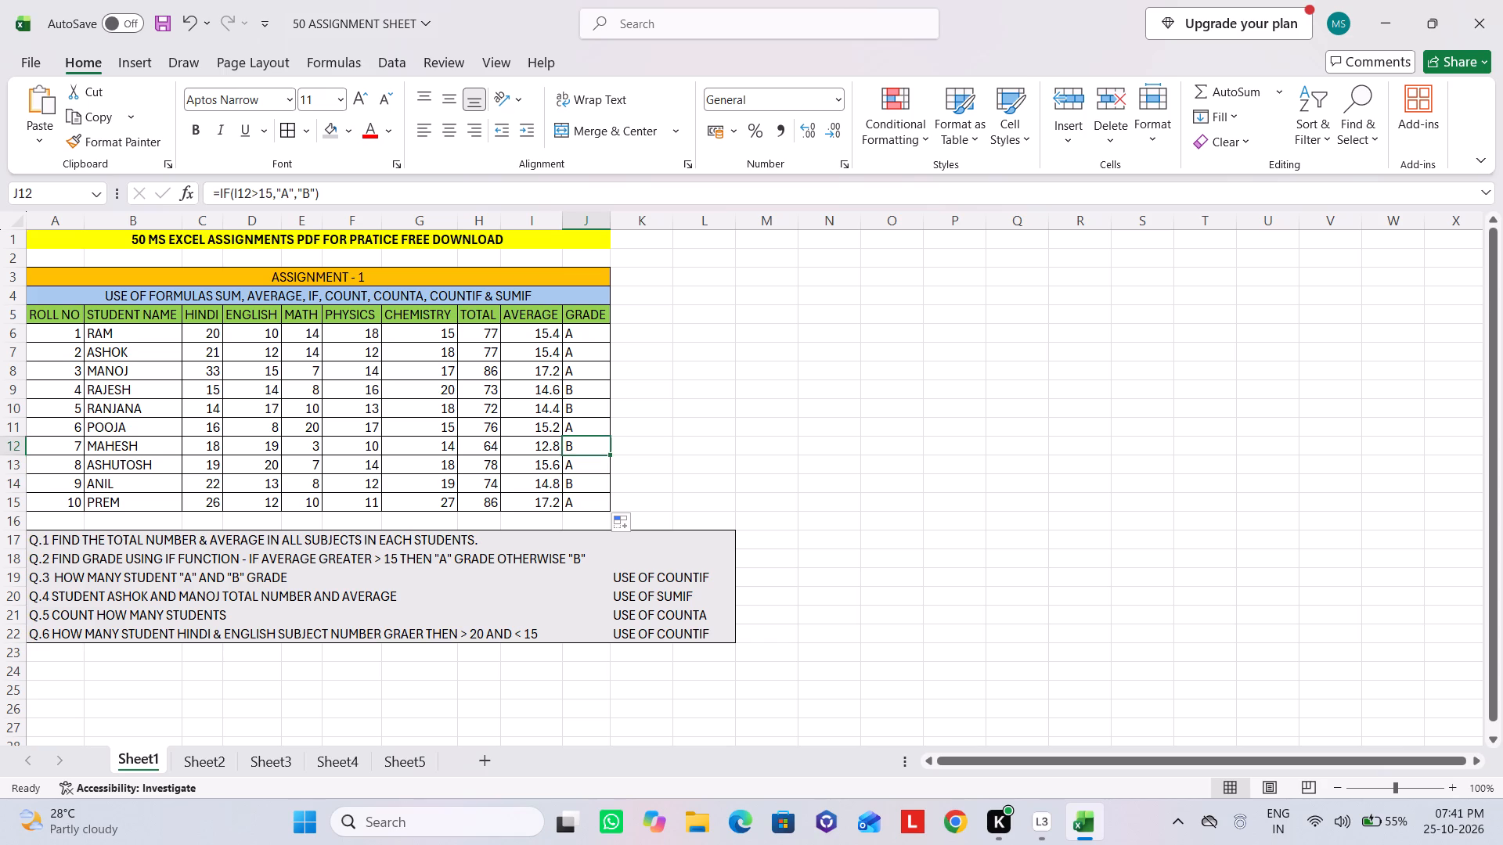
pyautogui.click(544, 432)
pyautogui.doubleClick(547, 430)
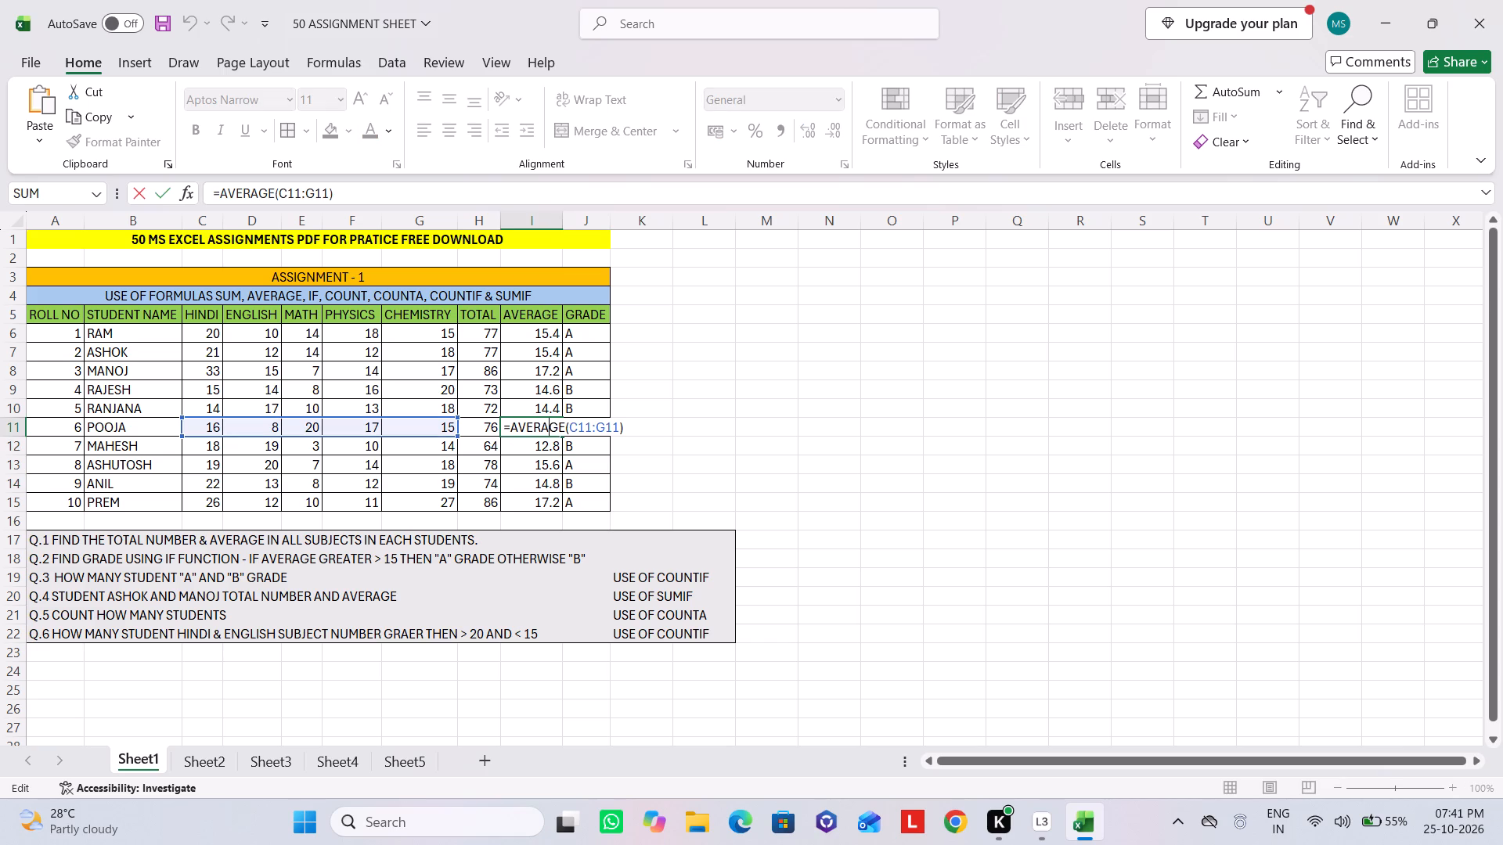
pyautogui.click(540, 492)
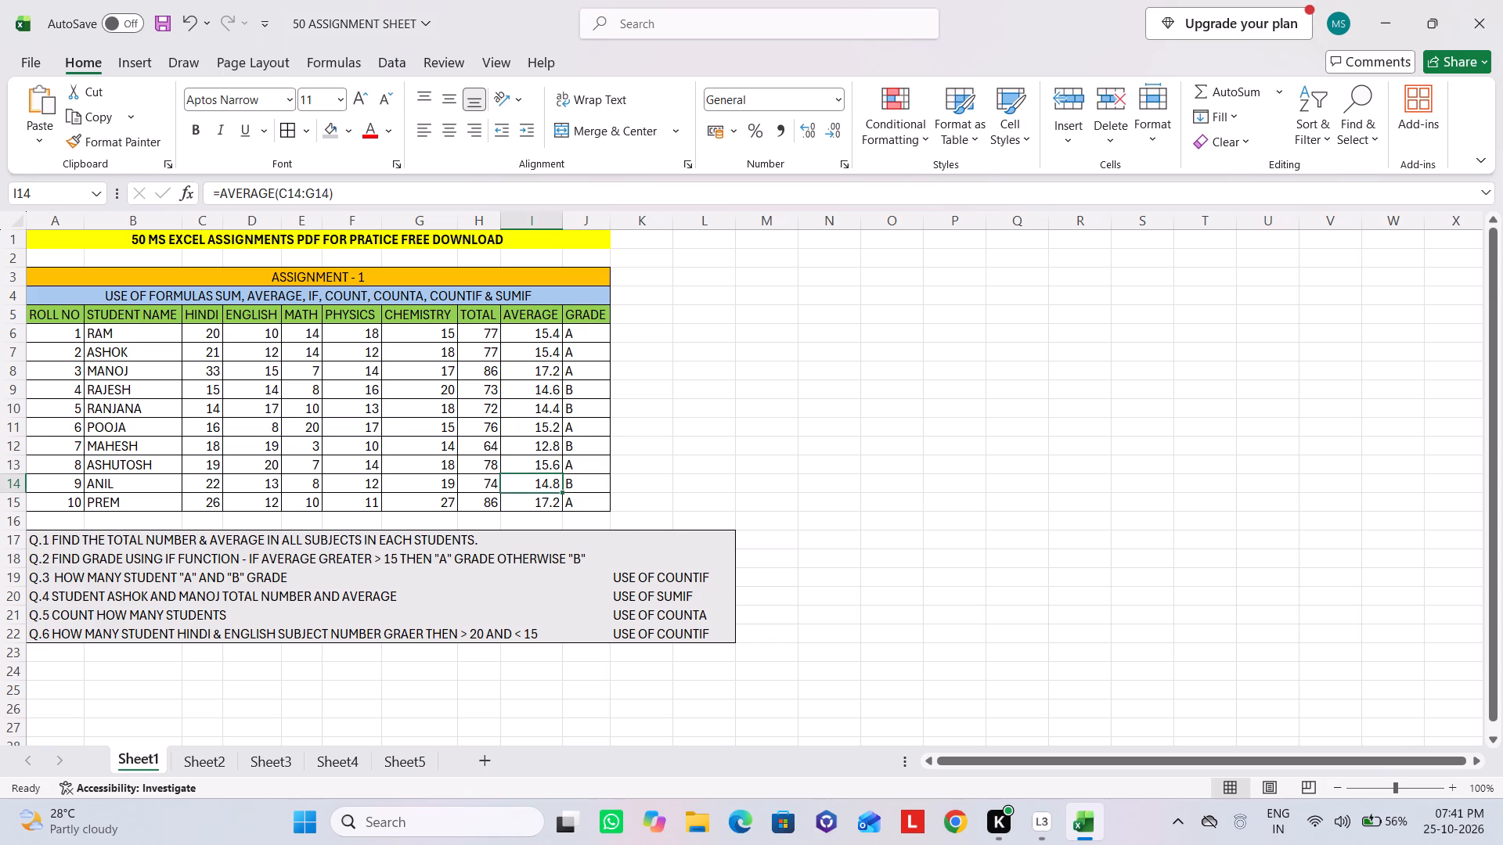
pyautogui.click(681, 467)
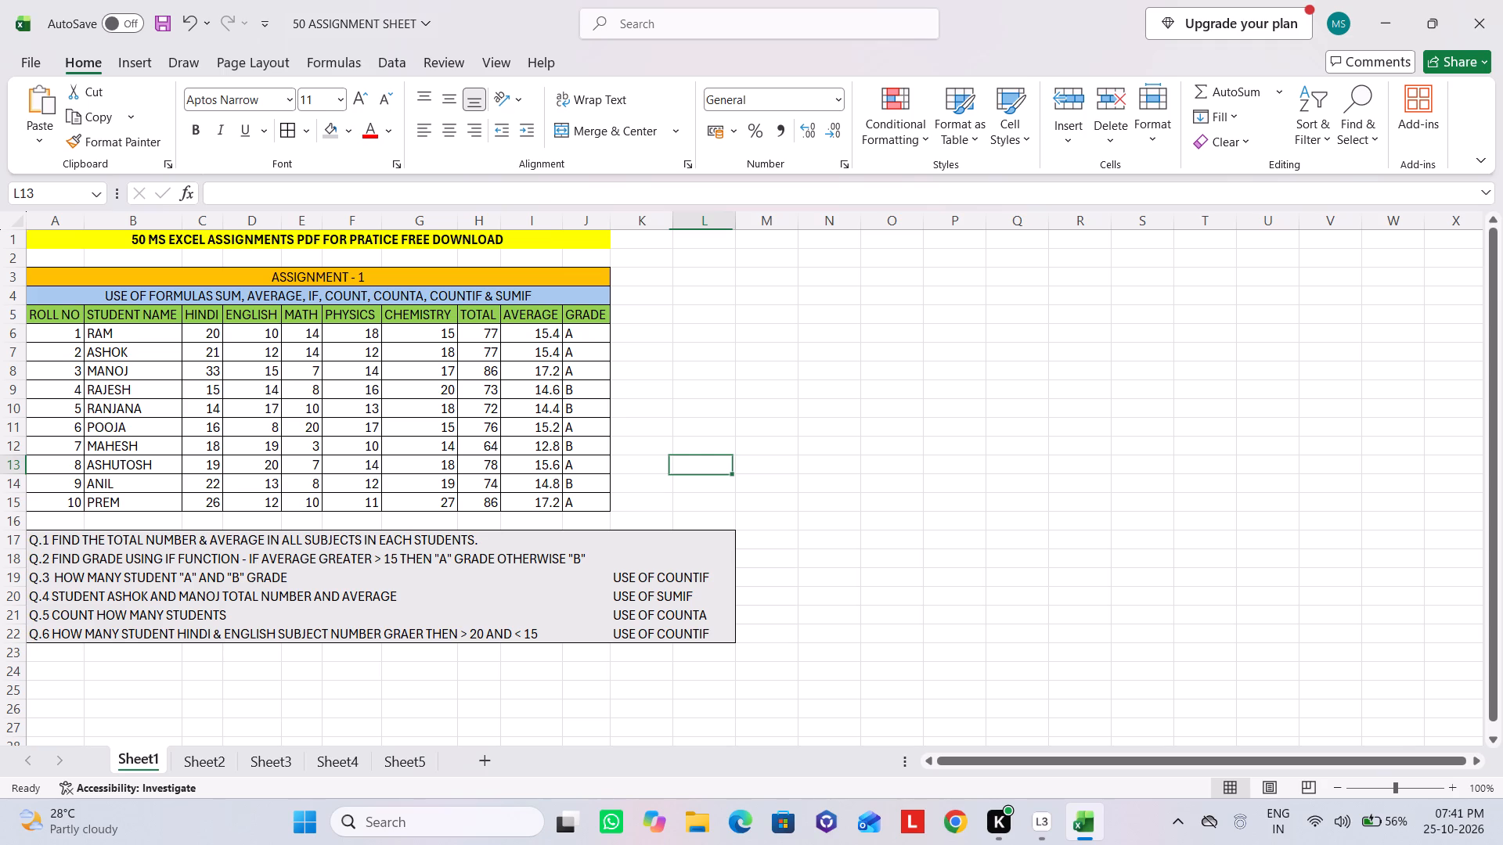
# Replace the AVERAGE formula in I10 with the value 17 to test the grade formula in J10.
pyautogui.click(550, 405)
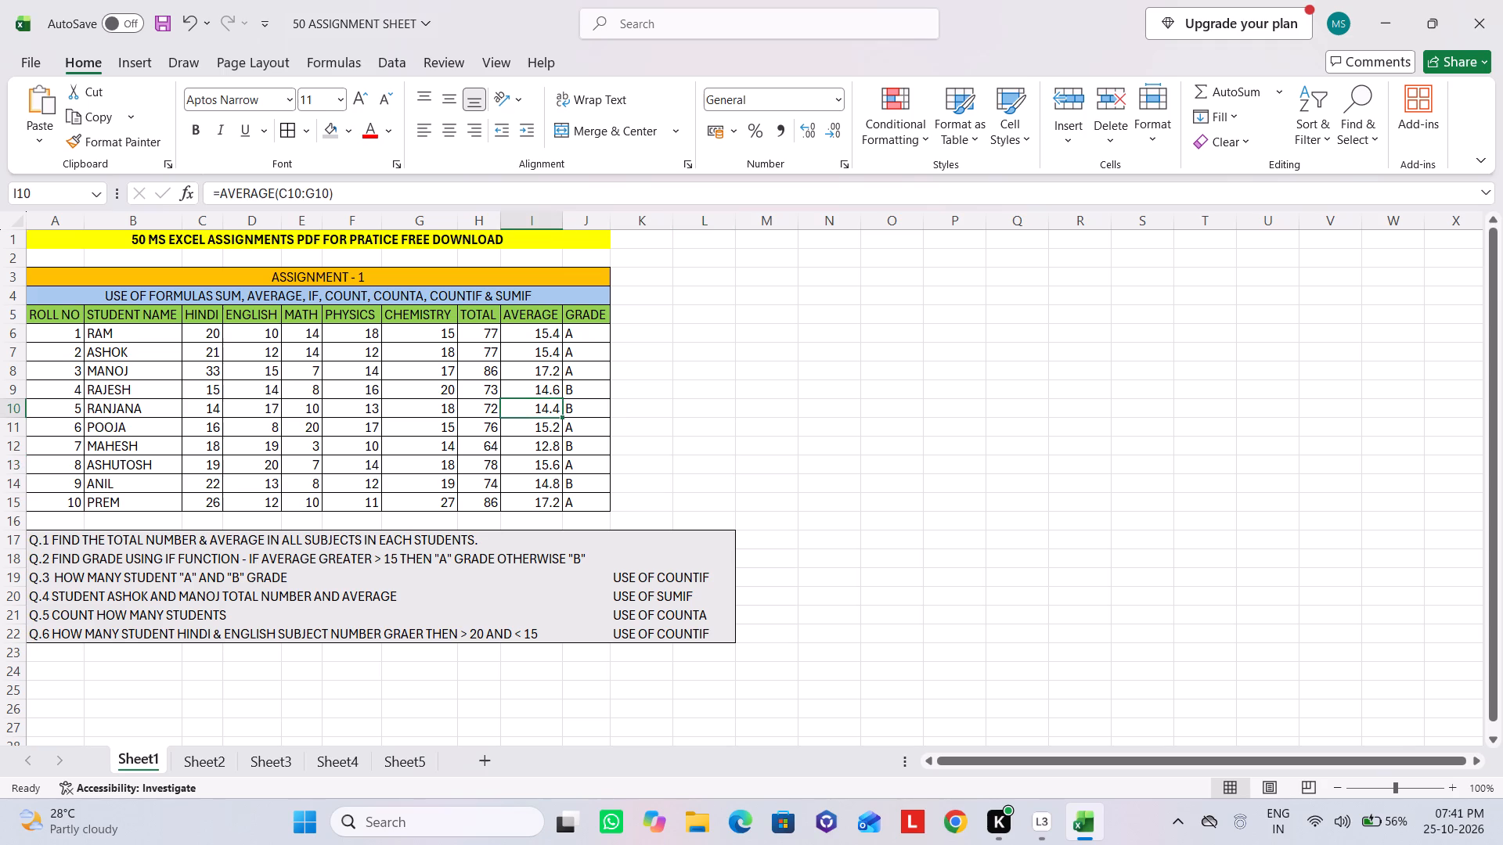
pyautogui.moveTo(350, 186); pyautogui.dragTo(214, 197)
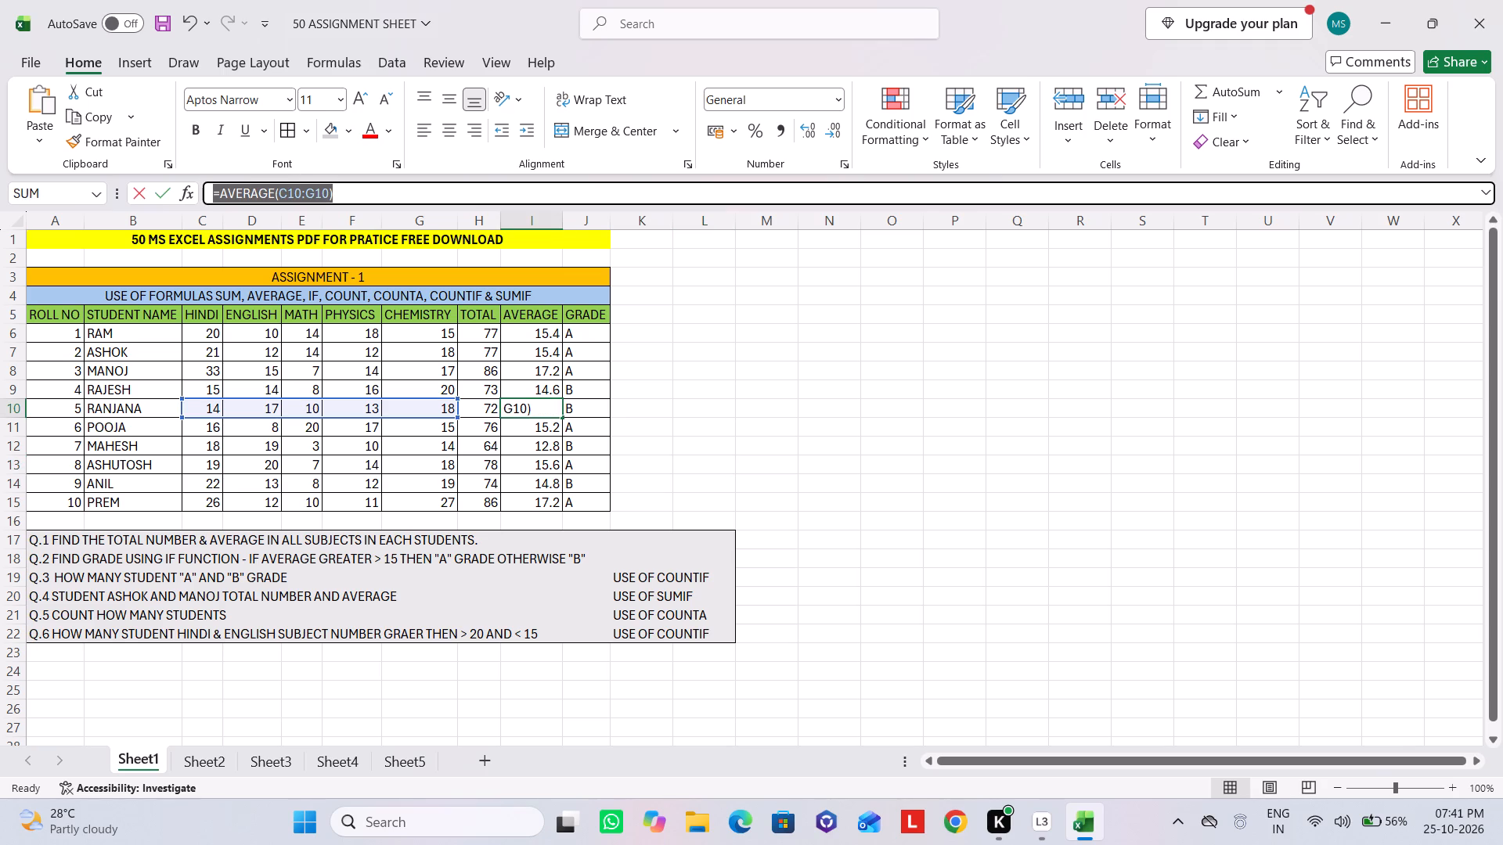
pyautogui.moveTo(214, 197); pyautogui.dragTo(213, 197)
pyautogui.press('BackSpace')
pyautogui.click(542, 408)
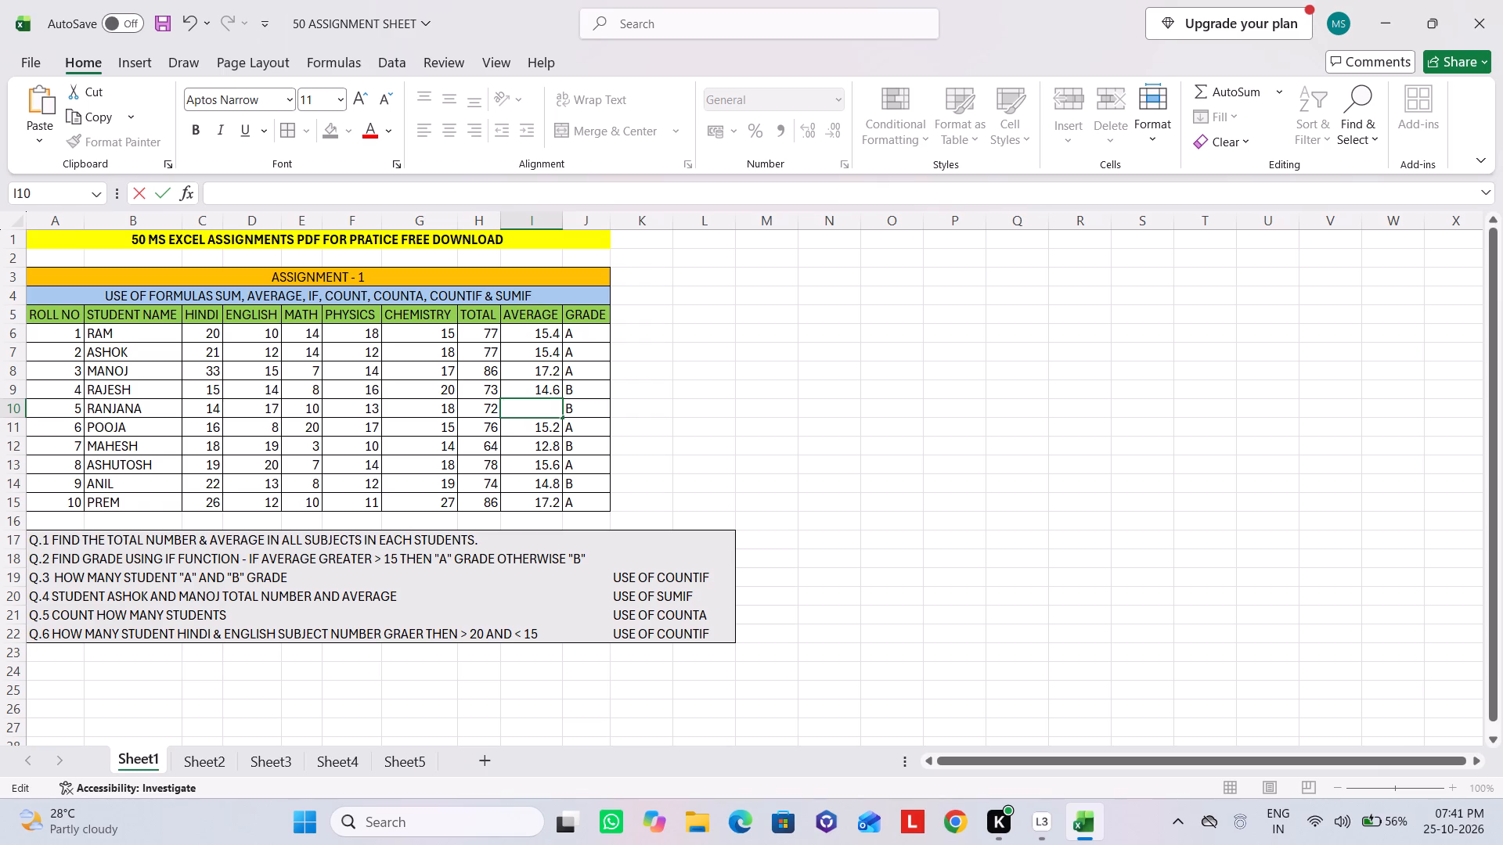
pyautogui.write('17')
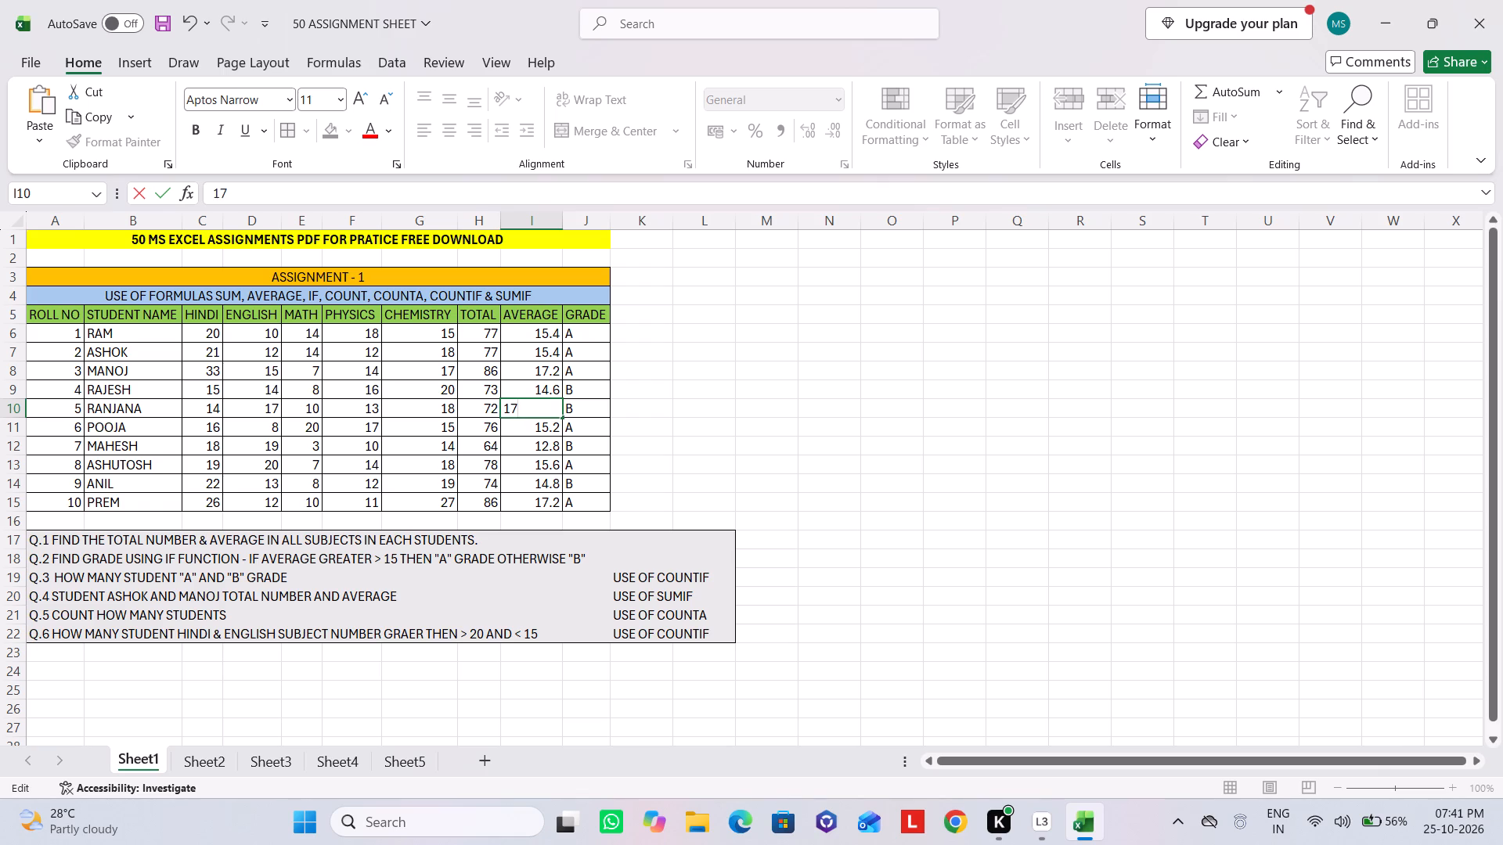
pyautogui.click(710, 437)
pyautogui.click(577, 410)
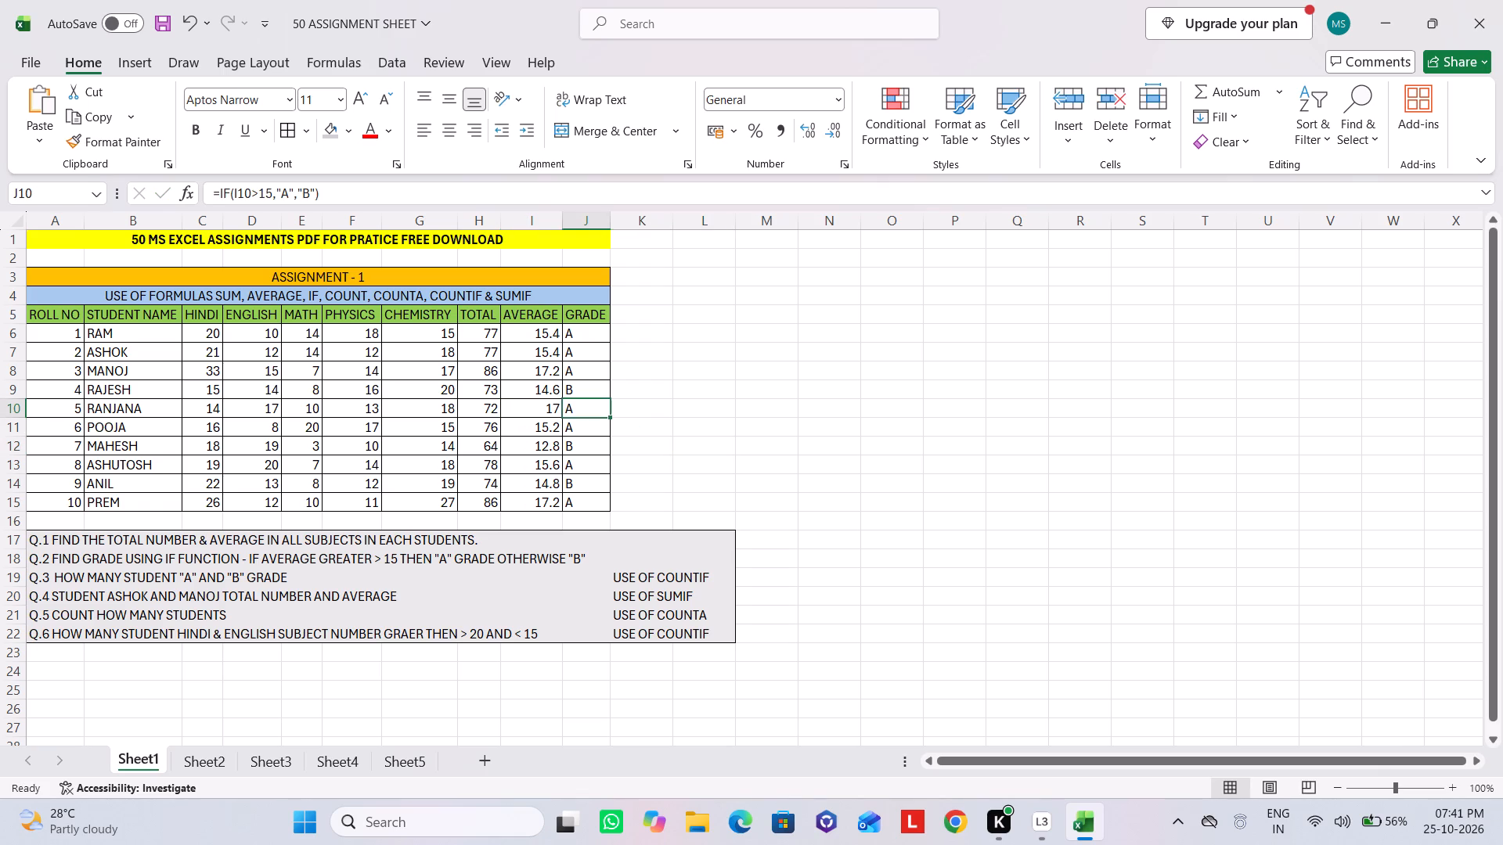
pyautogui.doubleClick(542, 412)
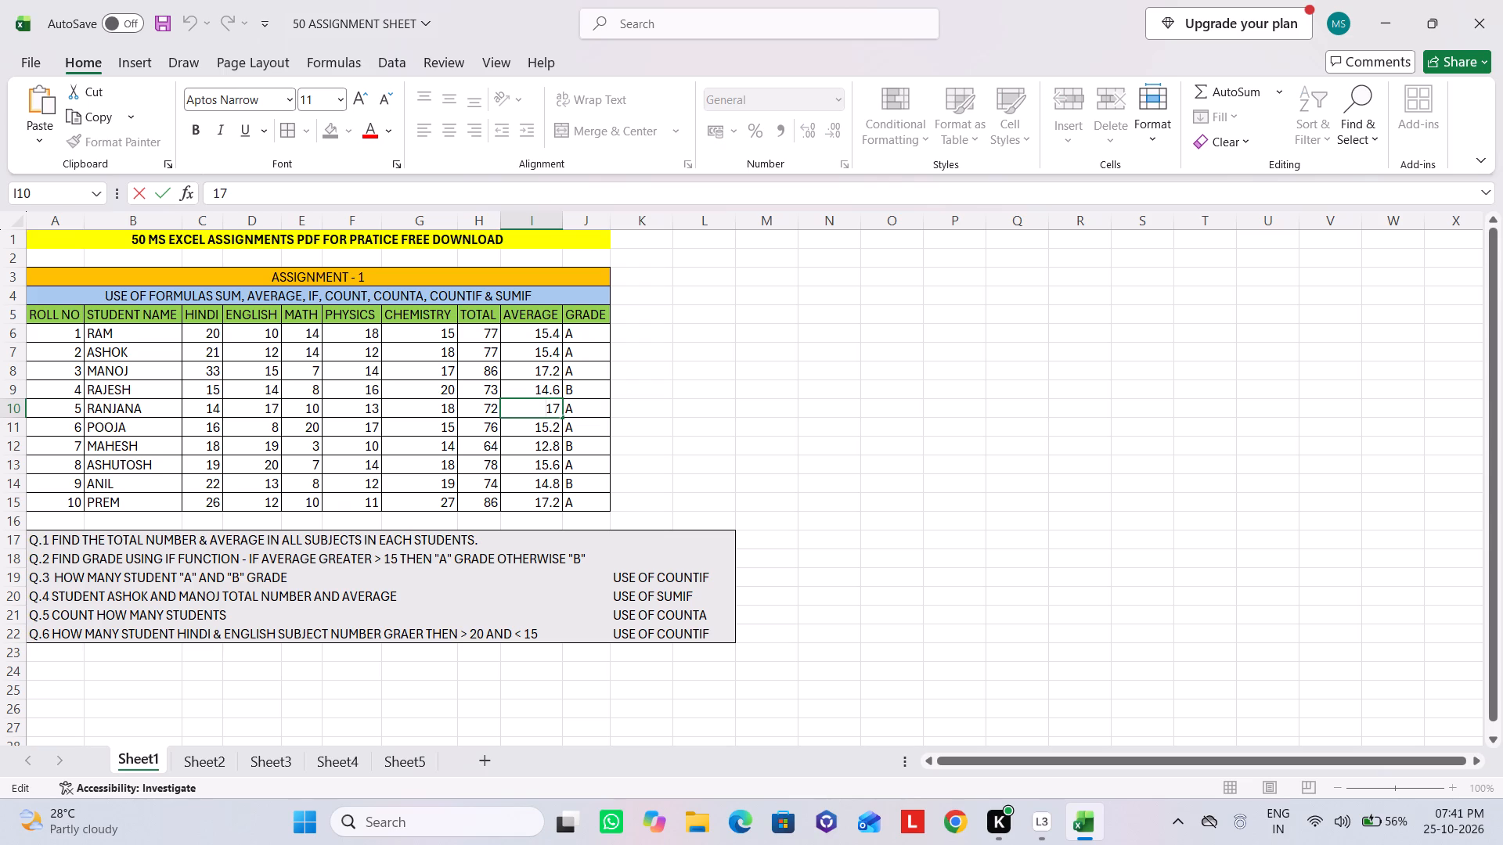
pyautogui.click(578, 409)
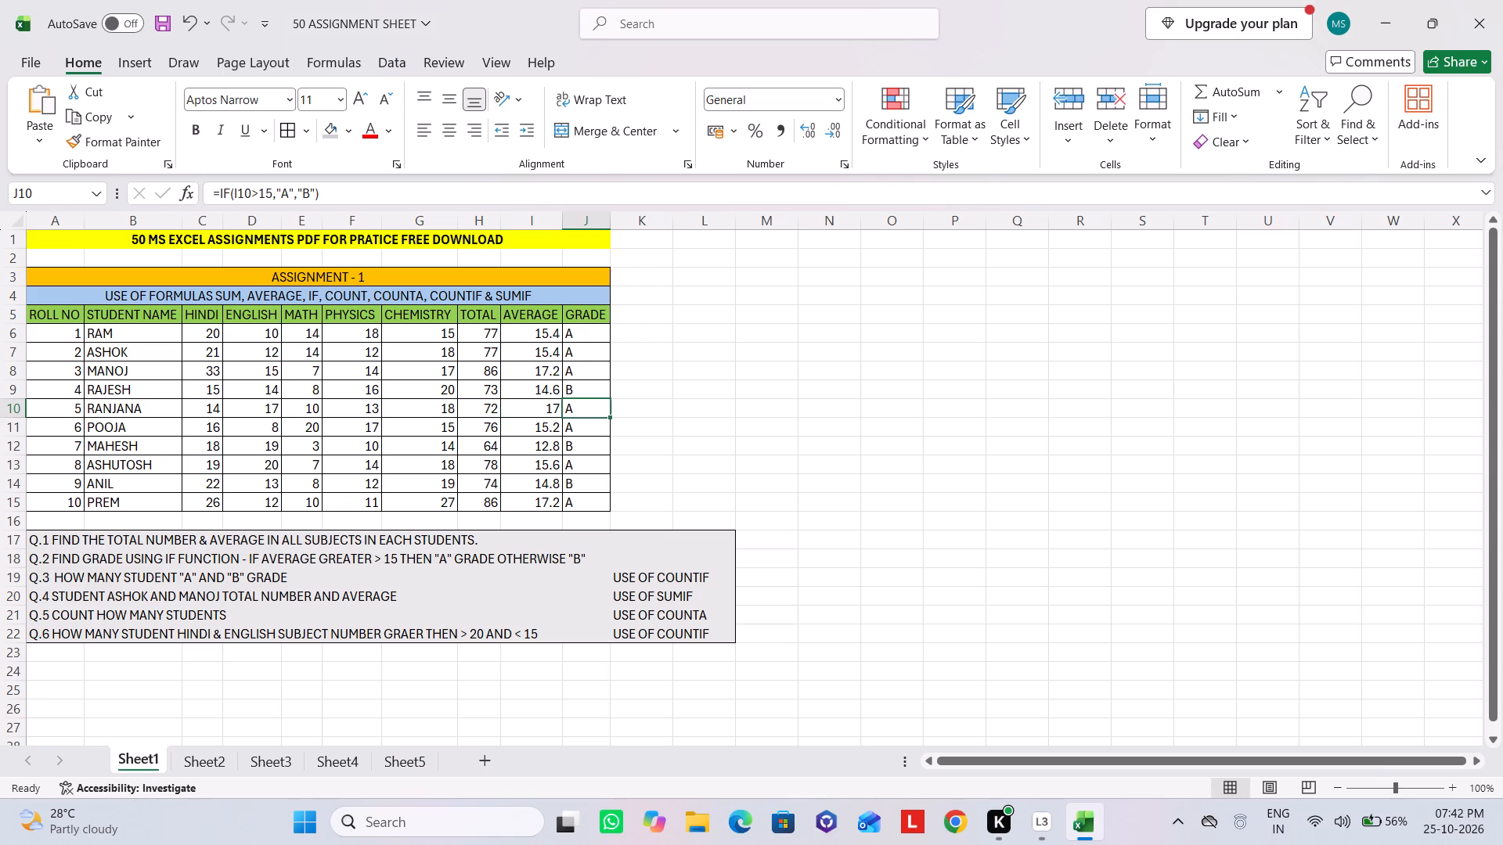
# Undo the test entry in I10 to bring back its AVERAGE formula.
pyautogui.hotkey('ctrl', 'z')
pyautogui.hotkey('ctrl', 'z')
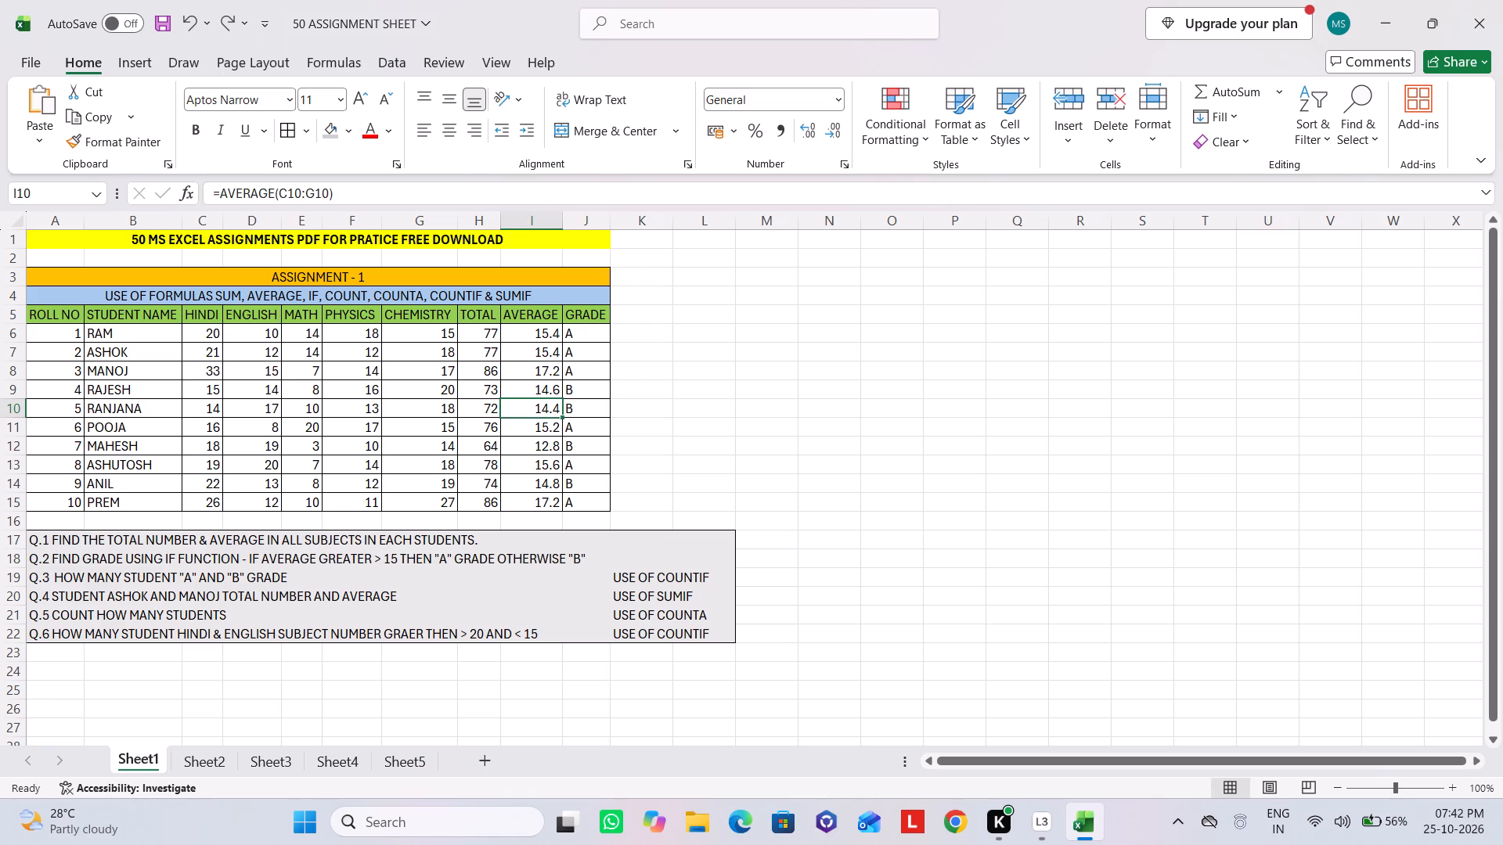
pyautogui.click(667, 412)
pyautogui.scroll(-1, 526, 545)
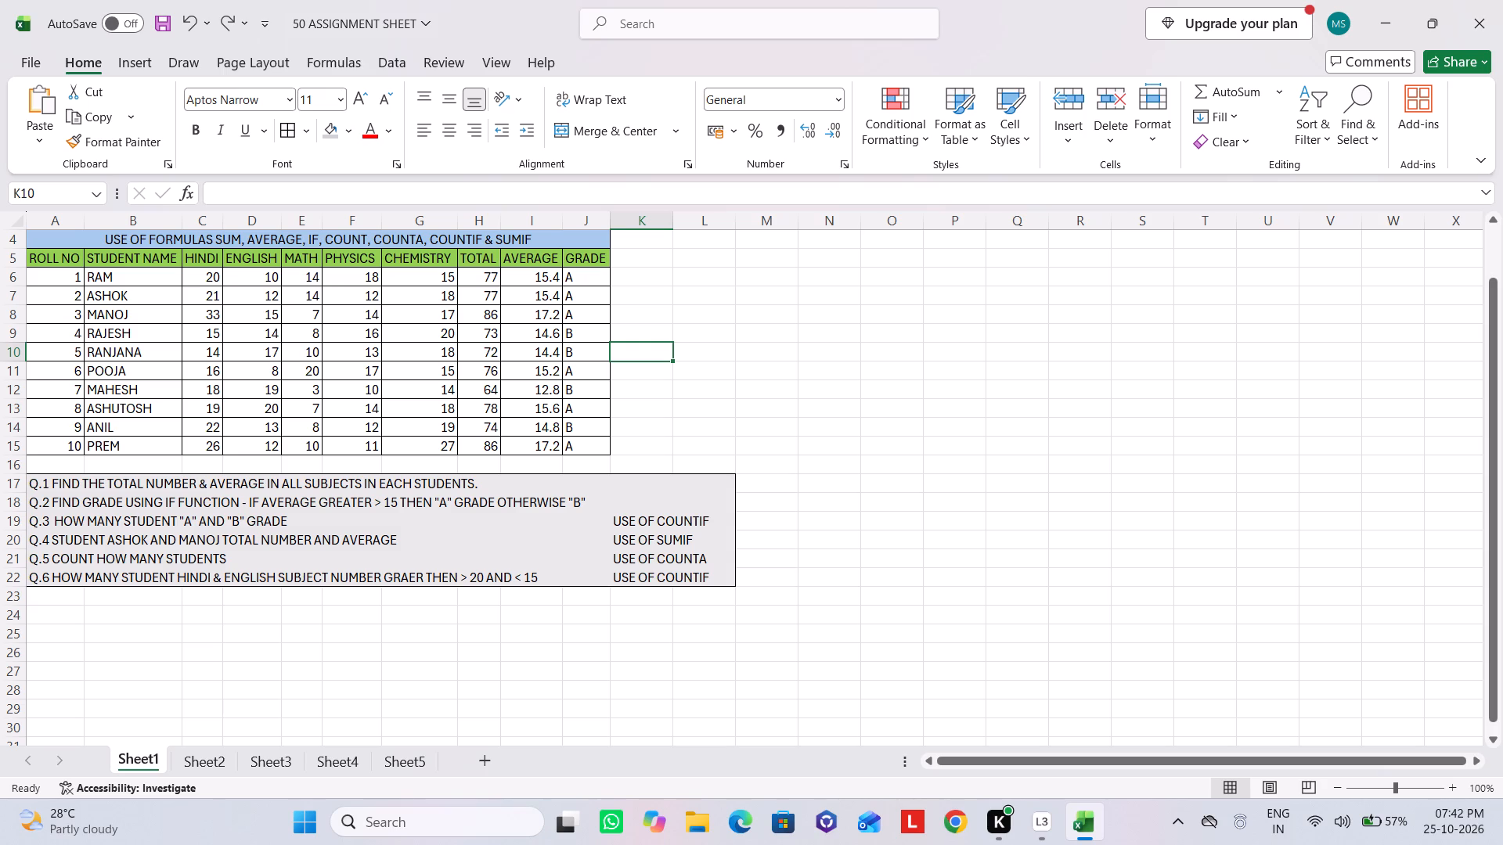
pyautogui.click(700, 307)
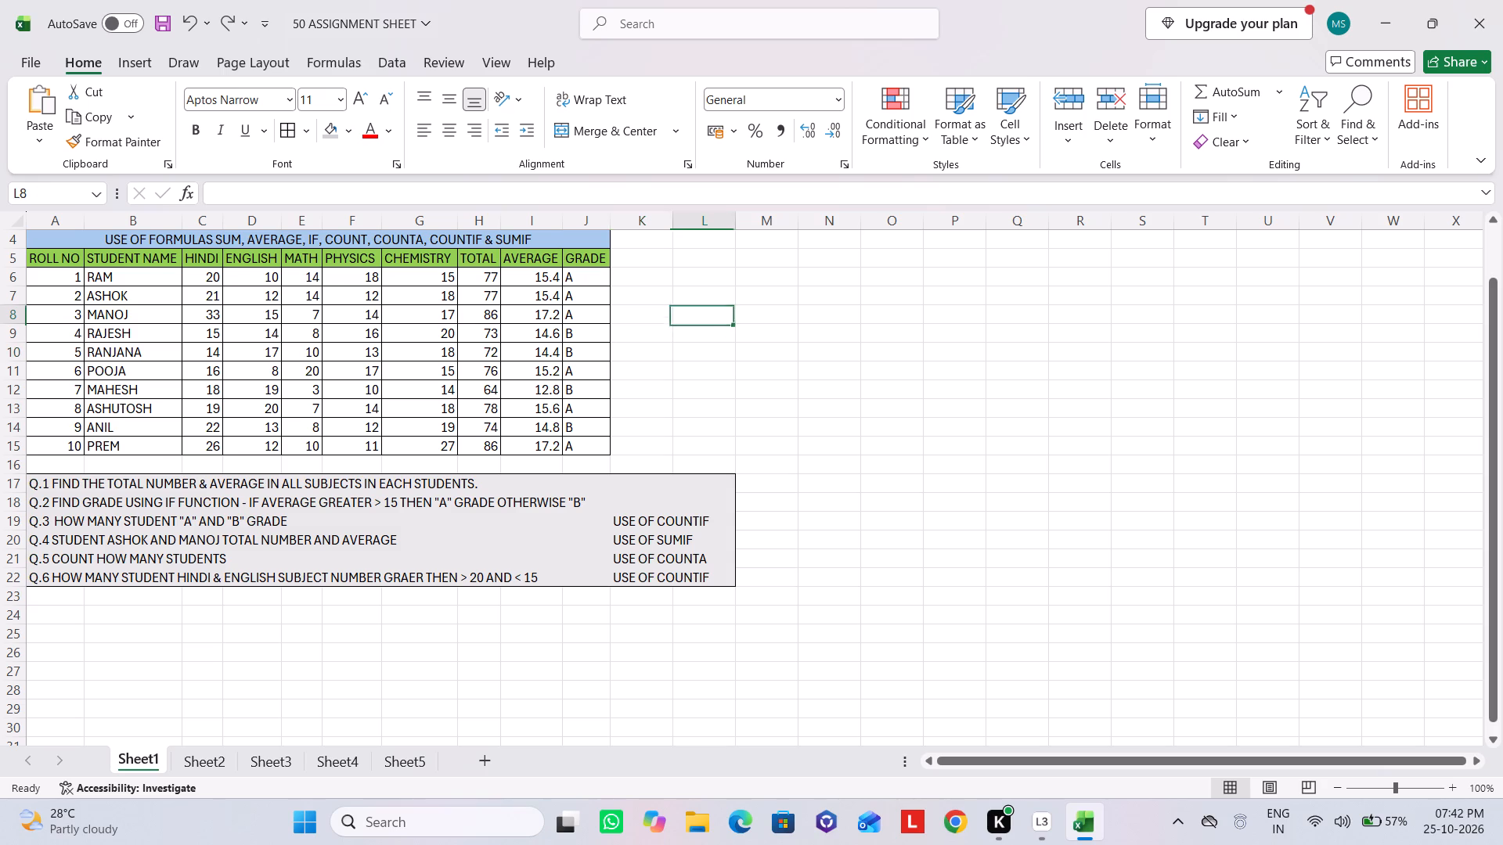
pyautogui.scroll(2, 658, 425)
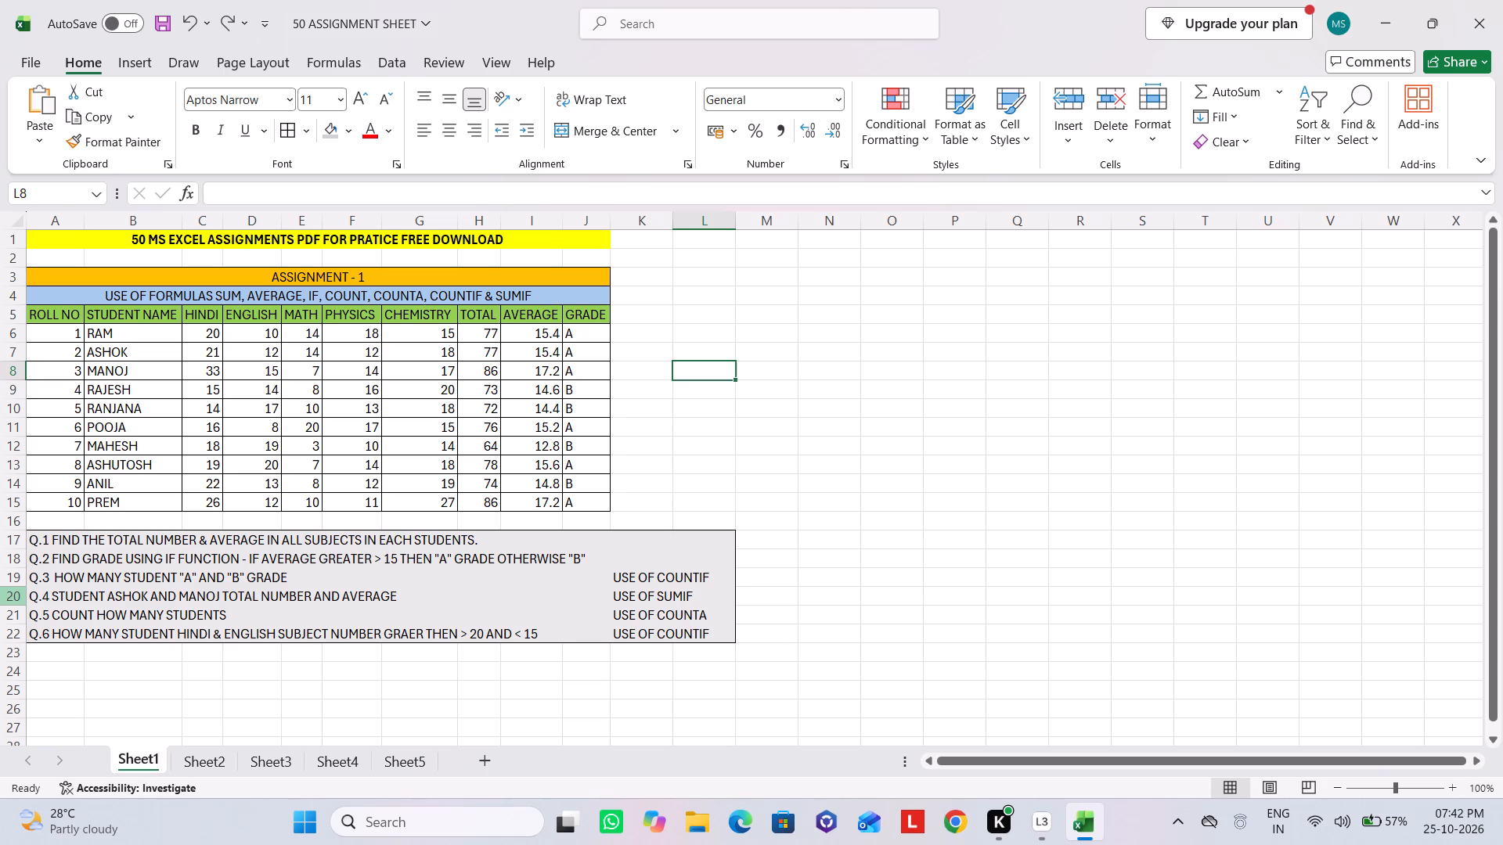
# Switch to Sheet2 with Assignment 2 and save the workbook.
pyautogui.click(211, 755)
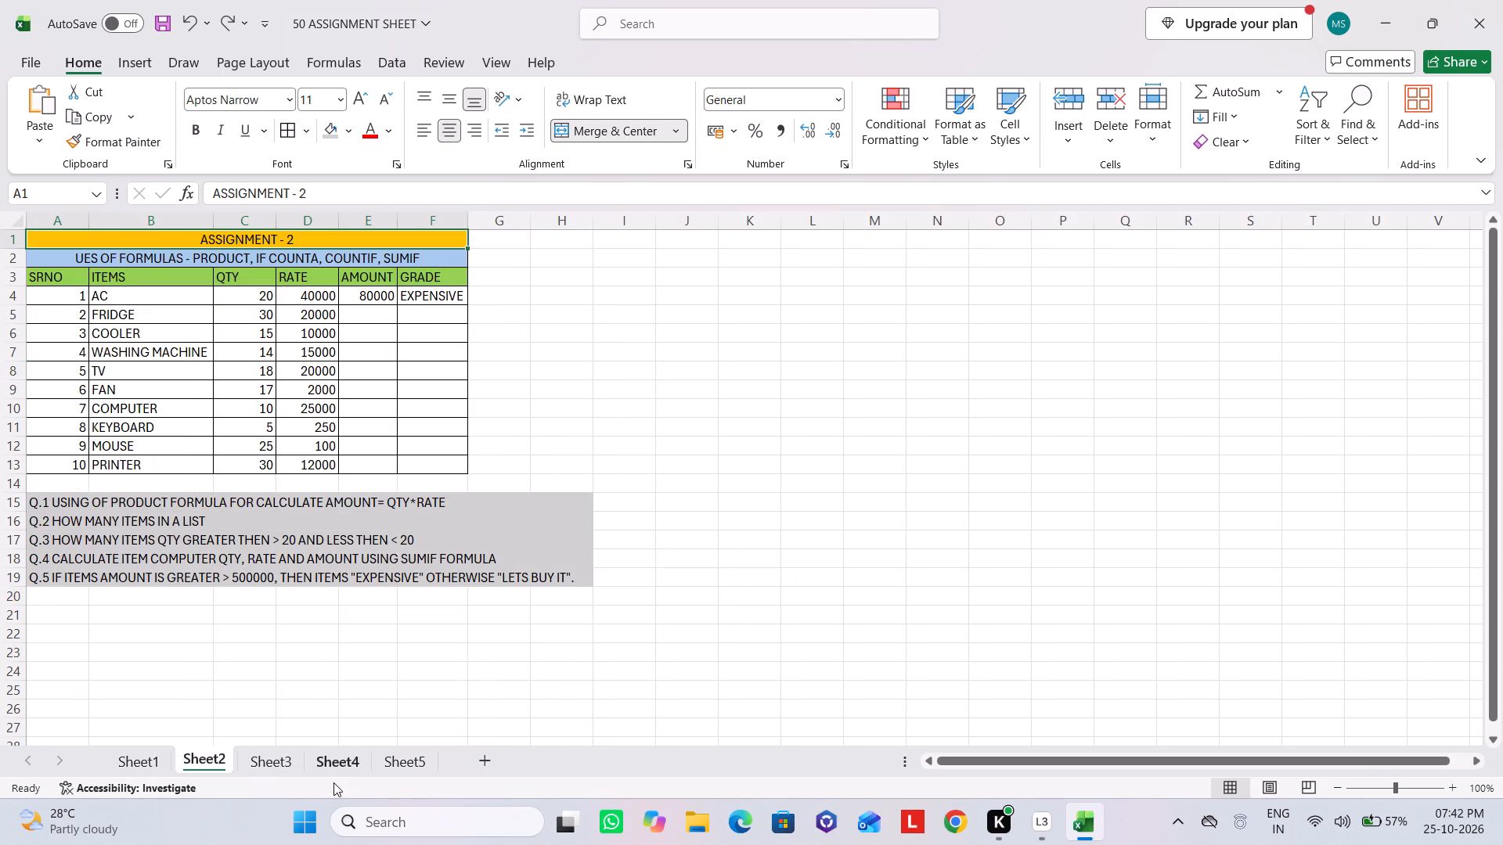
pyautogui.hotkey('ctrl', 's')
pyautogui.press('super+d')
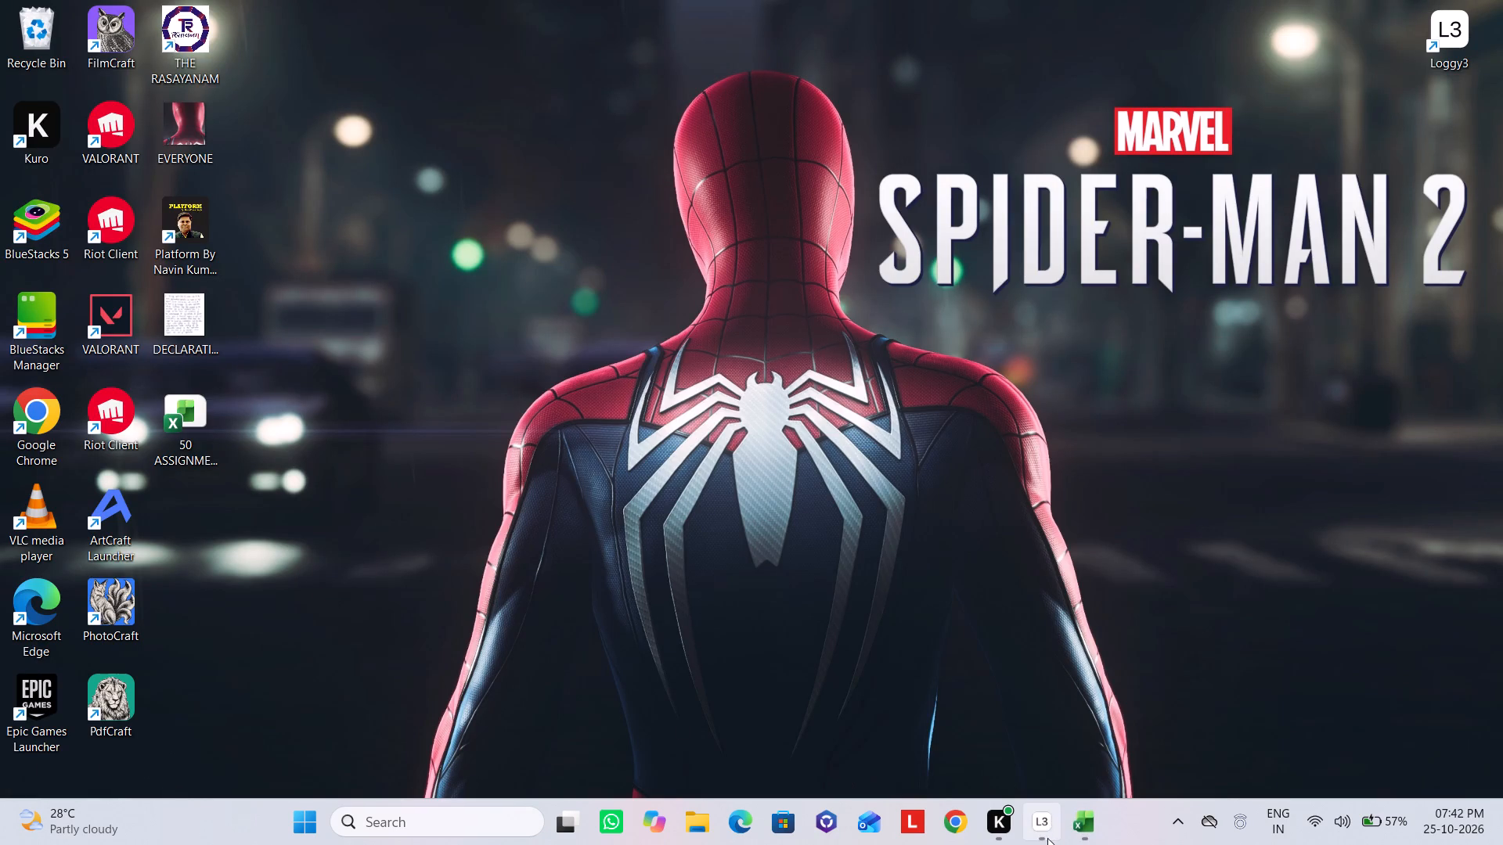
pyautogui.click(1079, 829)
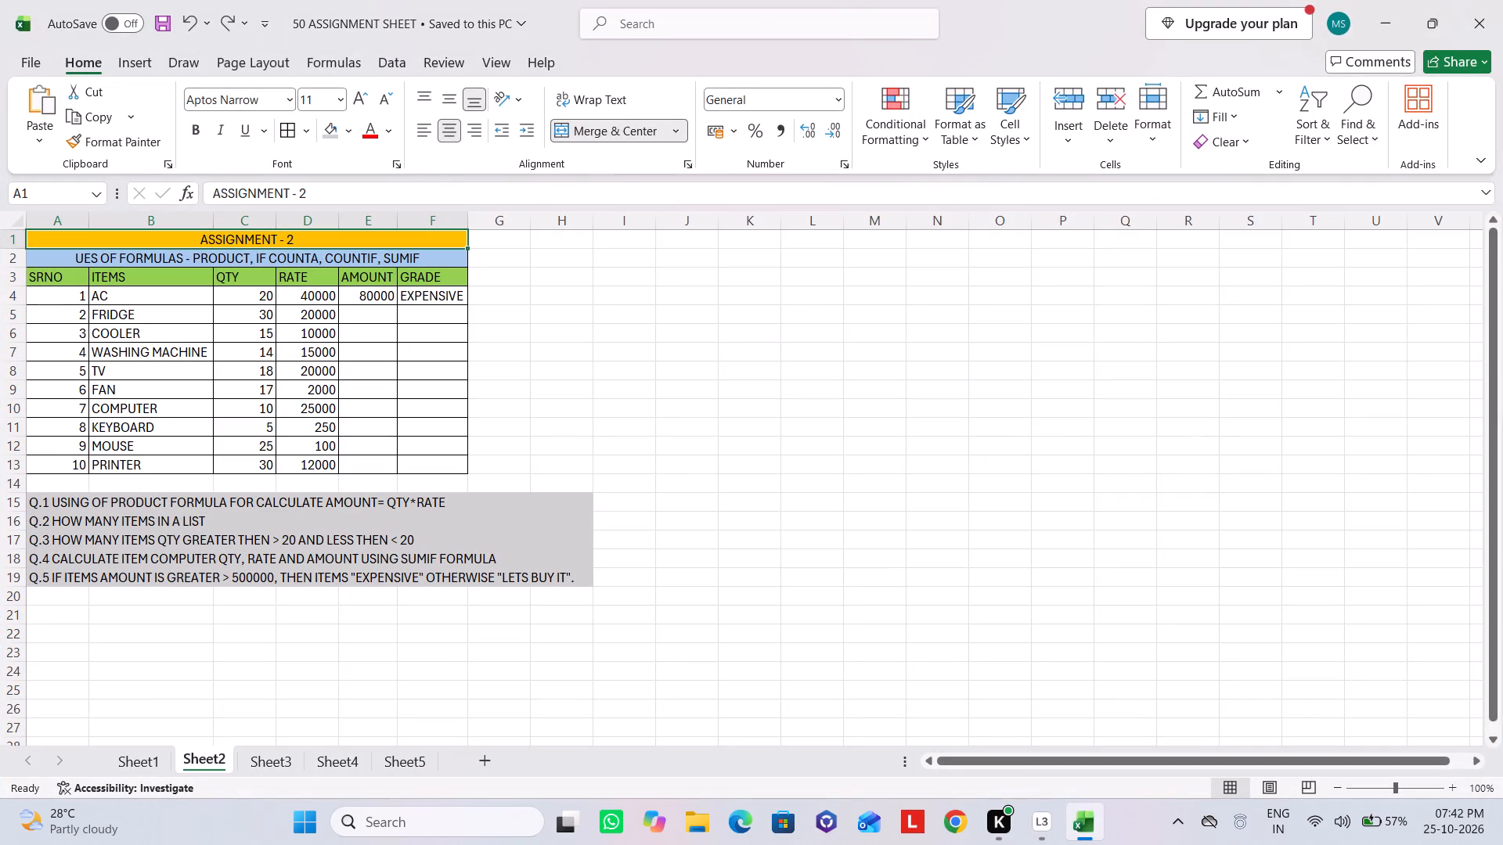
# Look through the assignments on Sheet3, Sheet4 and Sheet5.
pyautogui.click(271, 765)
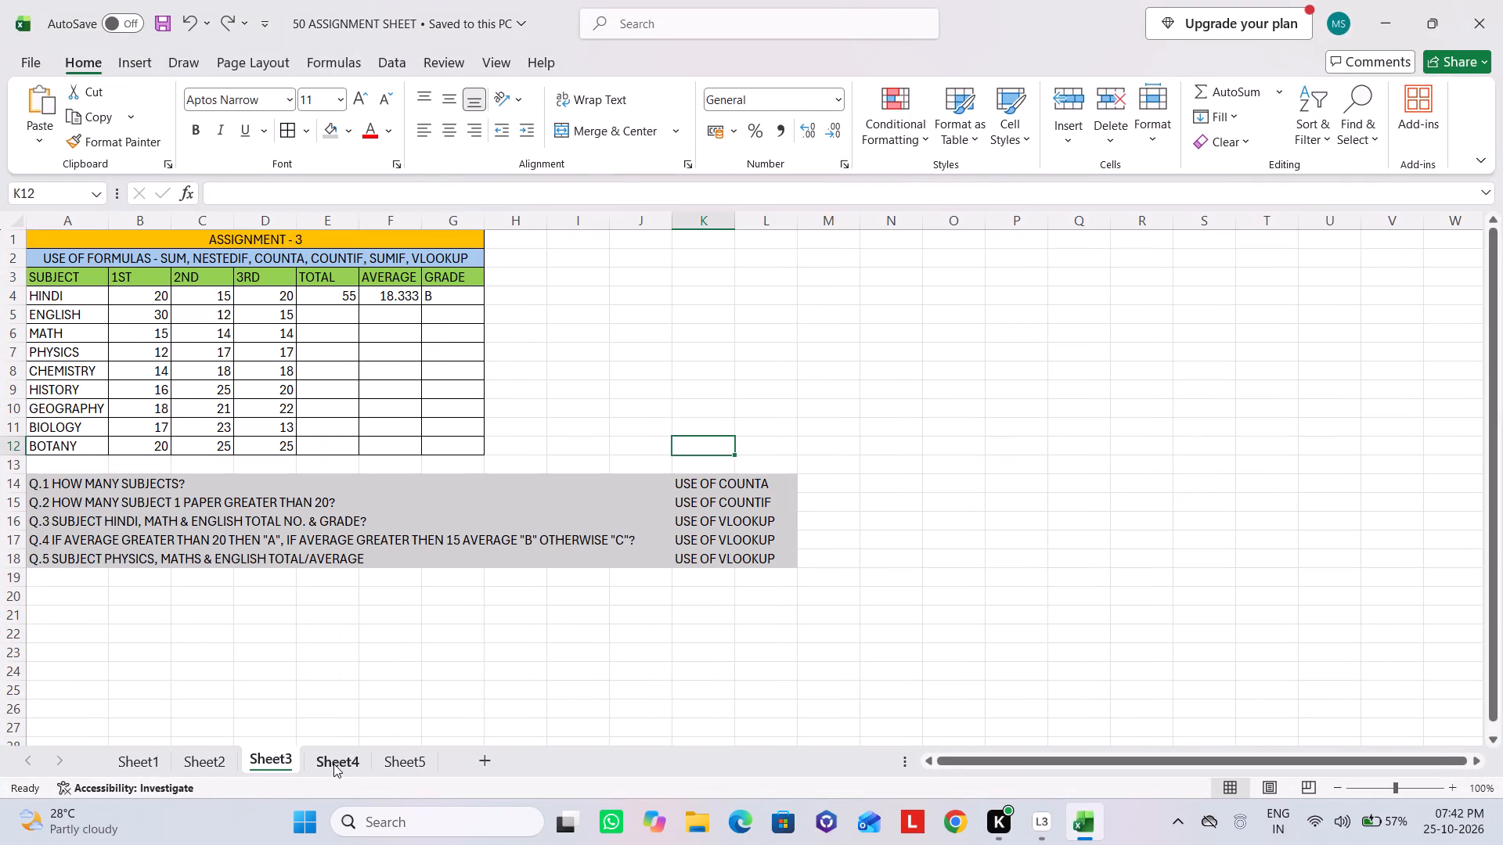
pyautogui.click(333, 764)
pyautogui.click(416, 763)
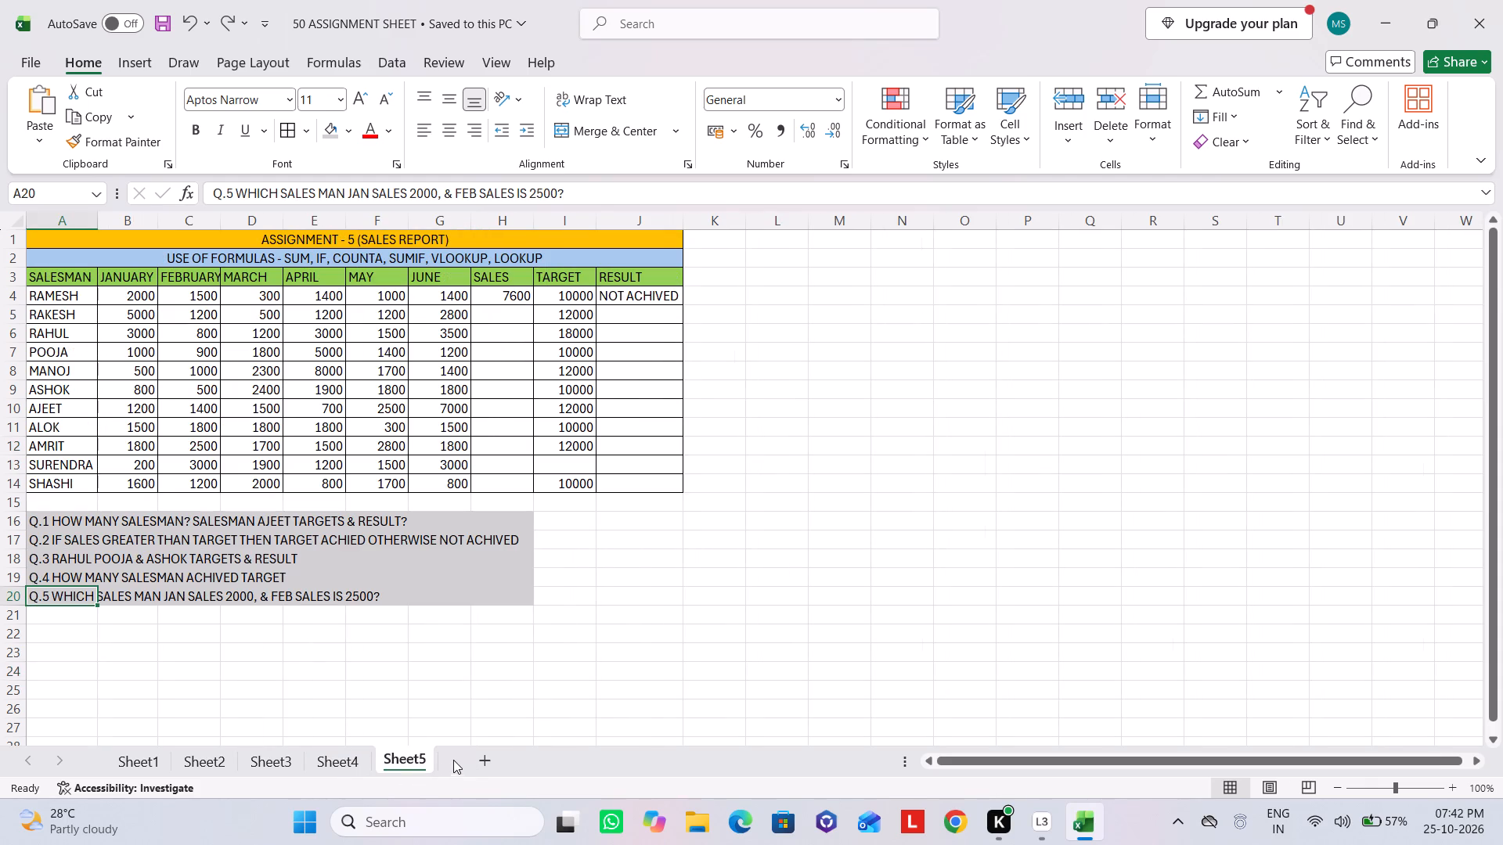
# Add a new sheet after Sheet5 and enter the title ASSIGNMENT - 6 in merged and centred cells A1:C1.
pyautogui.click(484, 769)
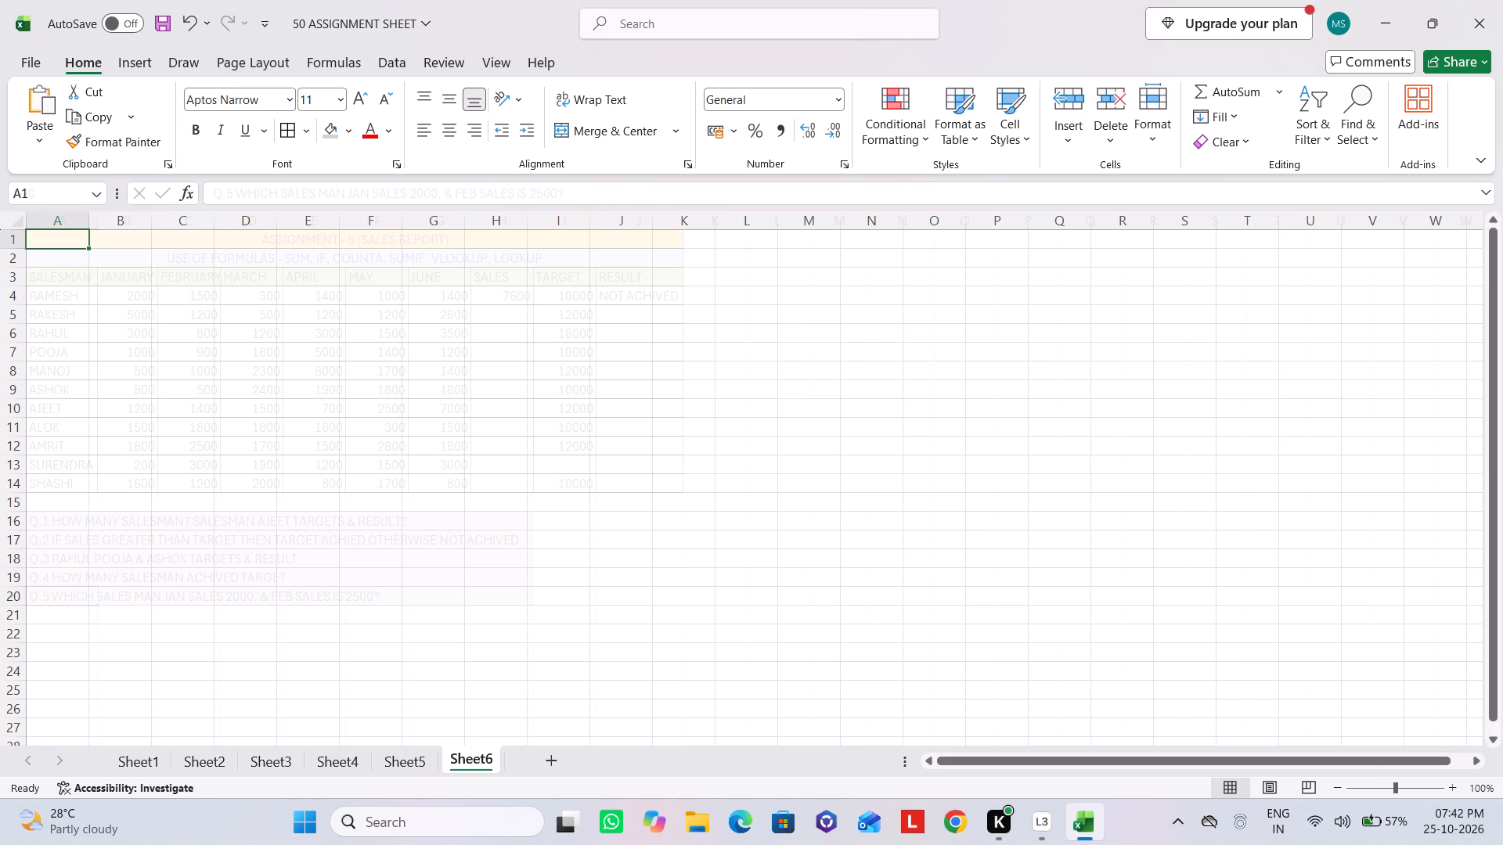
pyautogui.hotkey('shift', 'Right')
pyautogui.hotkey('shift', 'Right')
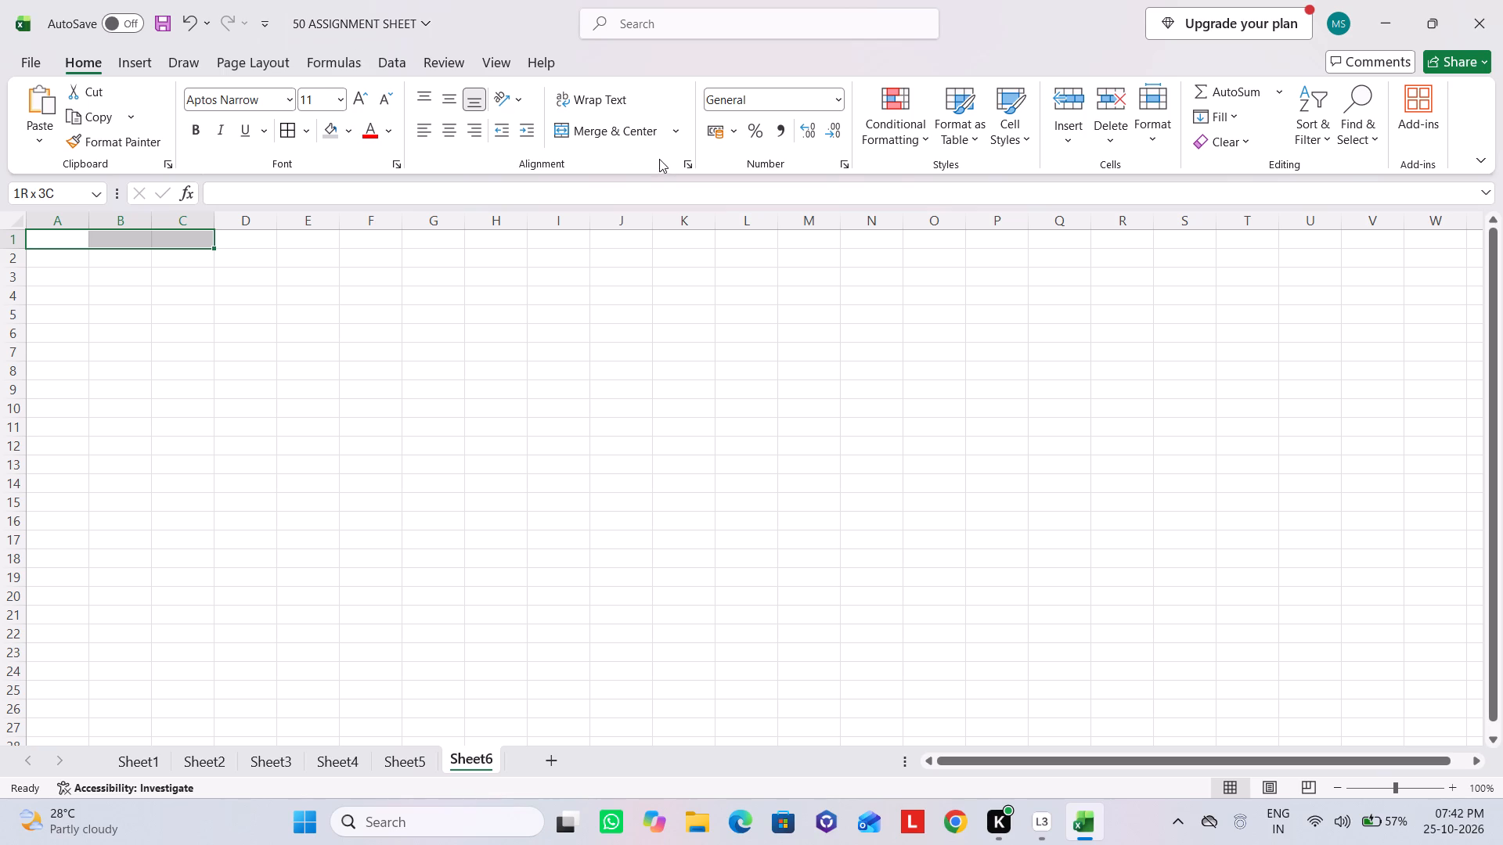
pyautogui.click(606, 138)
pyautogui.doubleClick(147, 237)
pyautogui.write('ASSIGNMENT -')
pyautogui.press('space')
pyautogui.press('6')
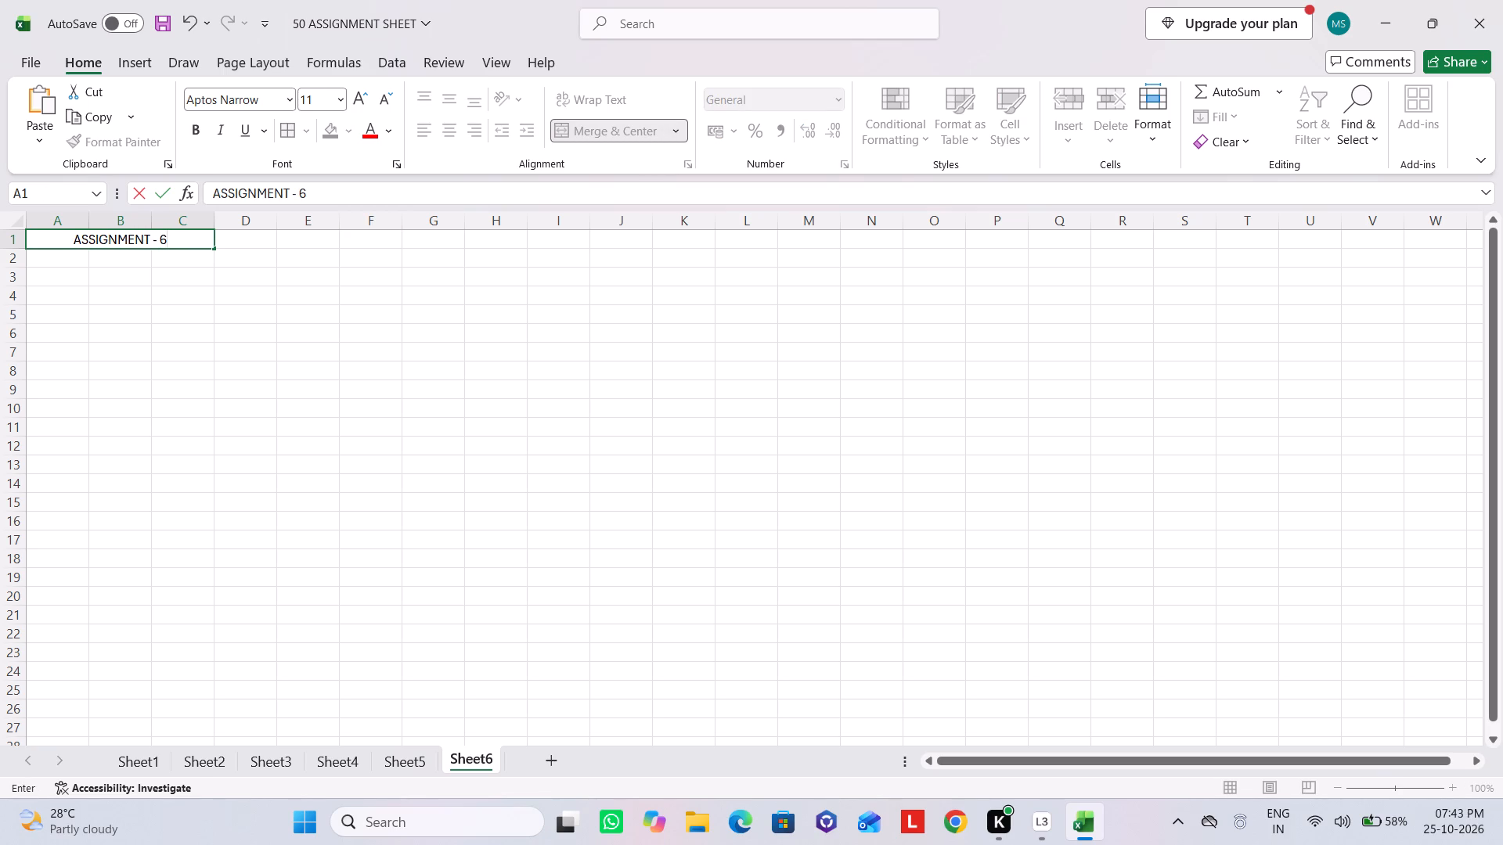
pyautogui.click(21, 264)
# Enter the column headings ITEMS, DATE and COST in cells A2 to C2.
pyautogui.click(66, 262)
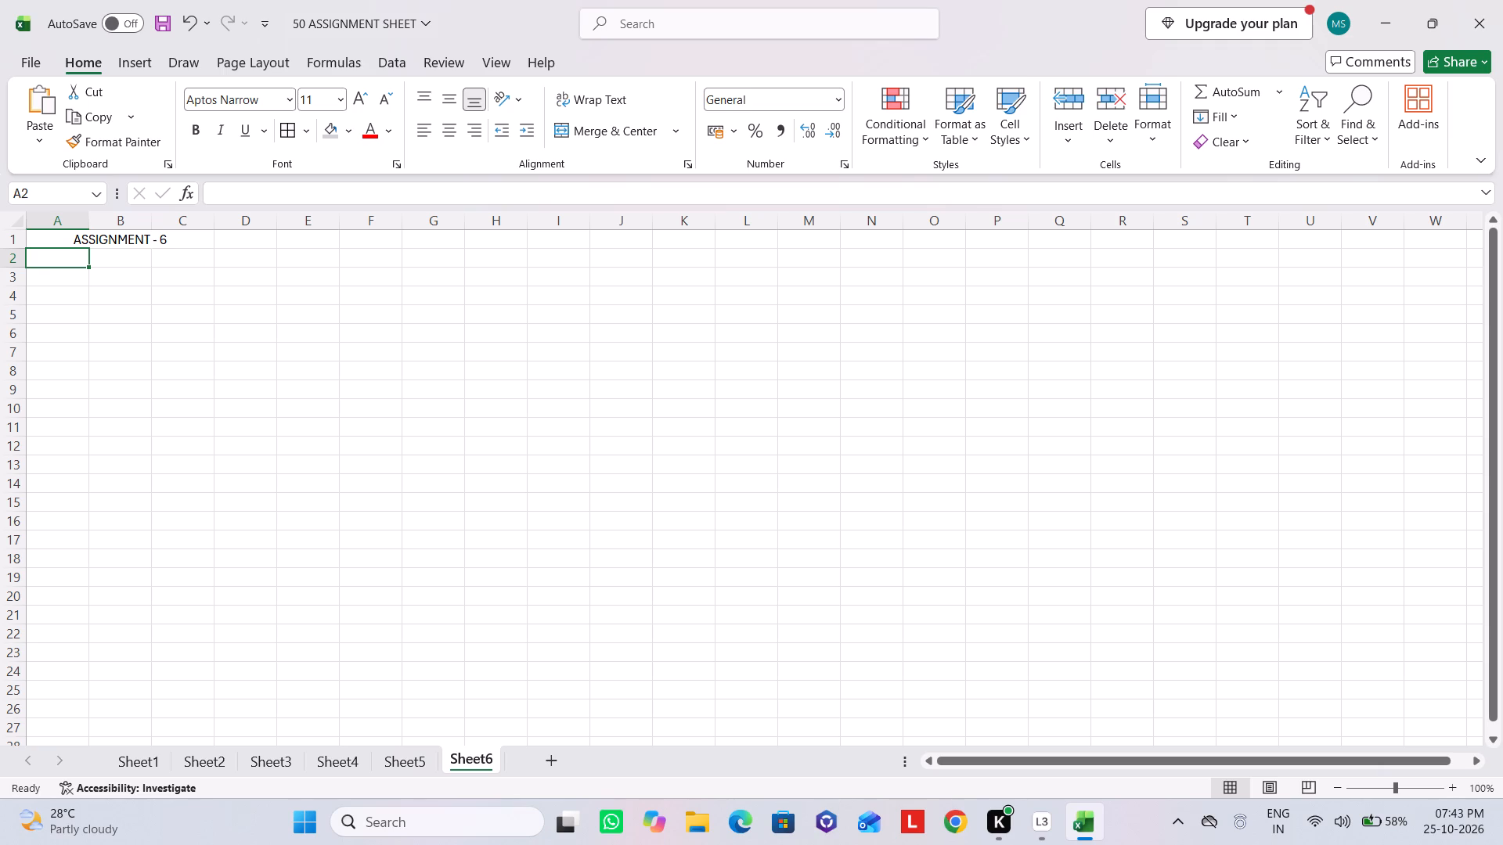
pyautogui.write('ITEMS')
pyautogui.press('Tab')
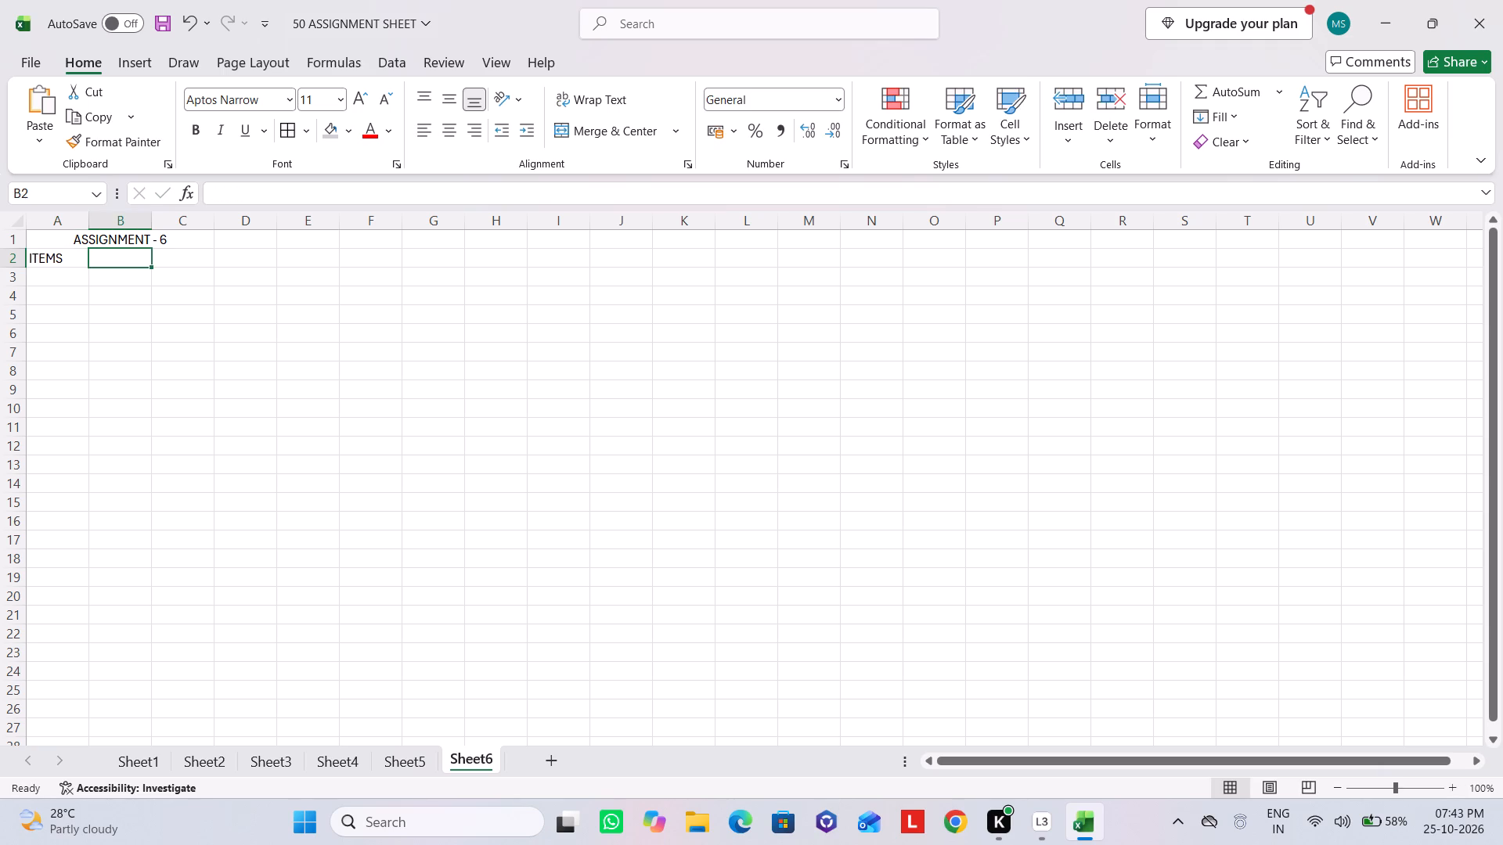
pyautogui.write('DATE')
pyautogui.press('Tab')
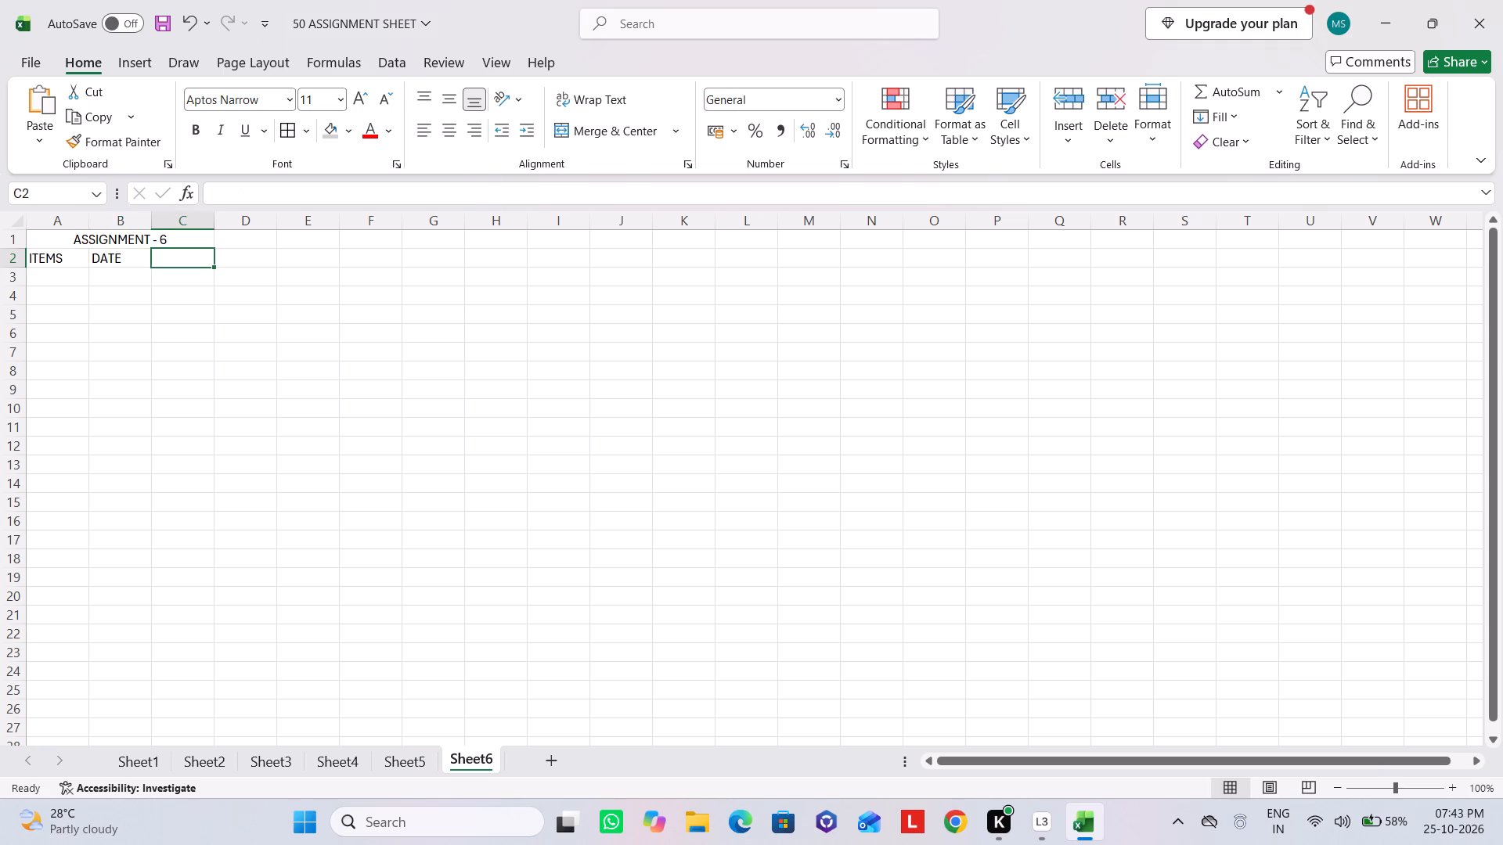
pyautogui.write('COST')
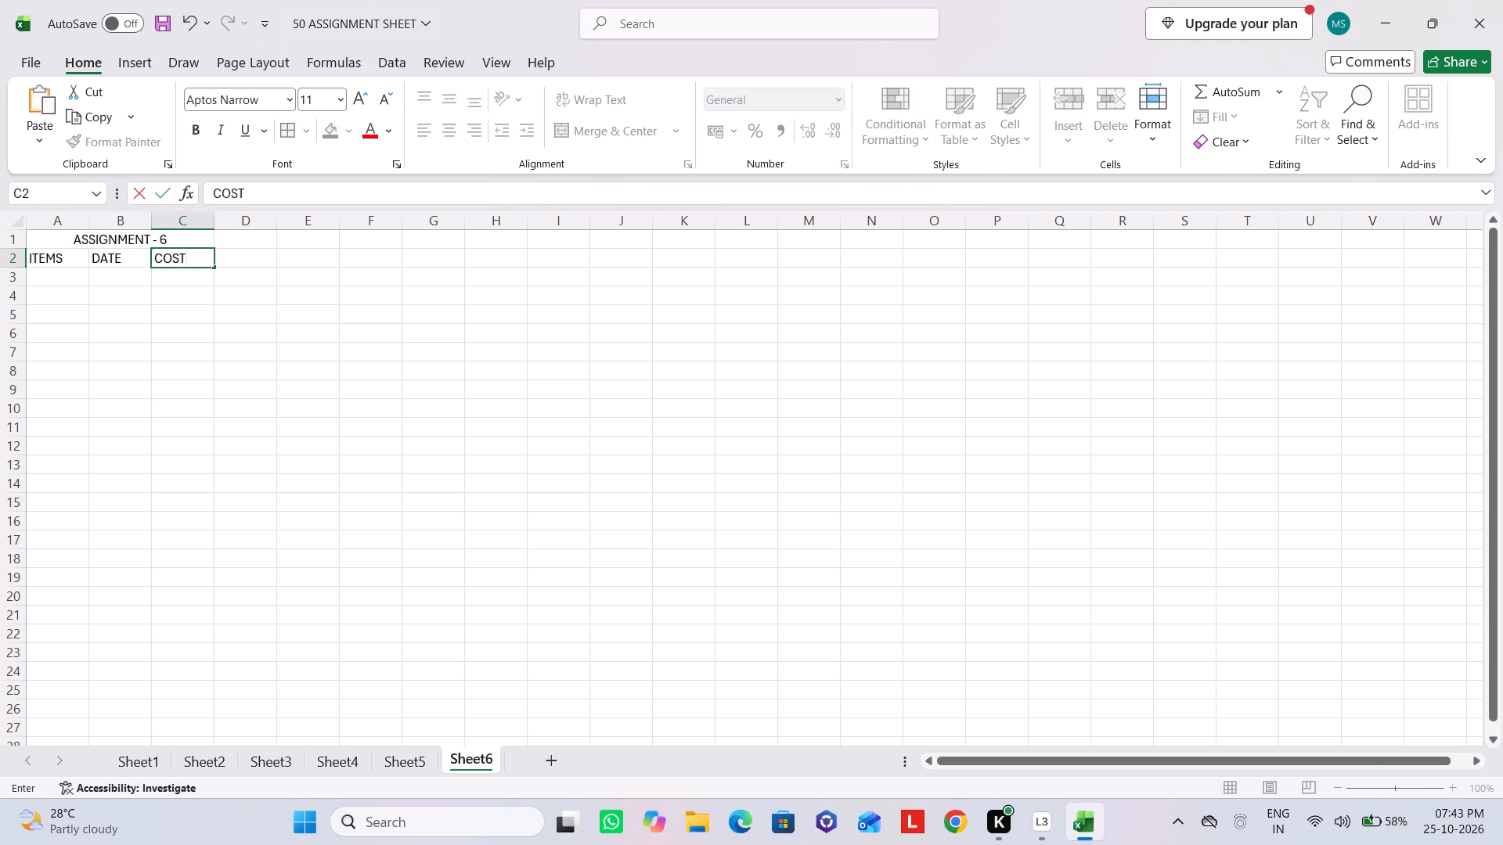
pyautogui.press('Down')
# Fill row 3 with the item BRAKES, the date 01-01-2016 and the cost 800.00.
pyautogui.press('Left')
pyautogui.press('Left')
pyautogui.write('BRAKES')
pyautogui.press('Tab')
pyautogui.write('01-01-')
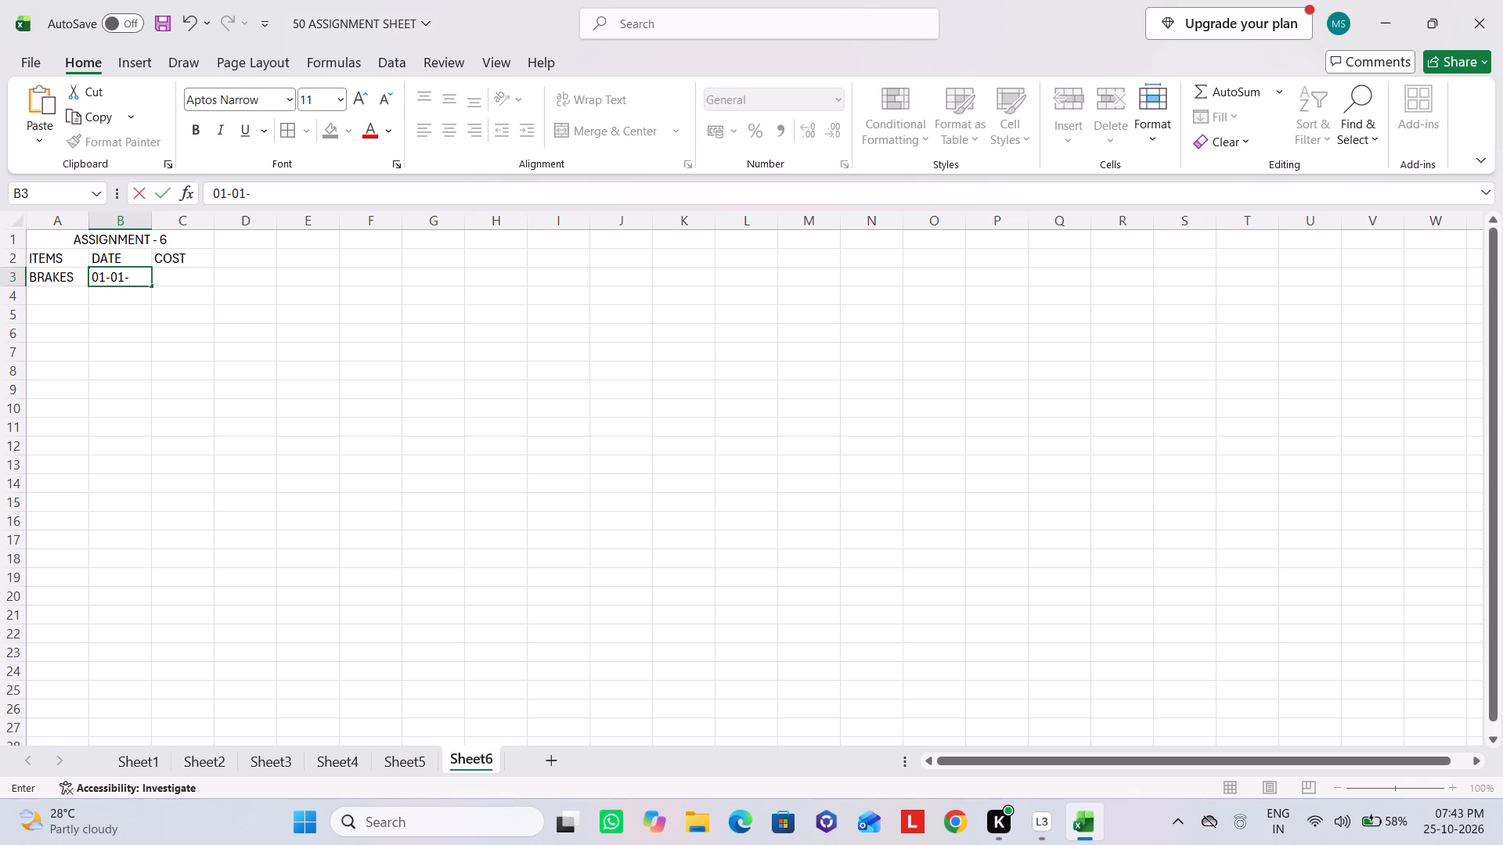
pyautogui.write('2016')
pyautogui.press('Tab')
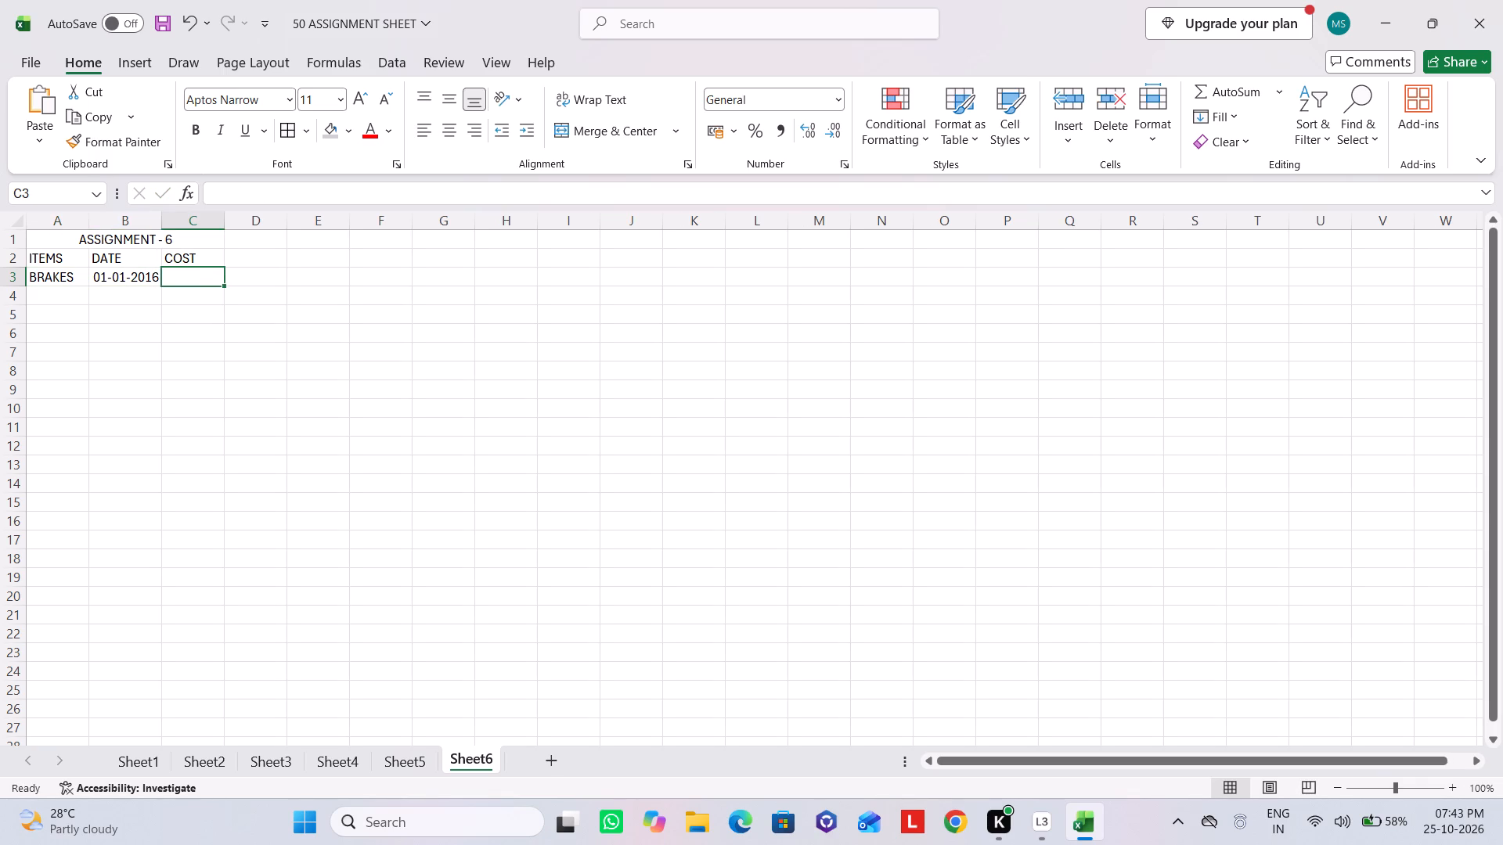
pyautogui.write('800.00')
pyautogui.press('Tab')
# Fill row 4 with the item TYRES, the date 12-05-2016 and the cost 2000.00.
pyautogui.press('Down')
pyautogui.press('Left')
pyautogui.press('Left')
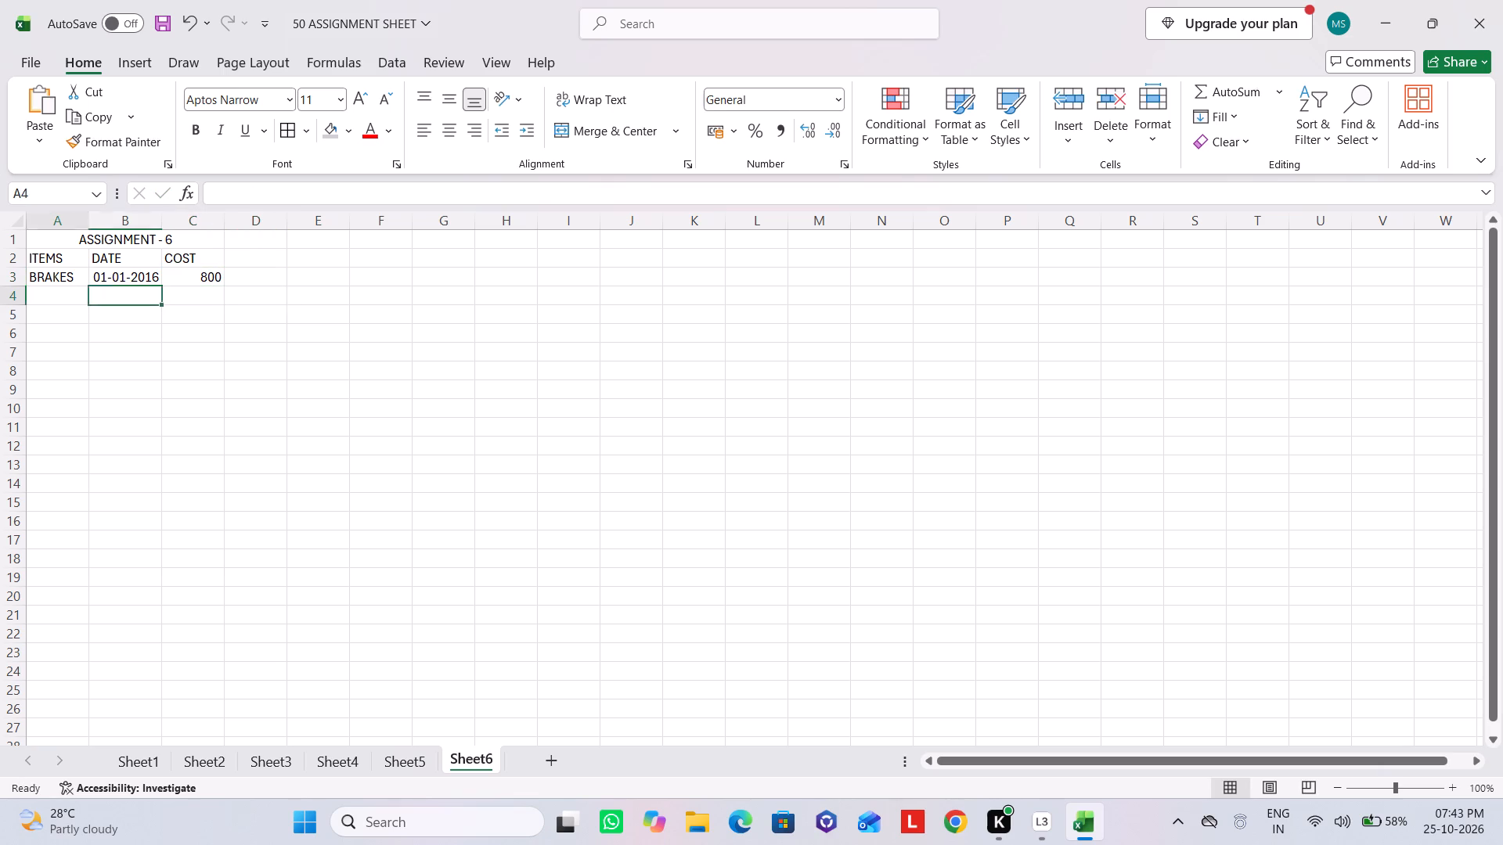
pyautogui.press('Left')
pyautogui.write('TYP')
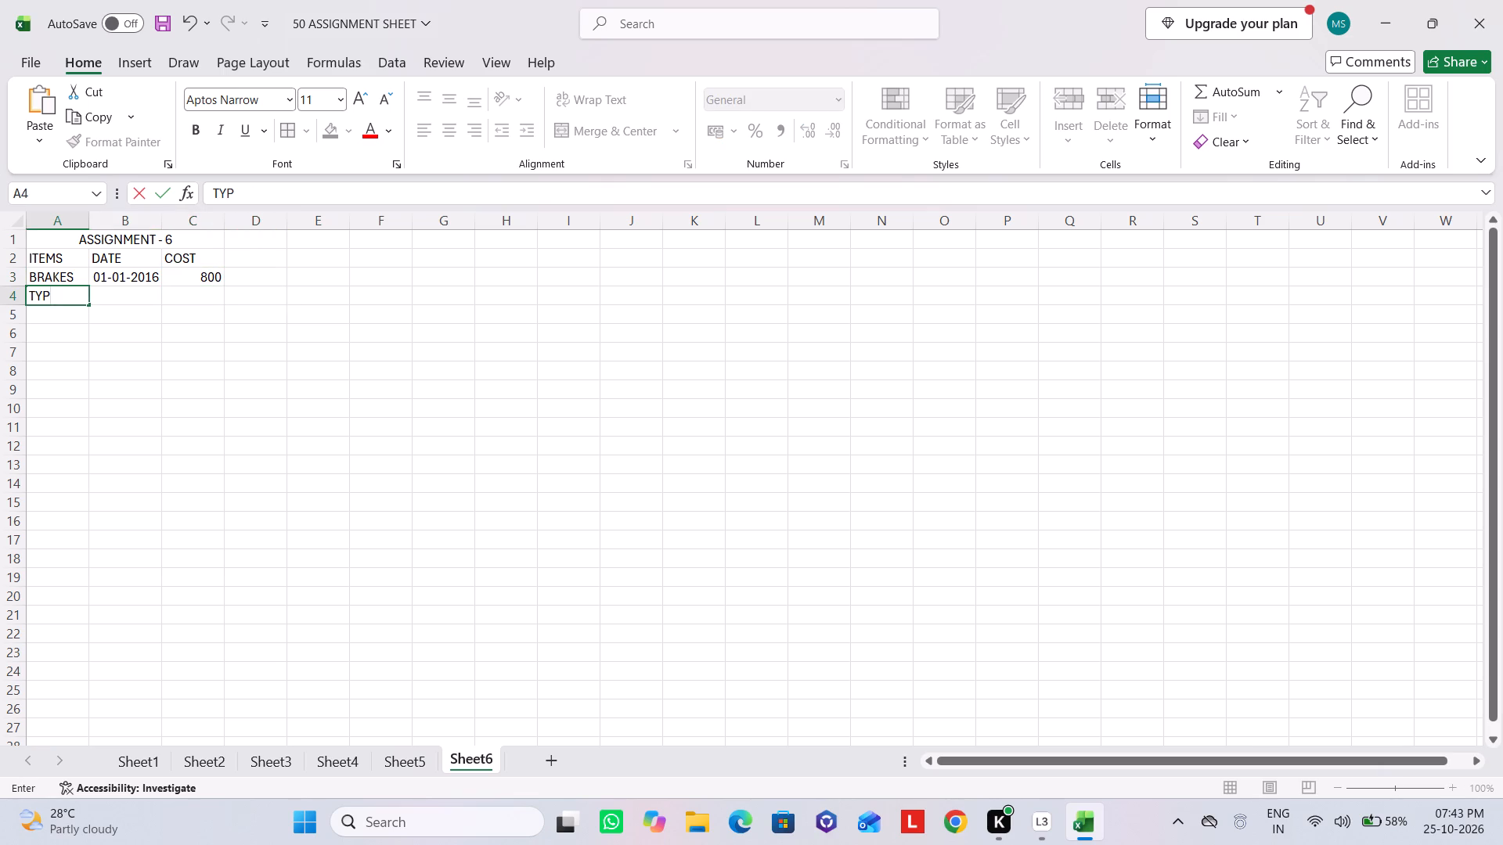
pyautogui.press('r')
pyautogui.press('BackSpace')
pyautogui.press('BackSpace')
pyautogui.write('RES')
pyautogui.press('Tab')
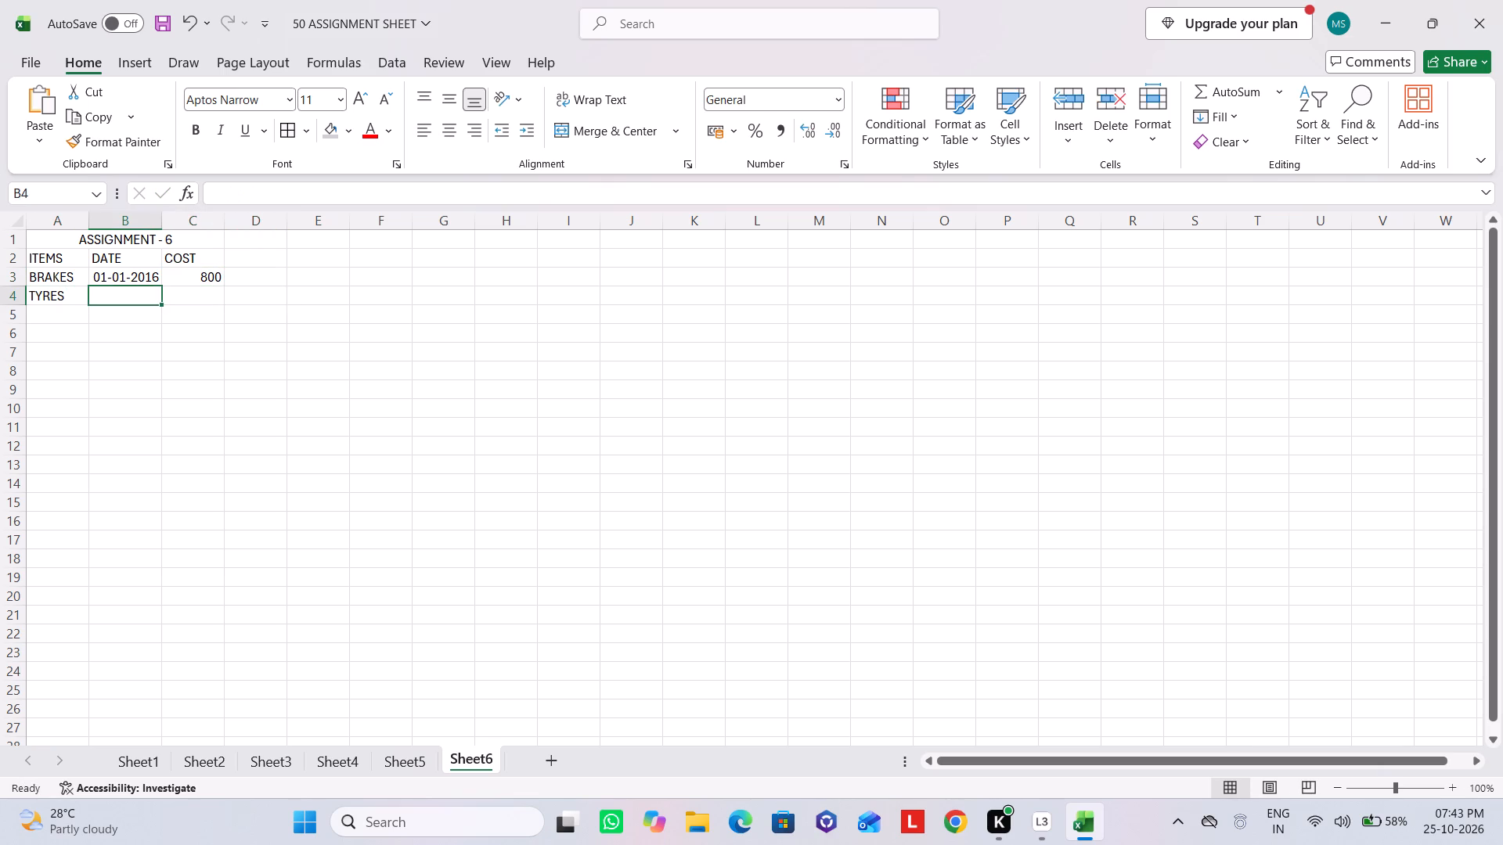
pyautogui.write('12-0')
pyautogui.write('5-2016')
pyautogui.press('Tab')
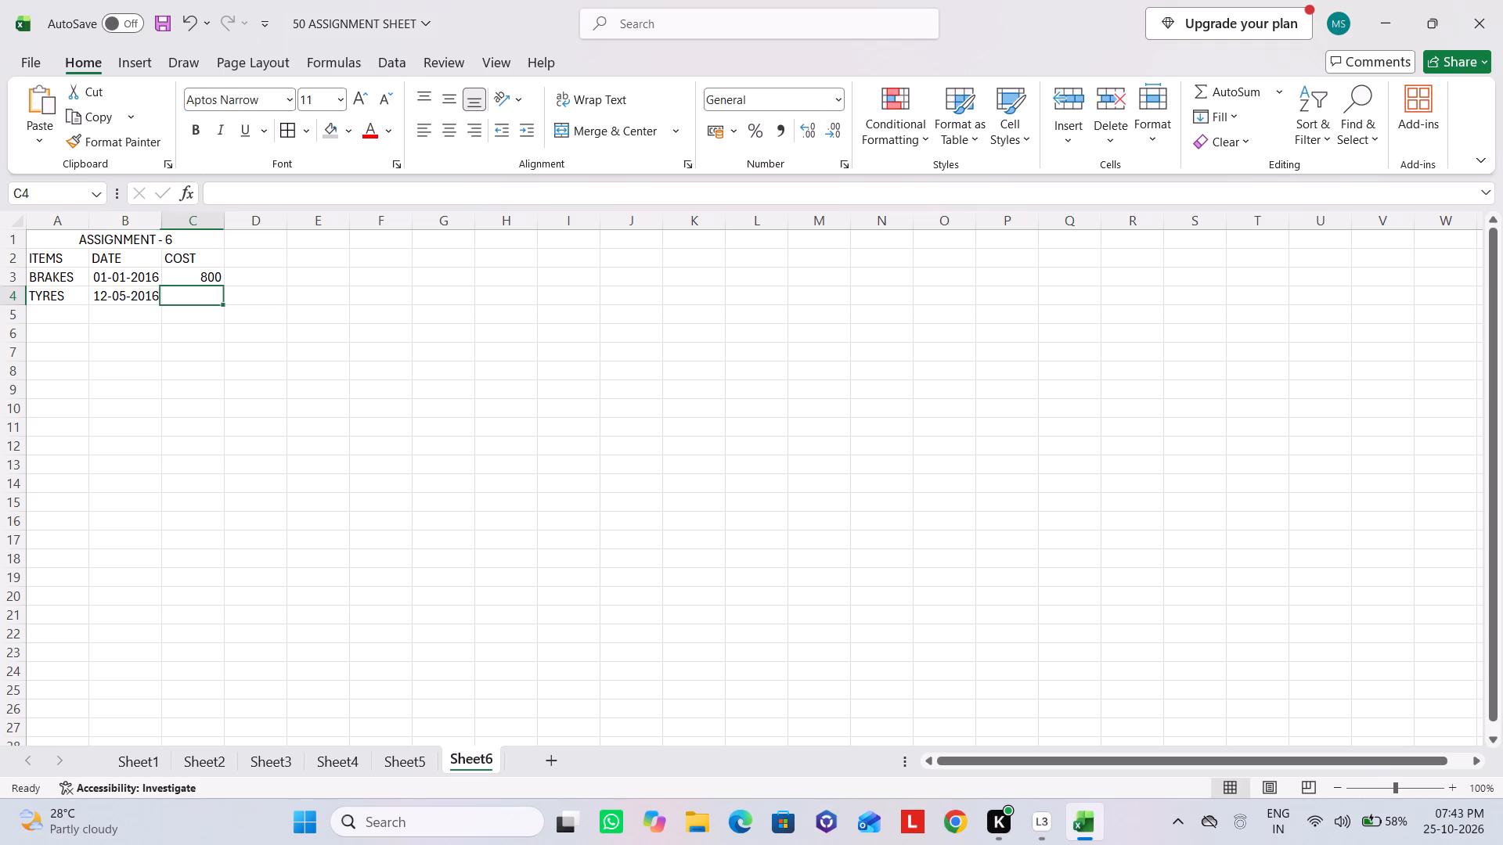
pyautogui.write('2000.00')
pyautogui.press('Down')
# Fill row 5 with the item BRAKES, the date 18-05-2016 and the cost 500.
pyautogui.press('Left')
pyautogui.press('Left')
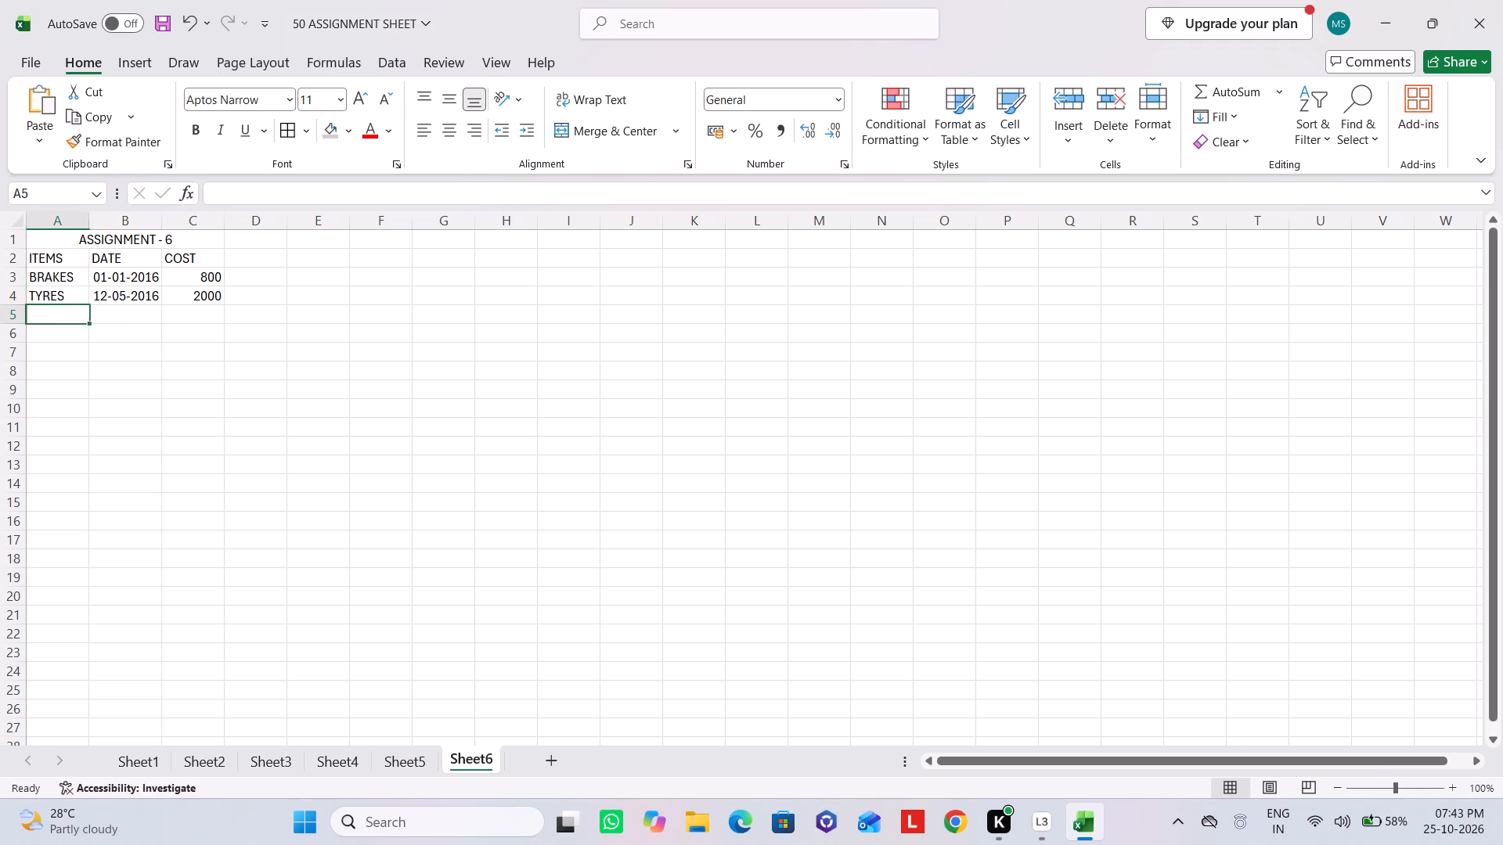
pyautogui.press('Left')
pyautogui.write('BRAKES')
pyautogui.press('Tab')
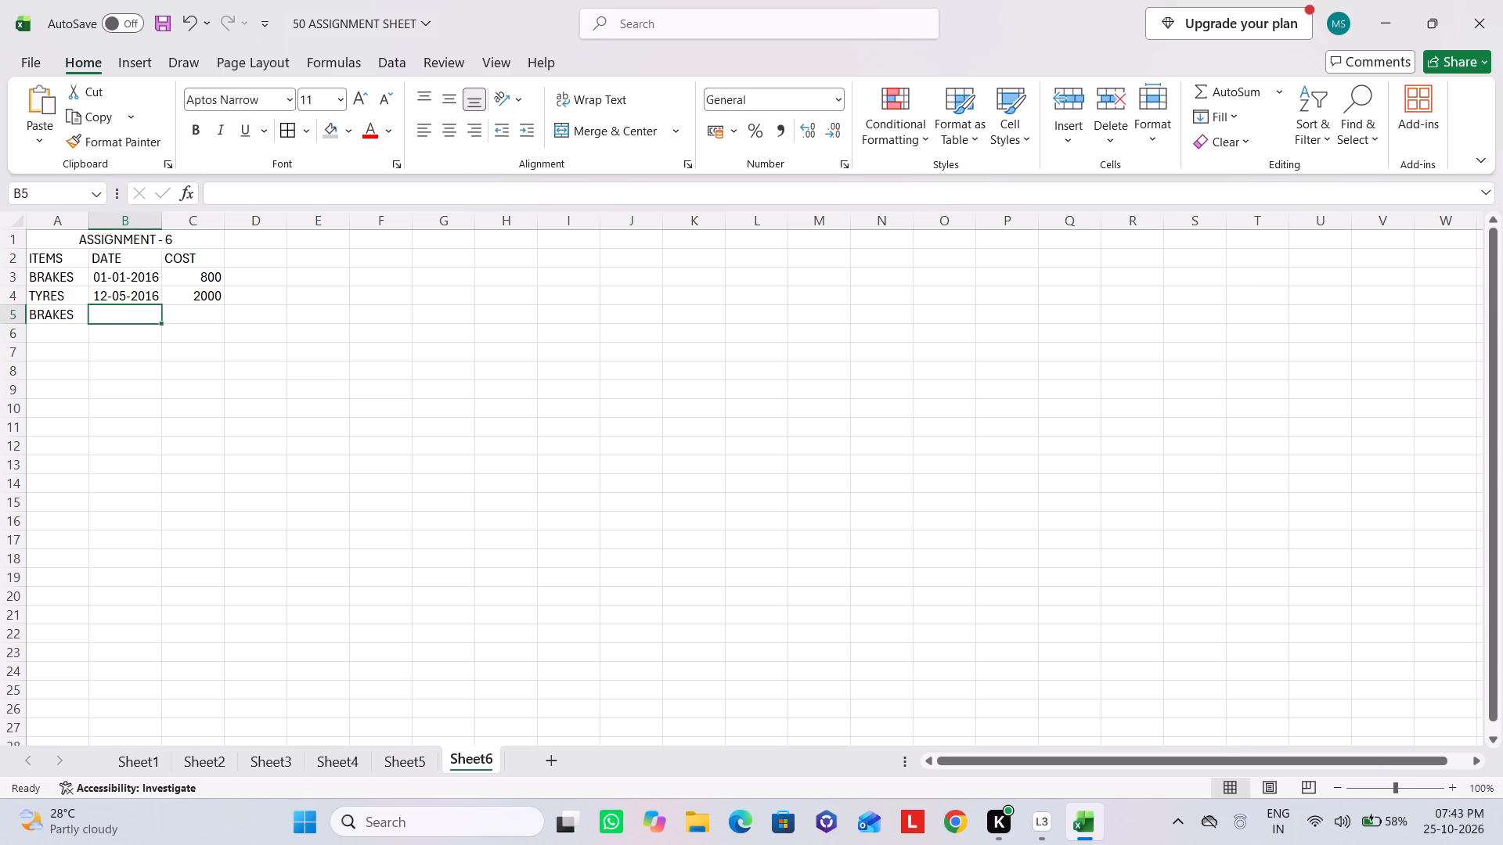
pyautogui.write('18-05-')
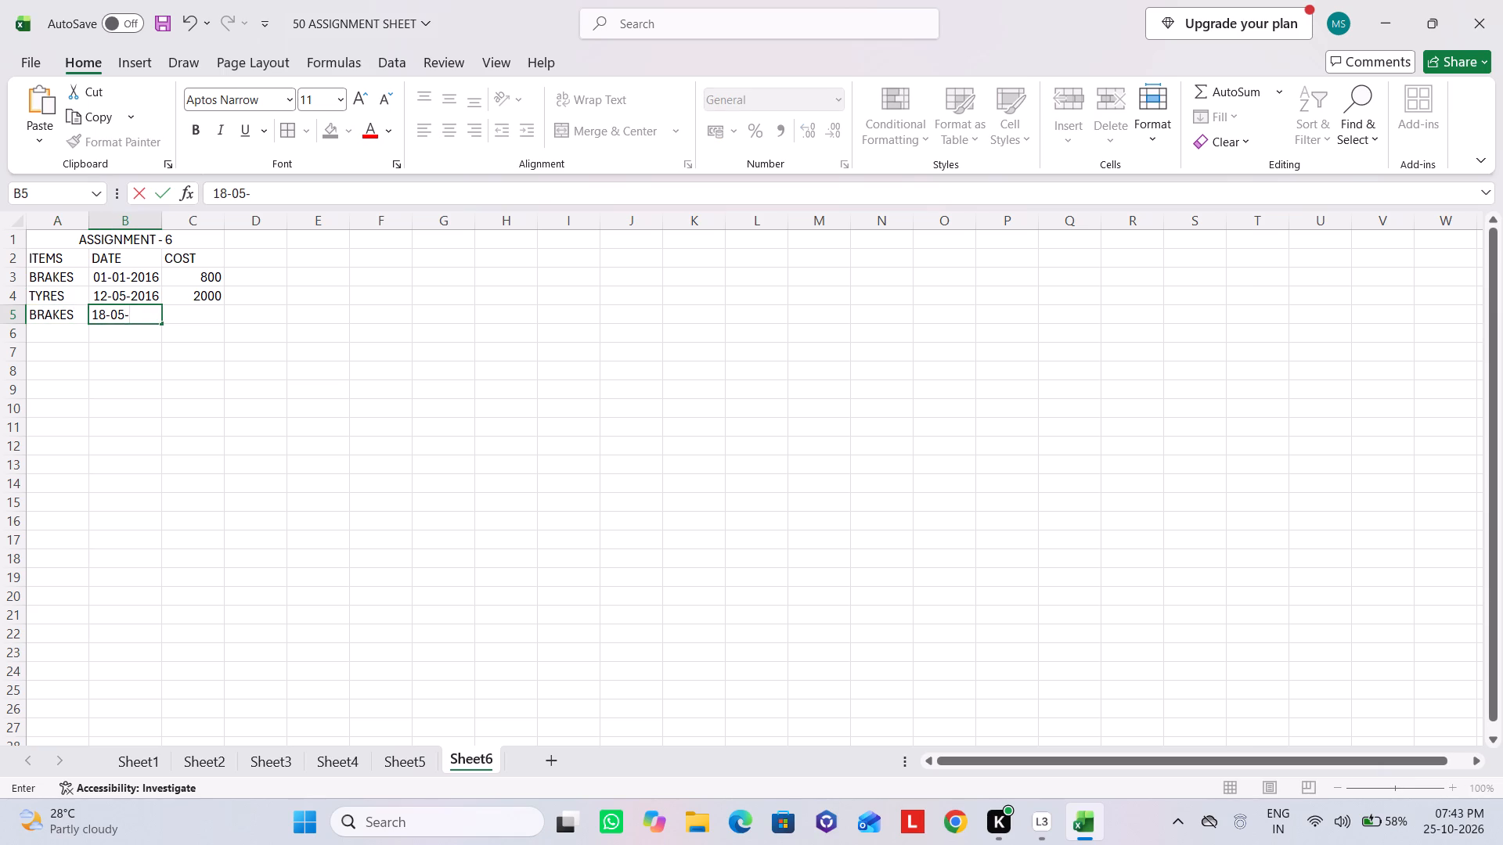
pyautogui.write('2016')
pyautogui.press('Tab')
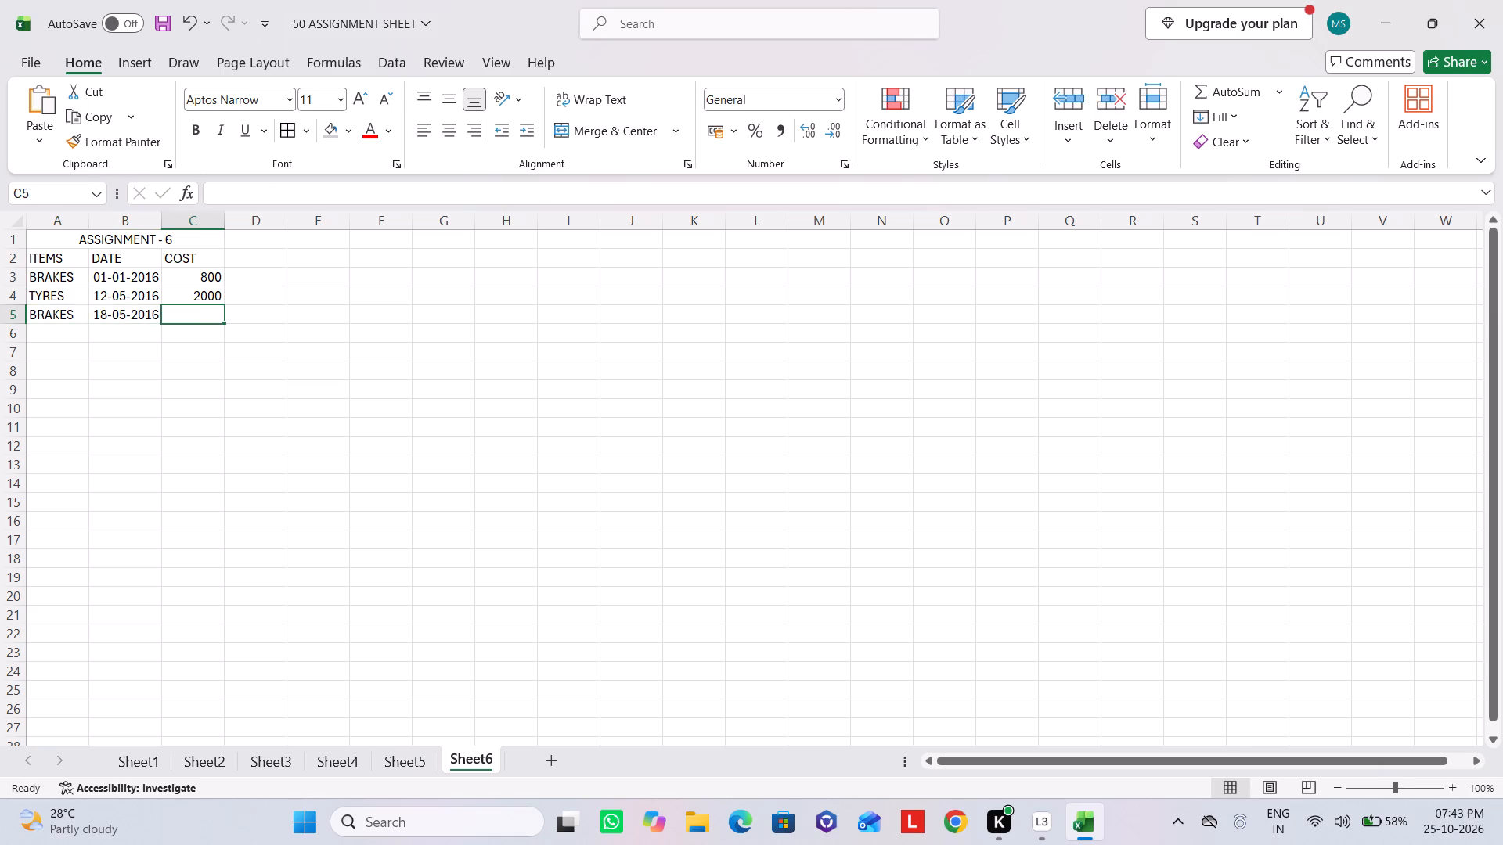
pyautogui.write('500')
pyautogui.press('Down')
# Enter SERVICE as the item in cell A6.
pyautogui.press('Left')
pyautogui.press('Left')
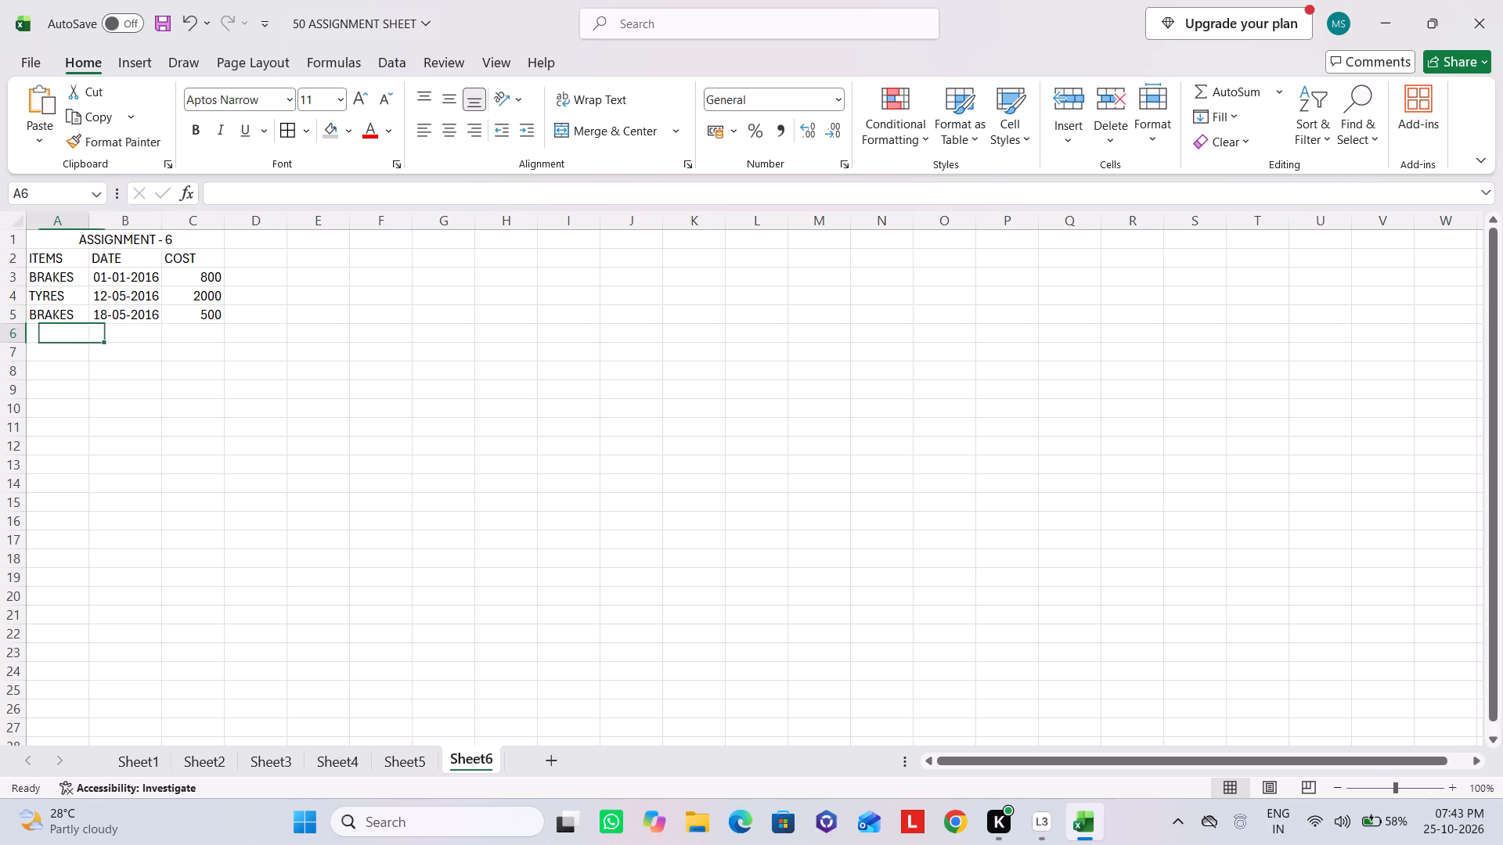
pyautogui.press('Left')
pyautogui.write('SEVICE')
pyautogui.press('BackSpace')
pyautogui.press('BackSpace')
pyautogui.press('BackSpace')
pyautogui.press('r')
pyautogui.press('BackSpace')
pyautogui.press('BackSpace')
pyautogui.write('RVICE')
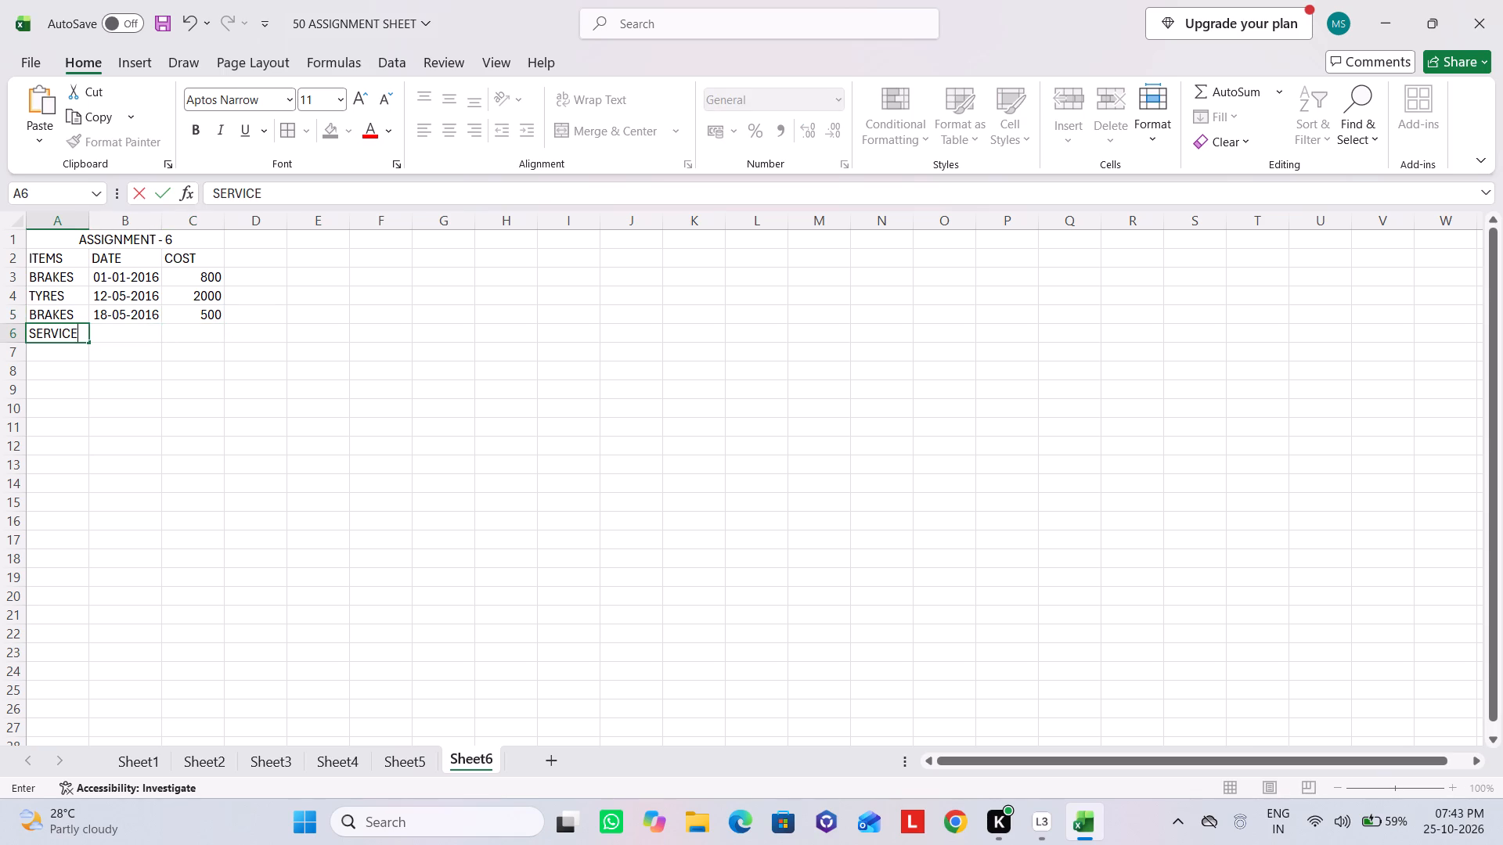
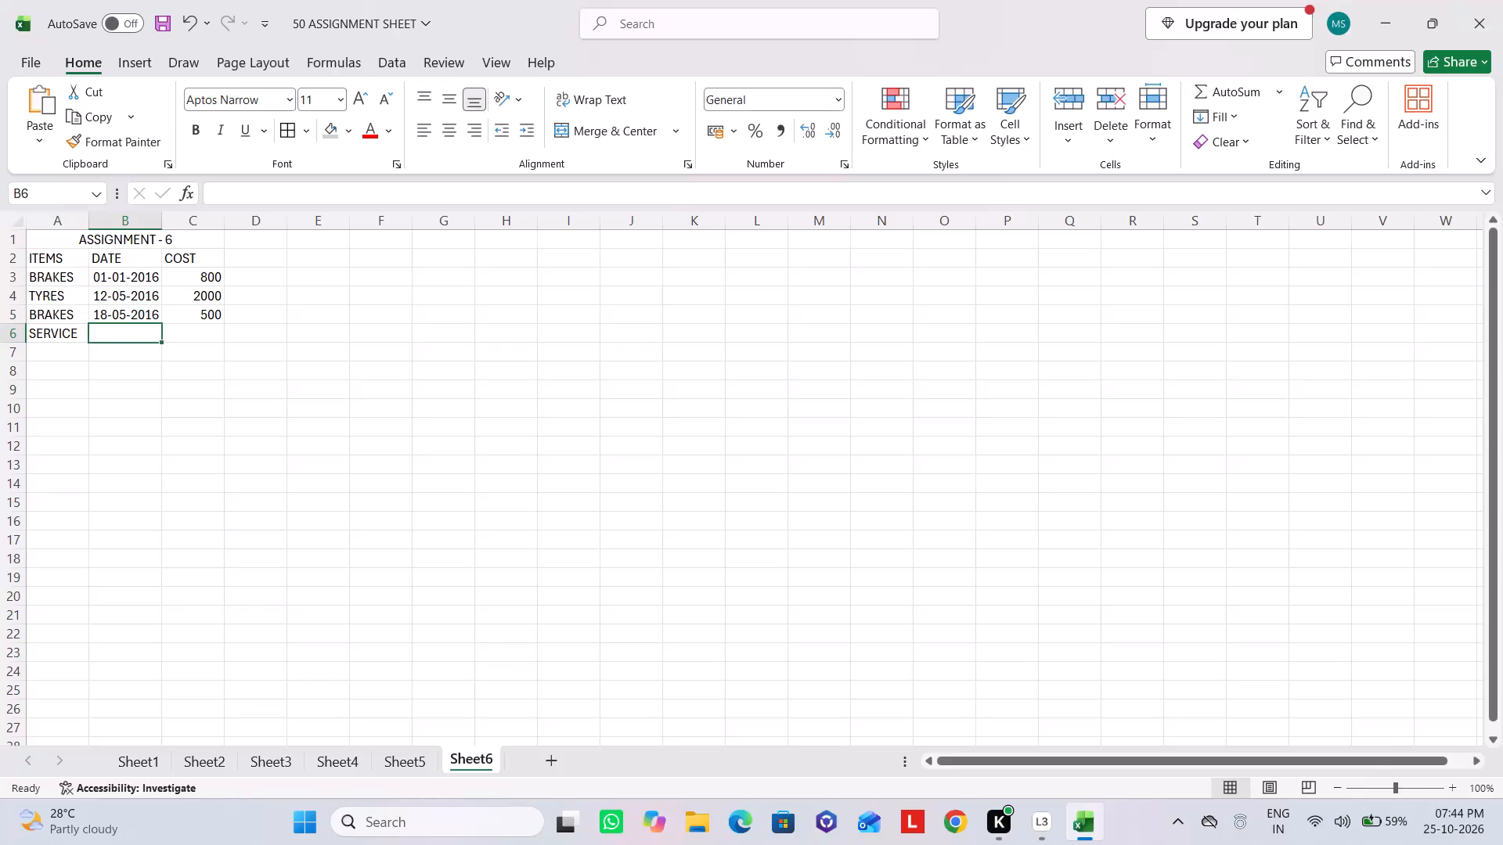
# Complete the SERVICE entry in row 6 with the date 20-05-2016 and the cost 800.00.
pyautogui.write('20-05-')
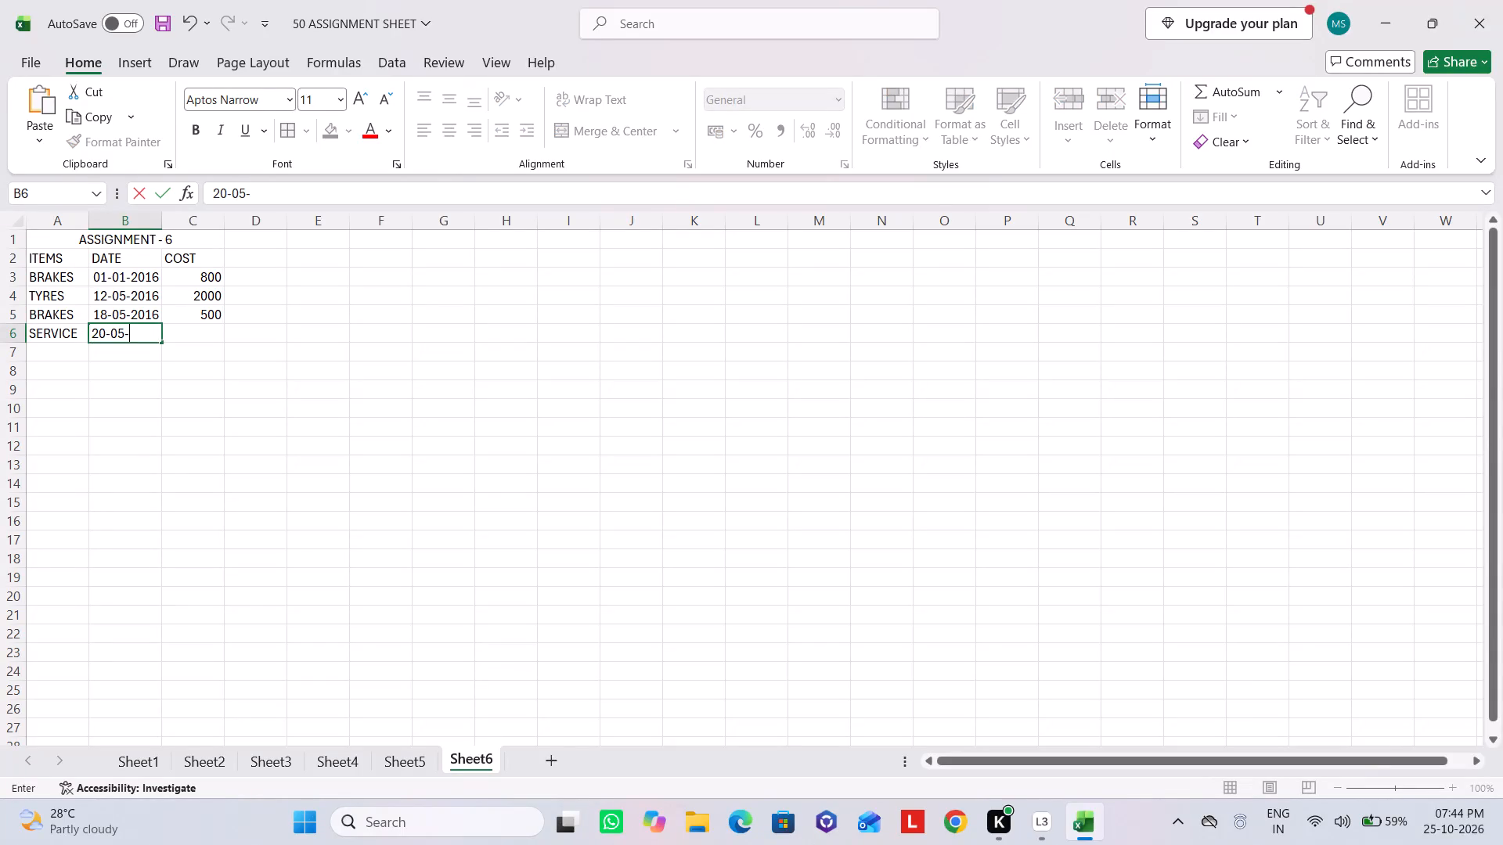
pyautogui.write('2016')
pyautogui.press('Tab')
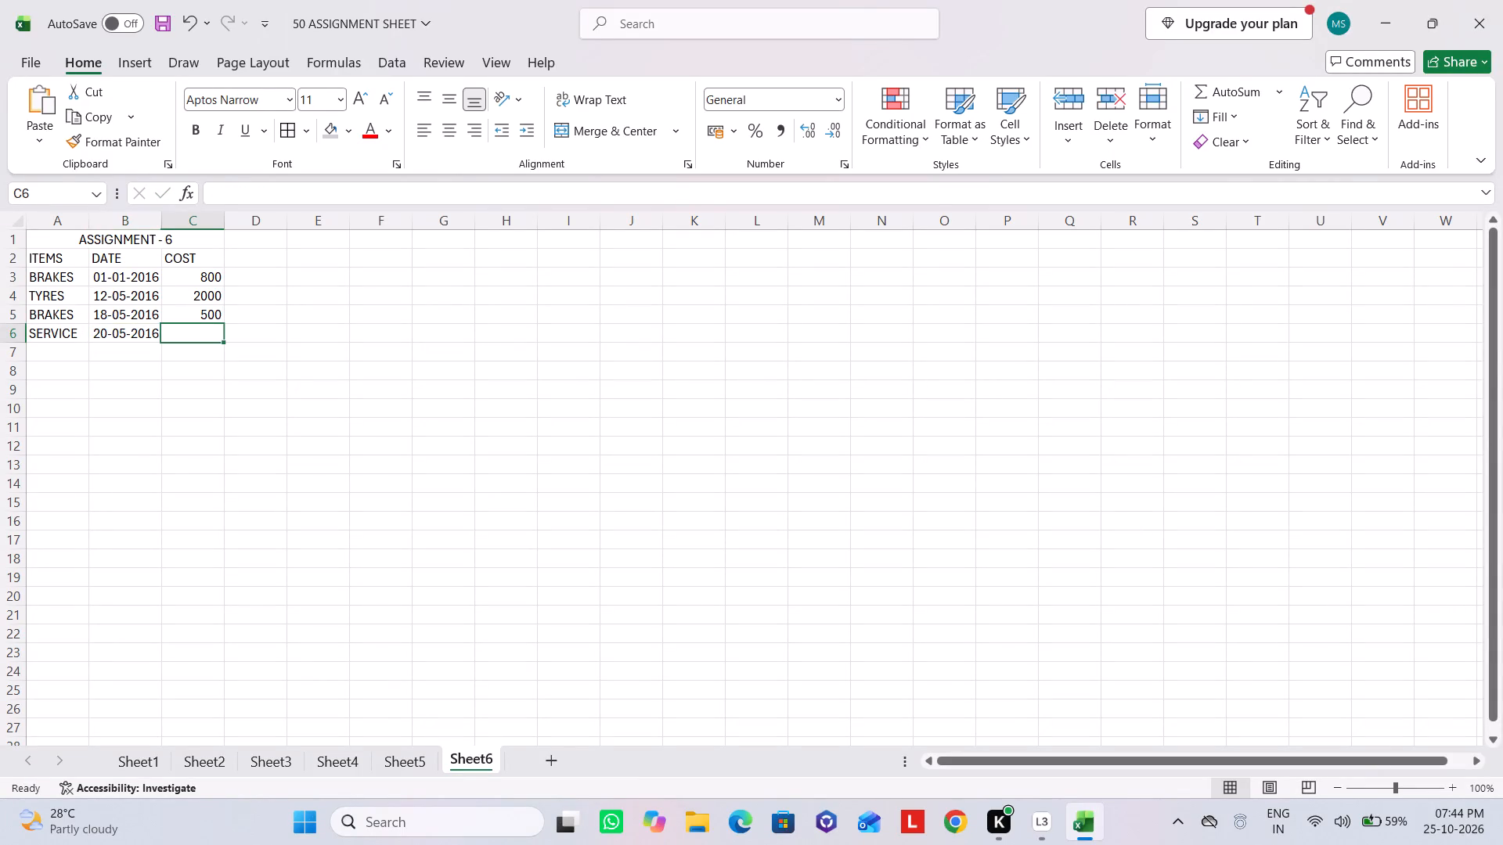
pyautogui.write('800.00')
pyautogui.press('Down')
# Enter SERVICE as the item in cell A7.
pyautogui.press('Left')
pyautogui.press('Left')
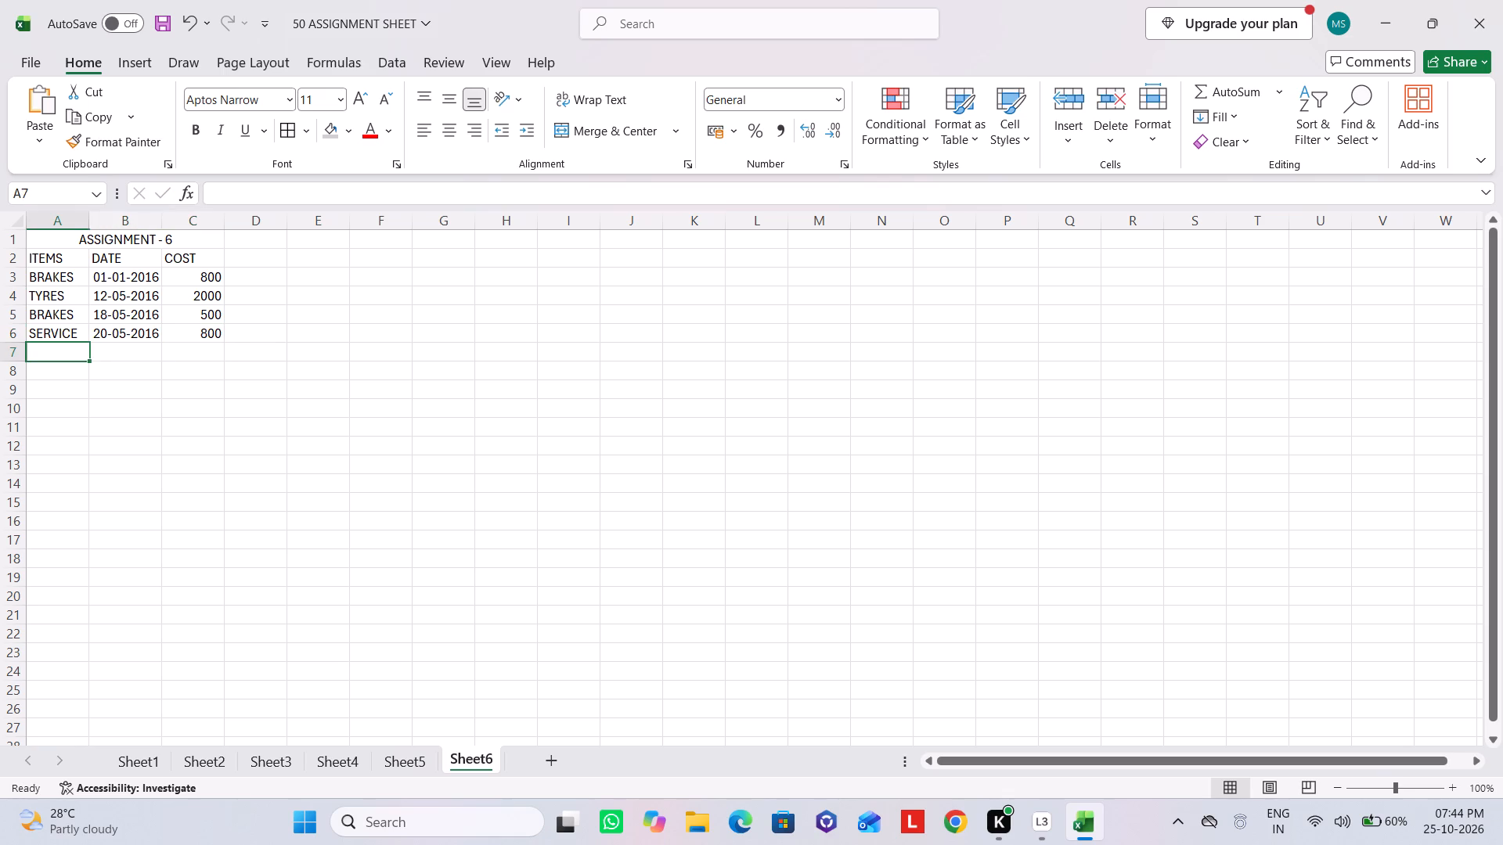
pyautogui.write('SEVICE')
pyautogui.press('BackSpace')
pyautogui.press('BackSpace')
pyautogui.press('BackSpace')
pyautogui.press('BackSpace')
pyautogui.press('r')
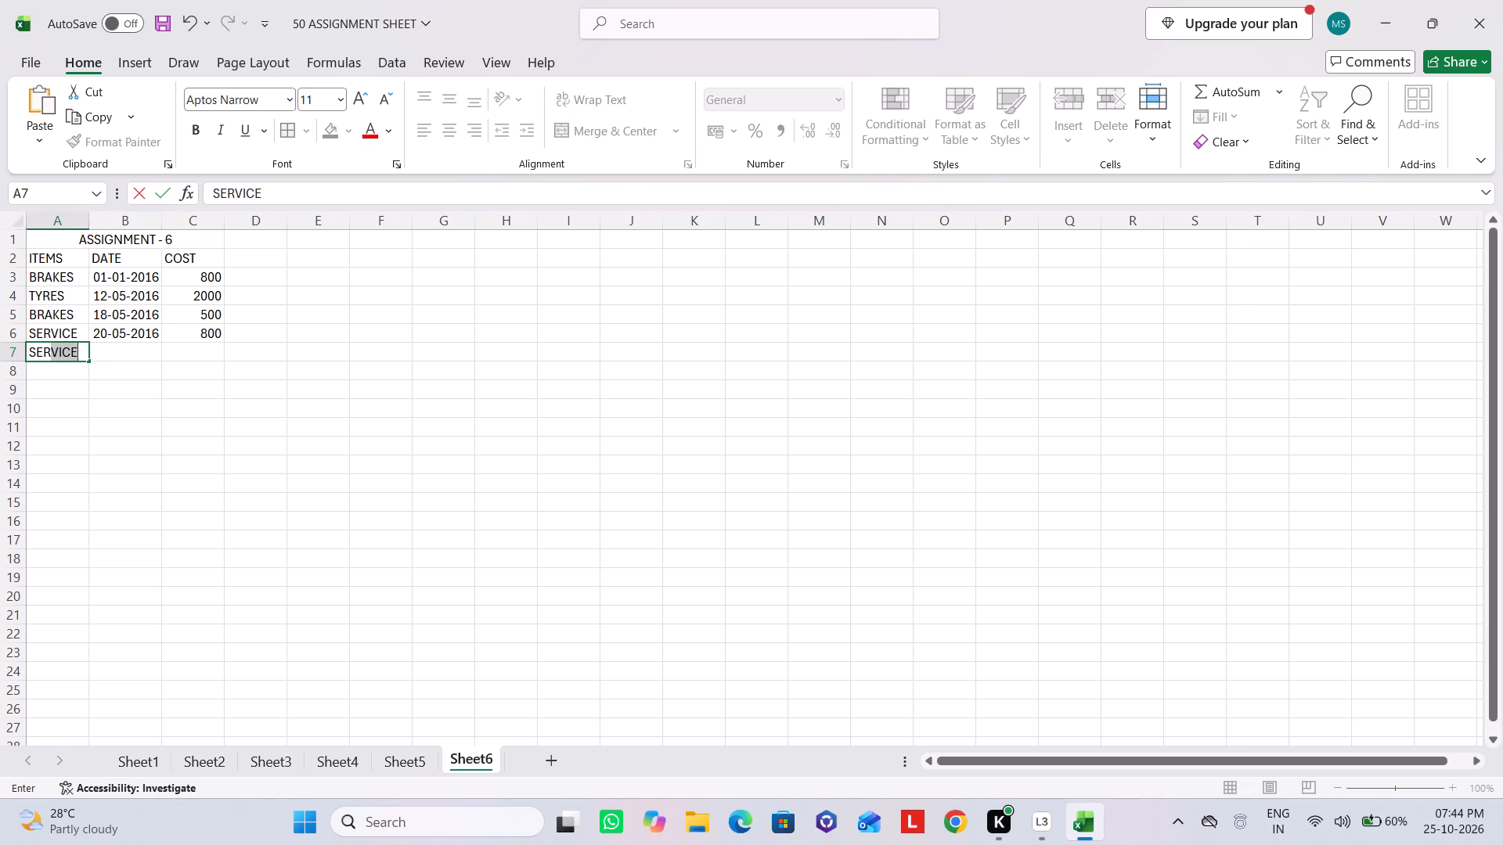
pyautogui.press('Tab')
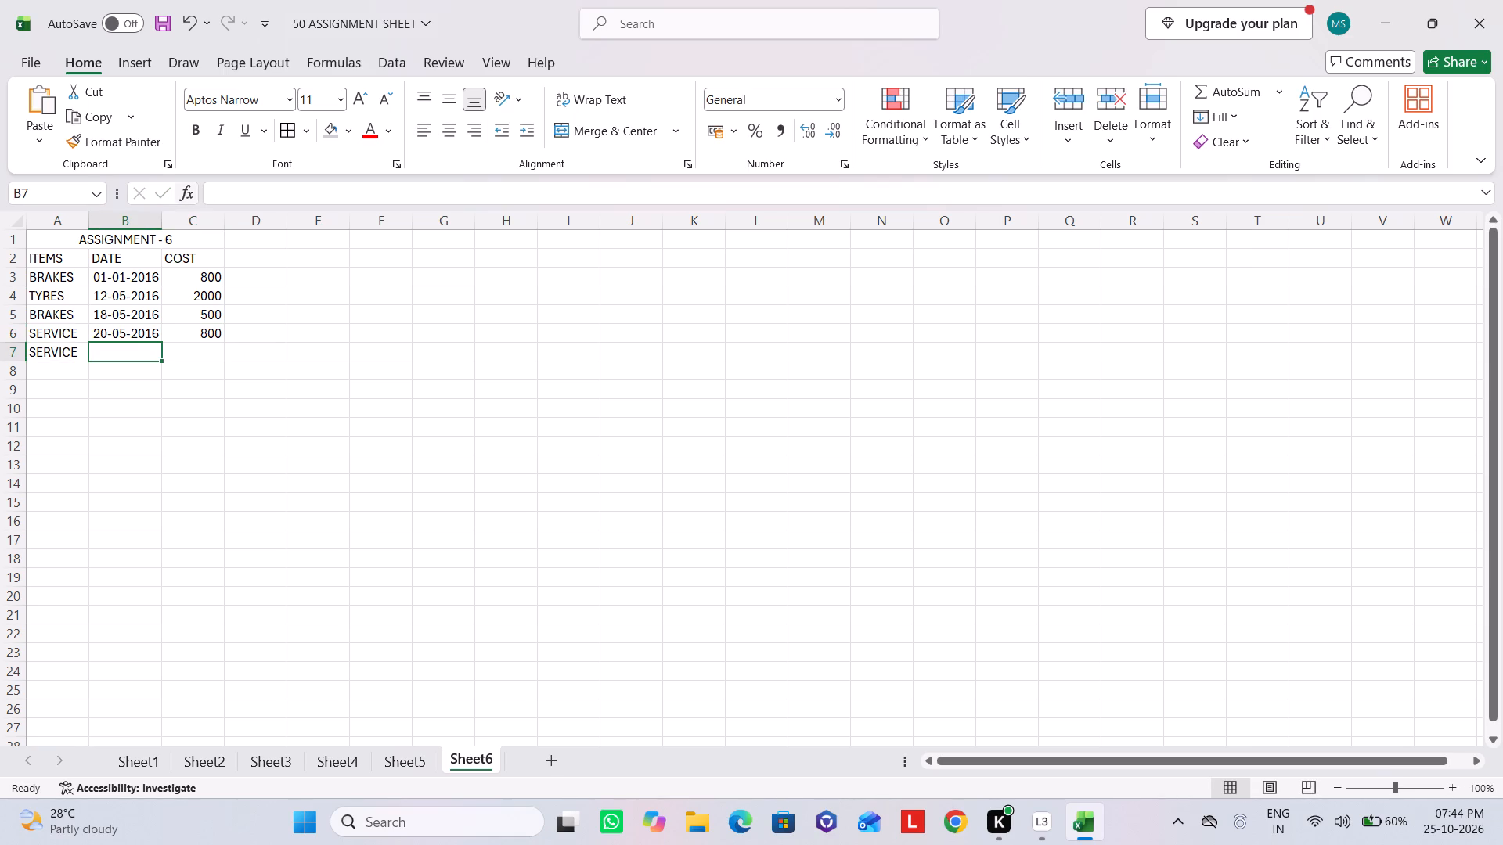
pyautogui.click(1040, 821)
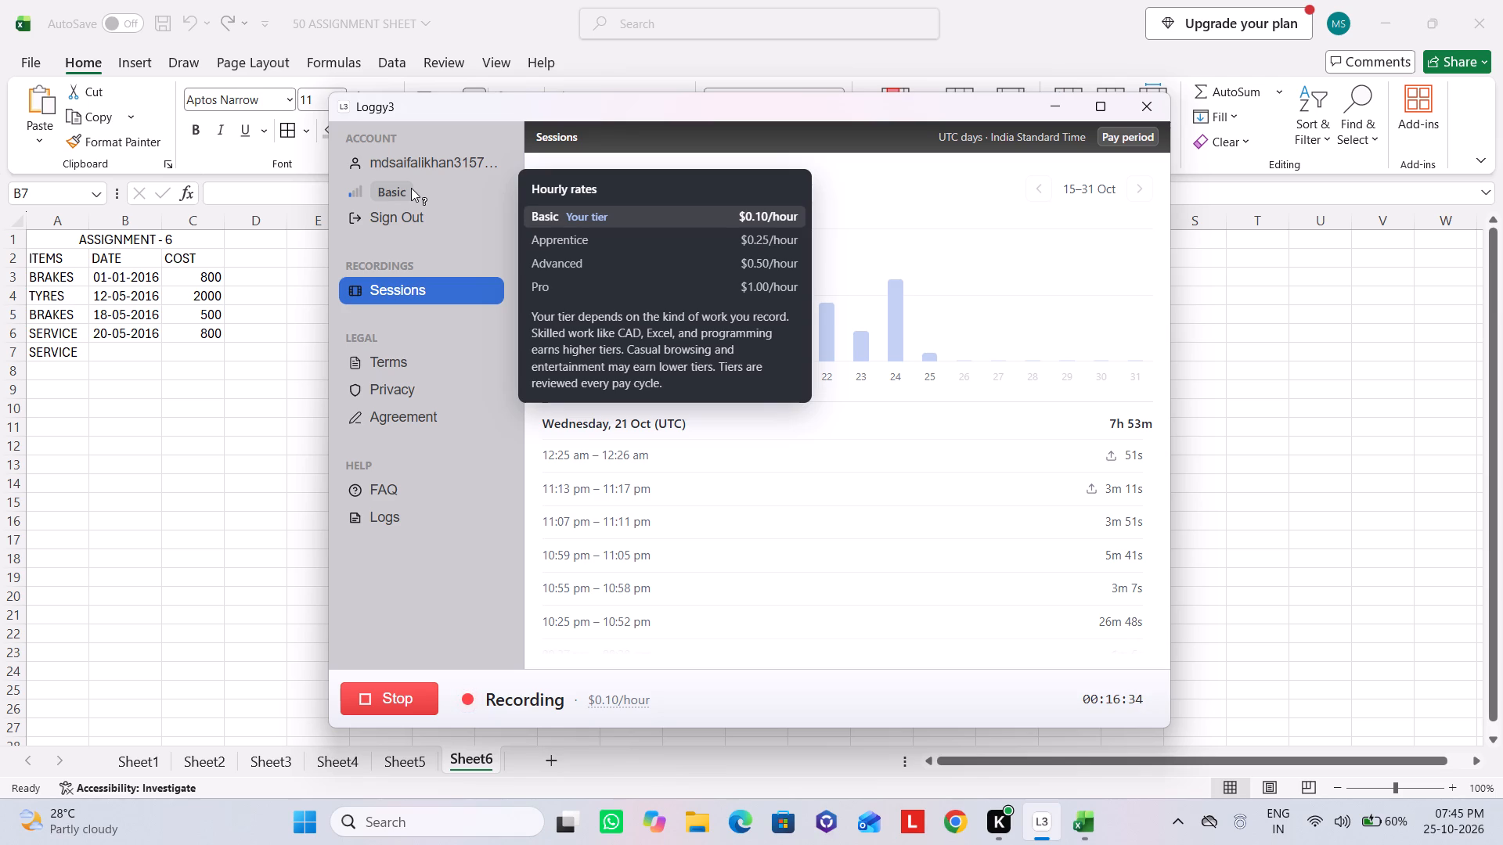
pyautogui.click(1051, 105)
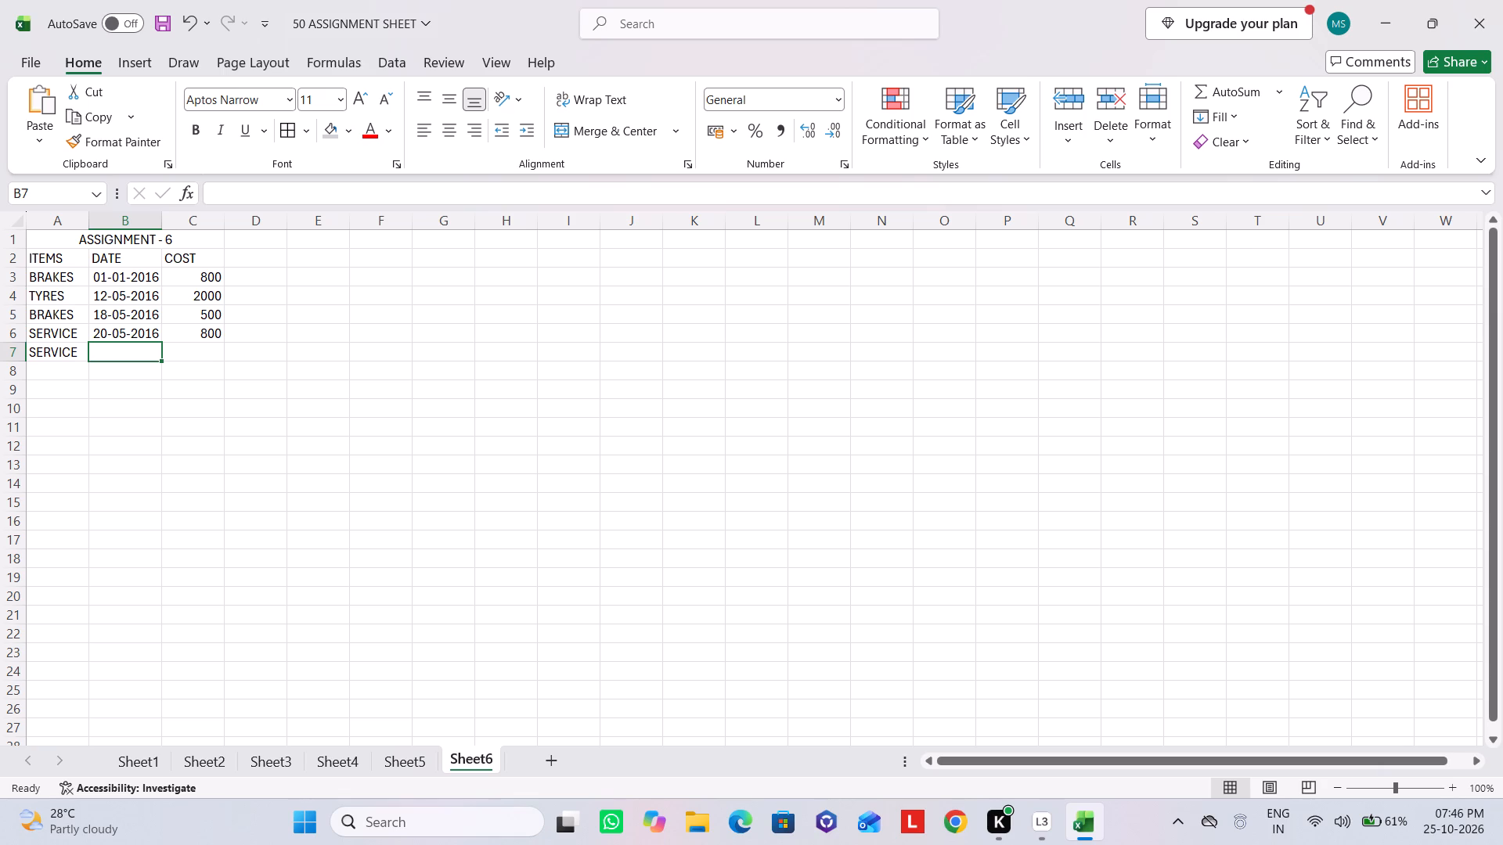
# Complete the SERVICE entry in row 7 with the date 10-02-2016 and the cost 1000.
pyautogui.write('10-02-')
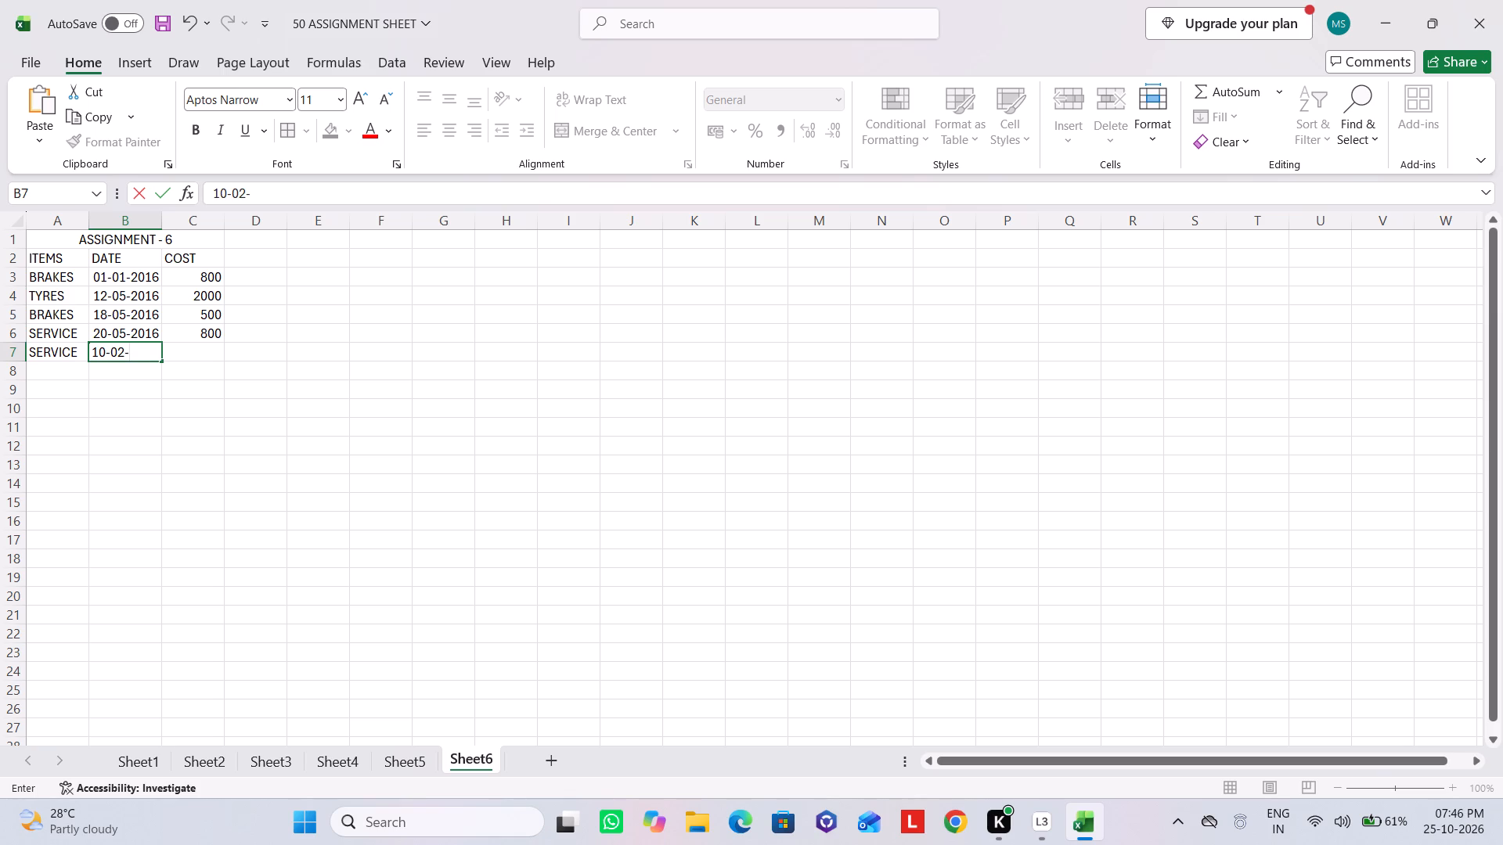
pyautogui.write('2016')
pyautogui.press('Tab')
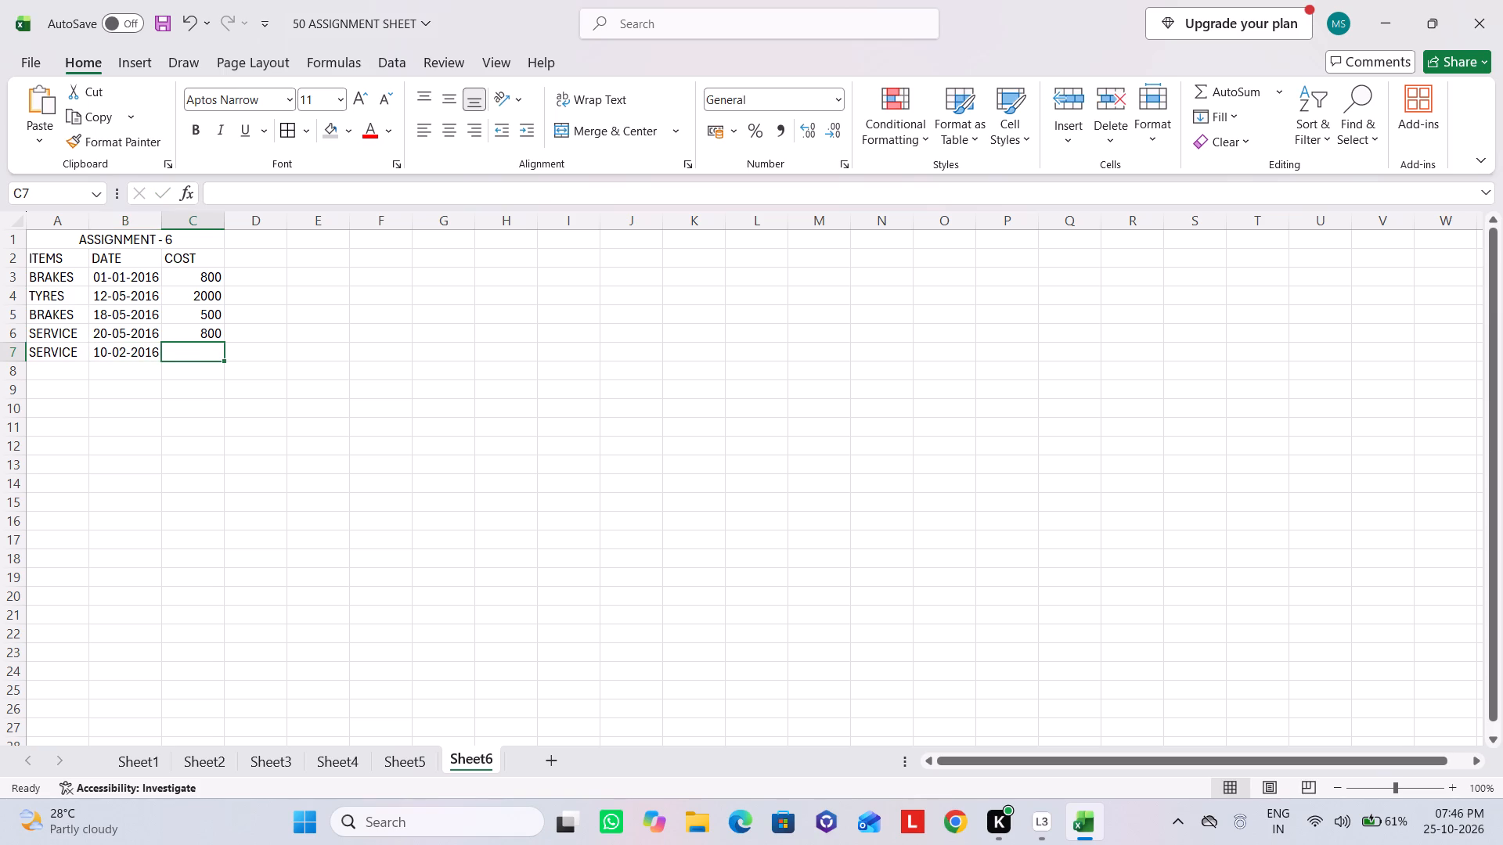
pyautogui.write('1000')
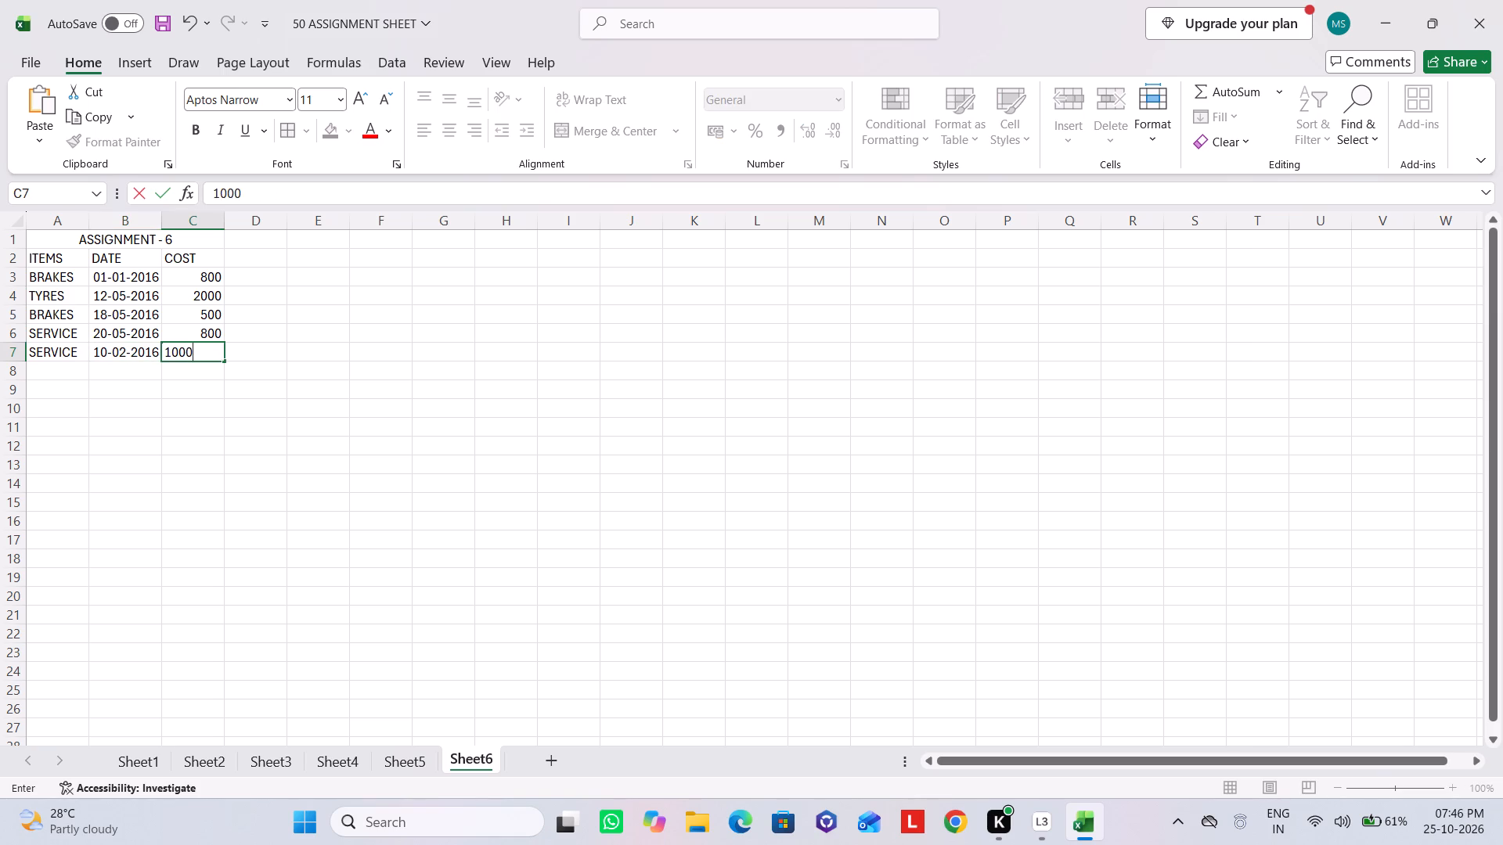
pyautogui.press('Tab')
# Fill row 8 with the item WINDOW, the date 08-05-2016 and the cost 1000.
pyautogui.press('Down')
pyautogui.press('Left')
pyautogui.press('Left')
pyautogui.press('Left')
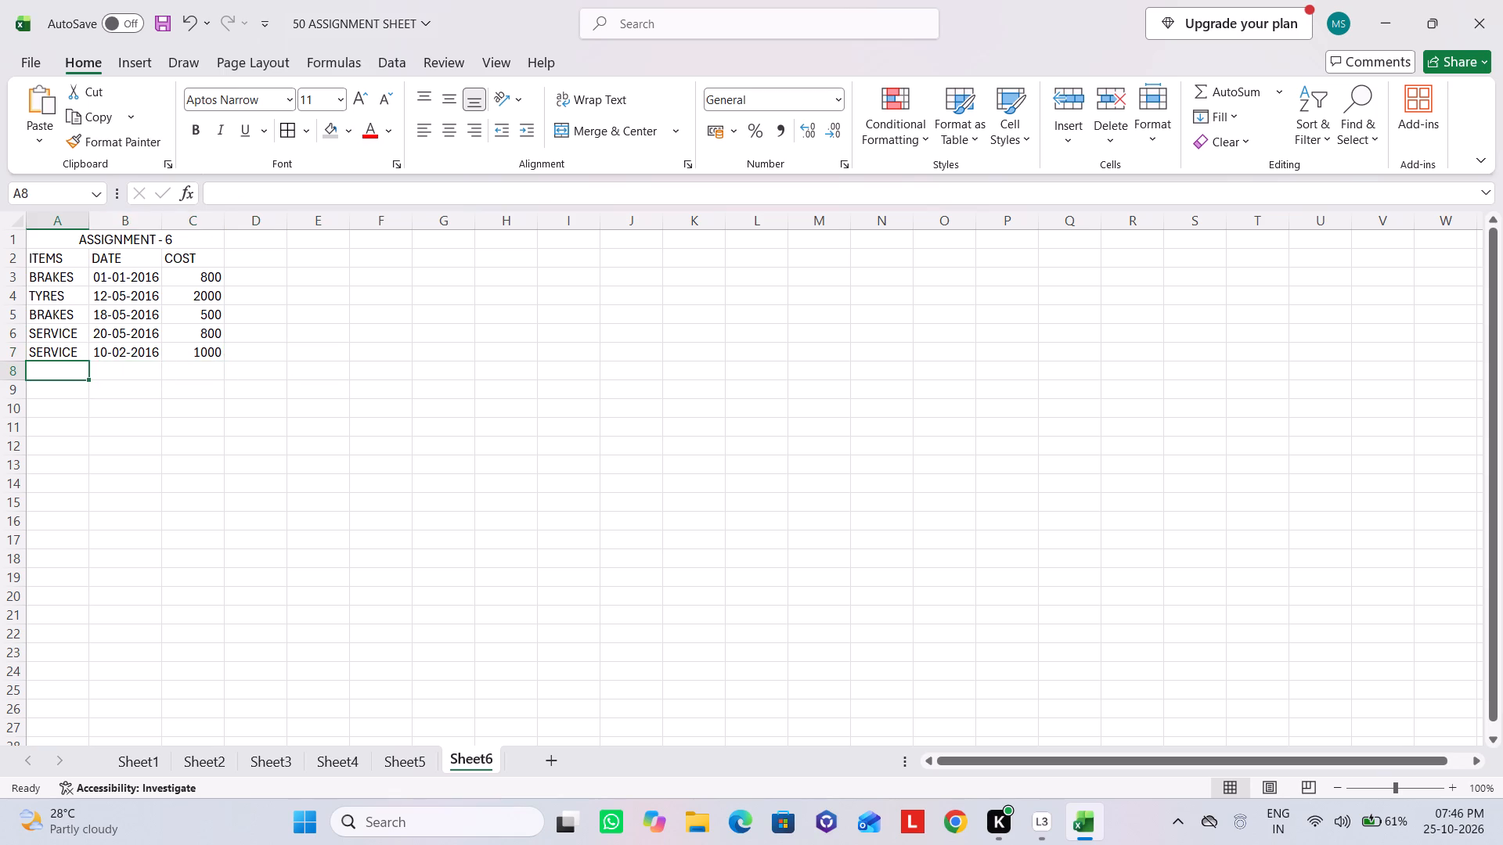
pyautogui.write('WINOD')
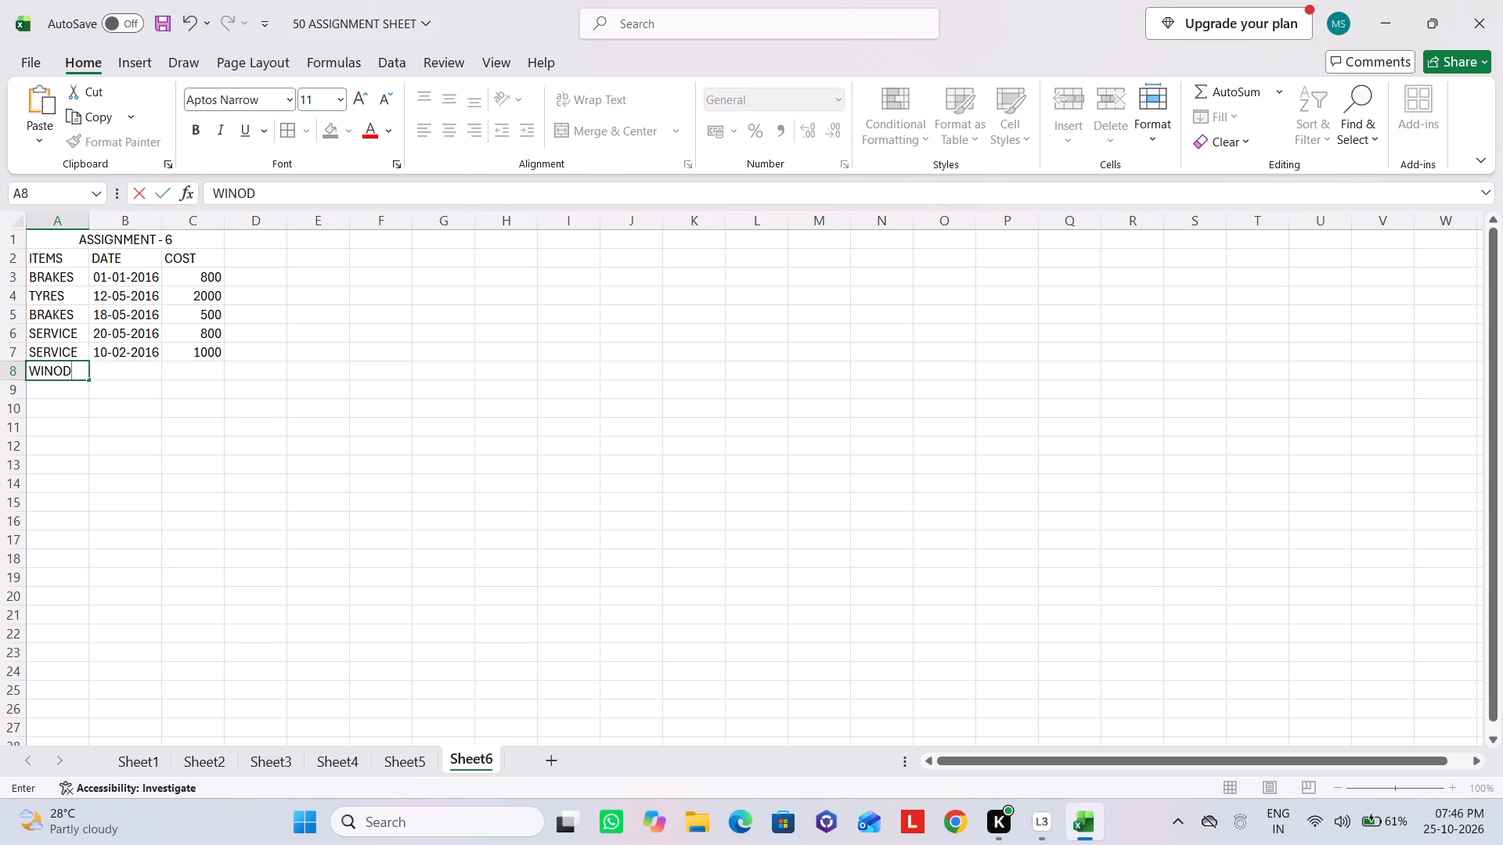
pyautogui.press('BackSpace')
pyautogui.press('BackSpace')
pyautogui.write('DOW')
pyautogui.press('Tab')
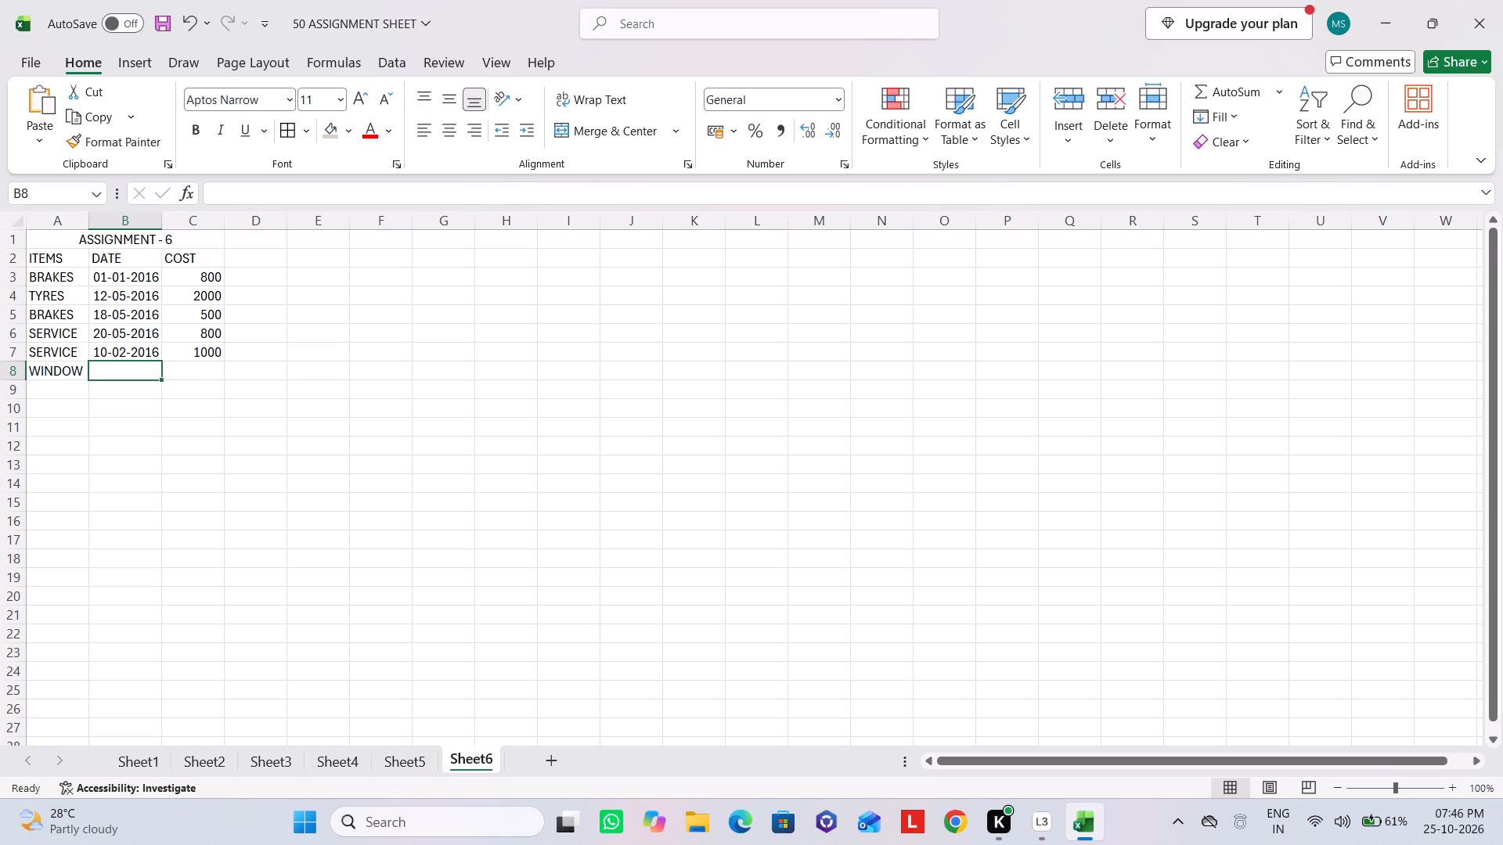
pyautogui.write('08-')
pyautogui.write('052-')
pyautogui.press('2')
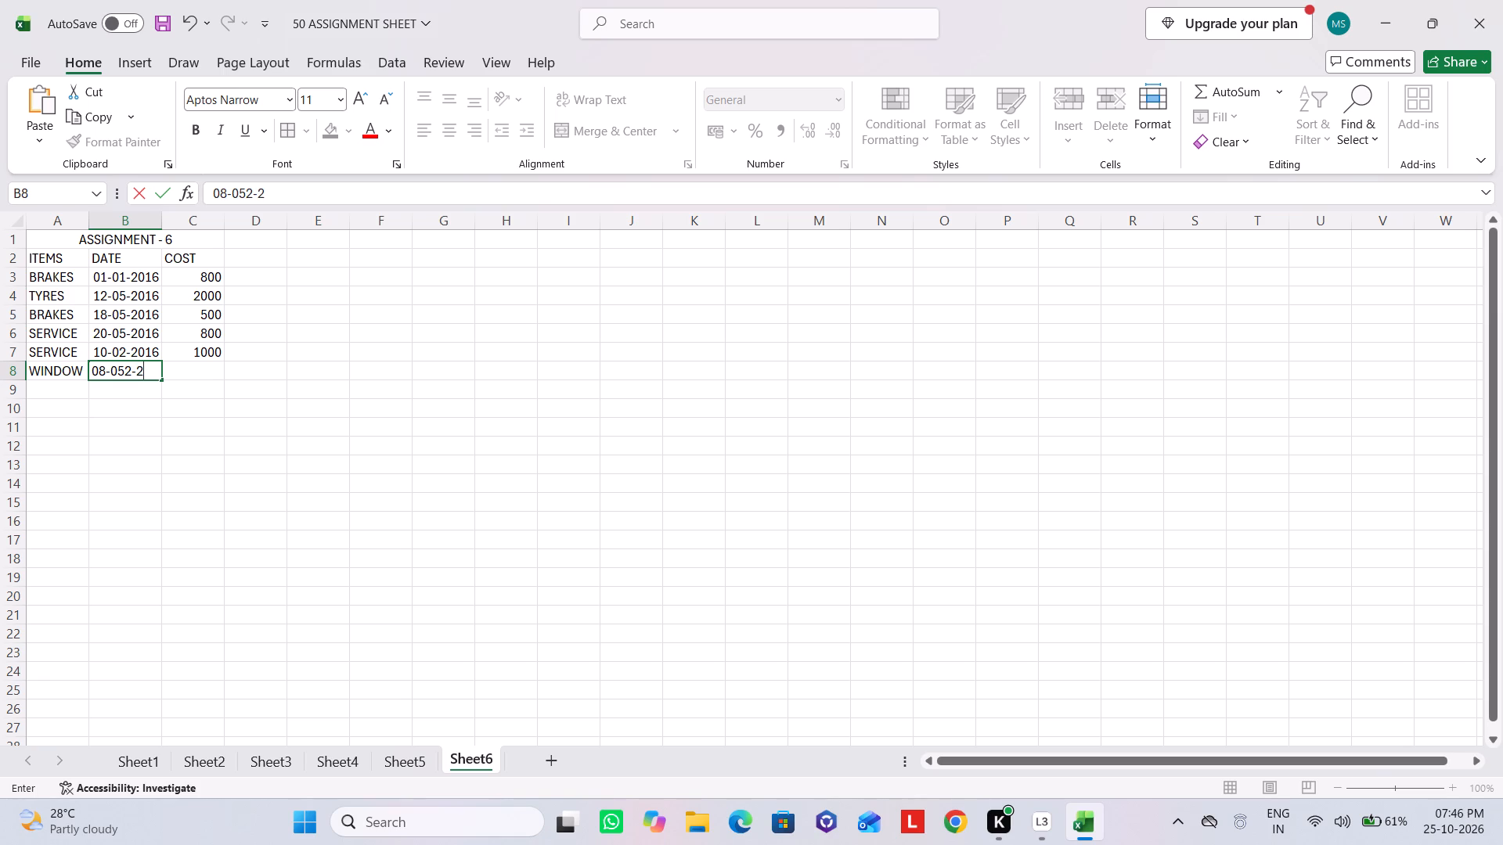
pyautogui.press('BackSpace')
pyautogui.press('BackSpace')
pyautogui.press('BackSpace')
pyautogui.press('-')
pyautogui.write('2016')
pyautogui.press('Tab')
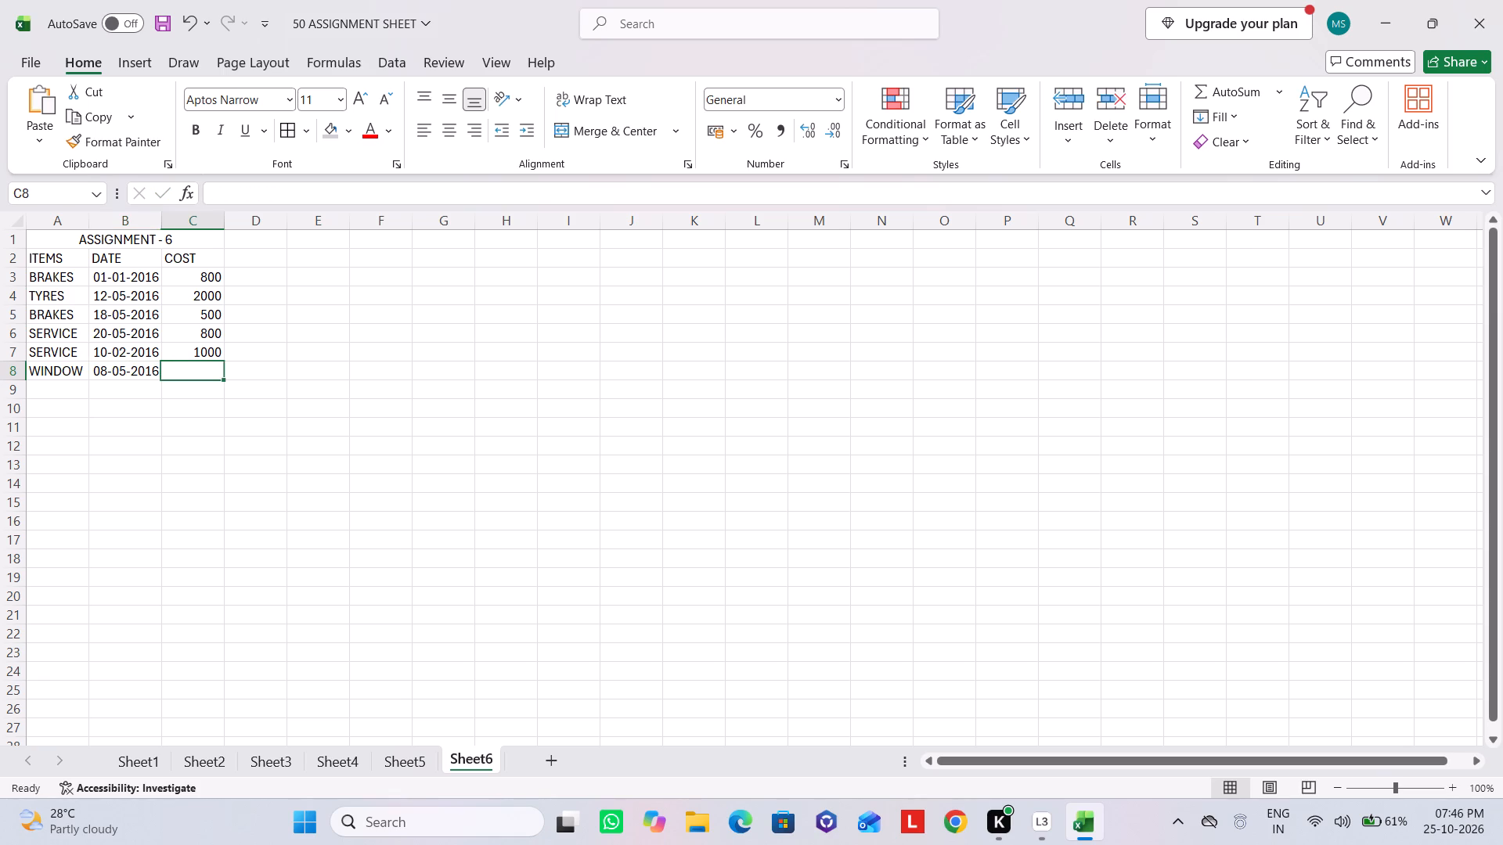
pyautogui.write('1000')
pyautogui.press('Down')
# Fill row 9 with the item TYRES, the date 10-05-2016 and the cost 1200.
pyautogui.press('Left')
pyautogui.press('Left')
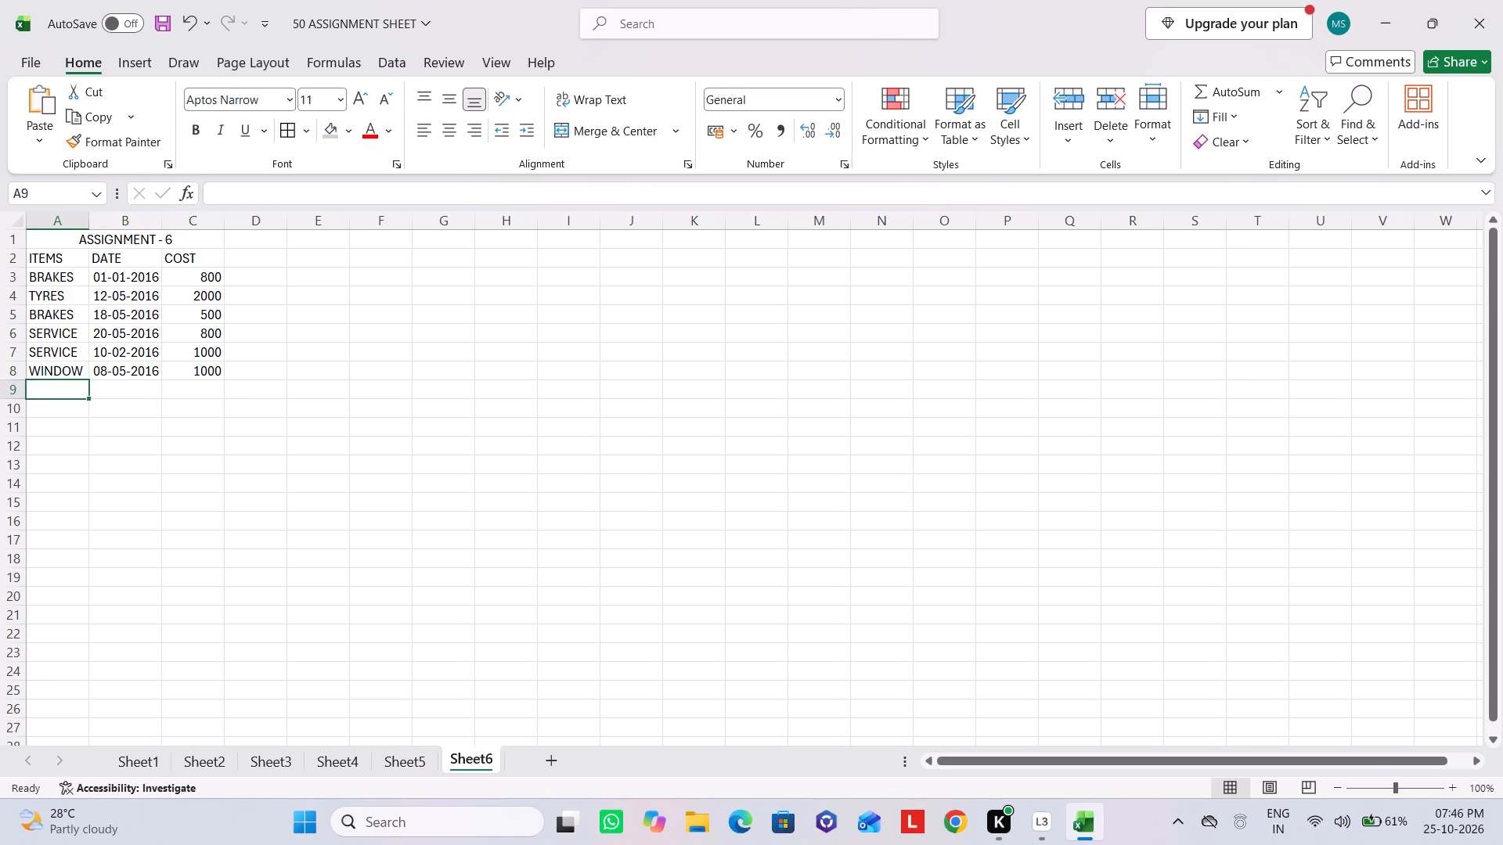
pyautogui.write('TYR')
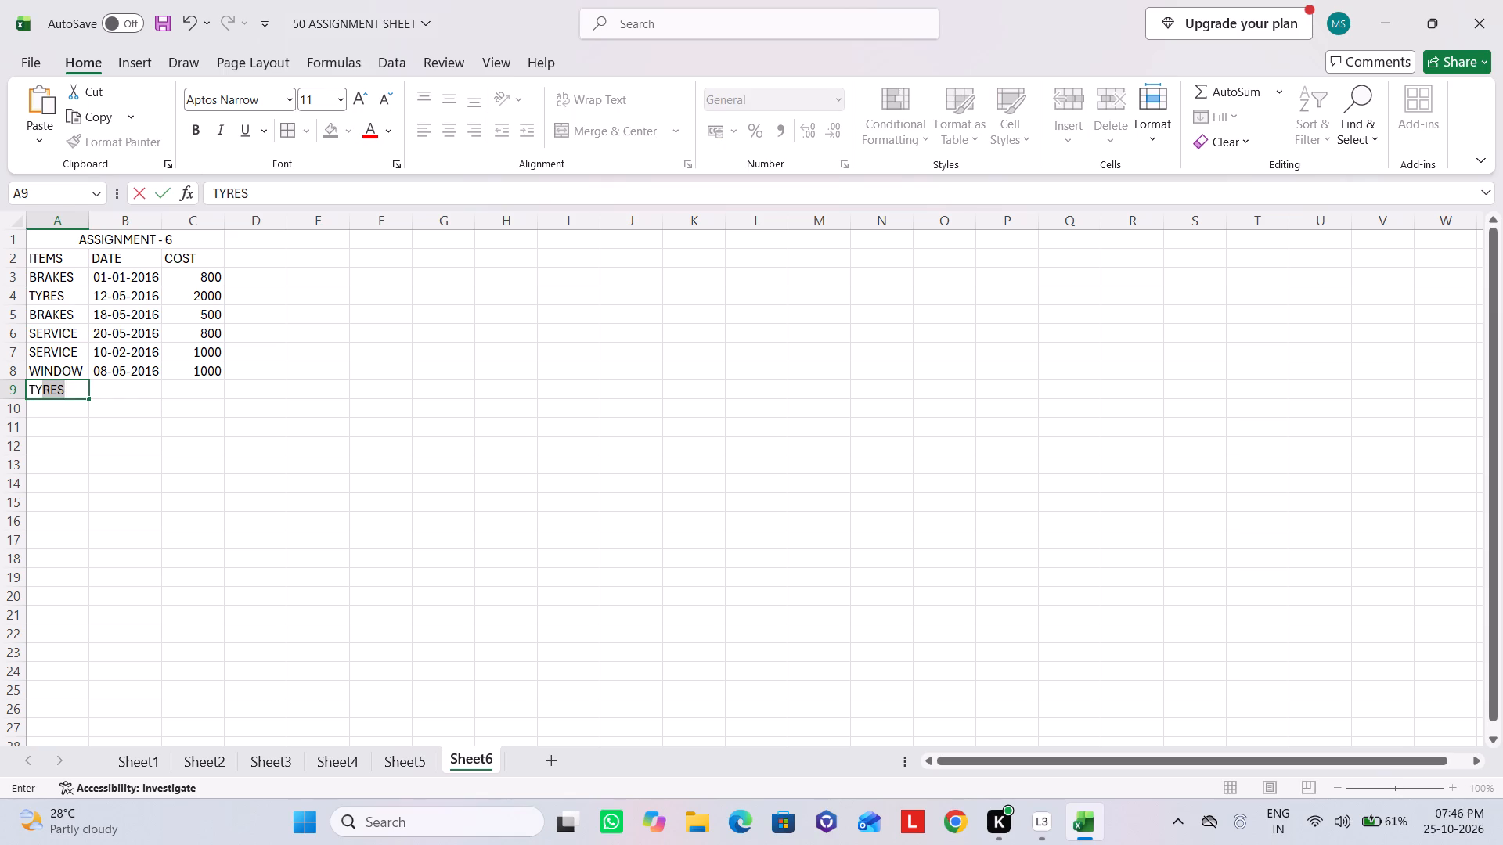
pyautogui.press('Tab')
pyautogui.write('10')
pyautogui.press('-')
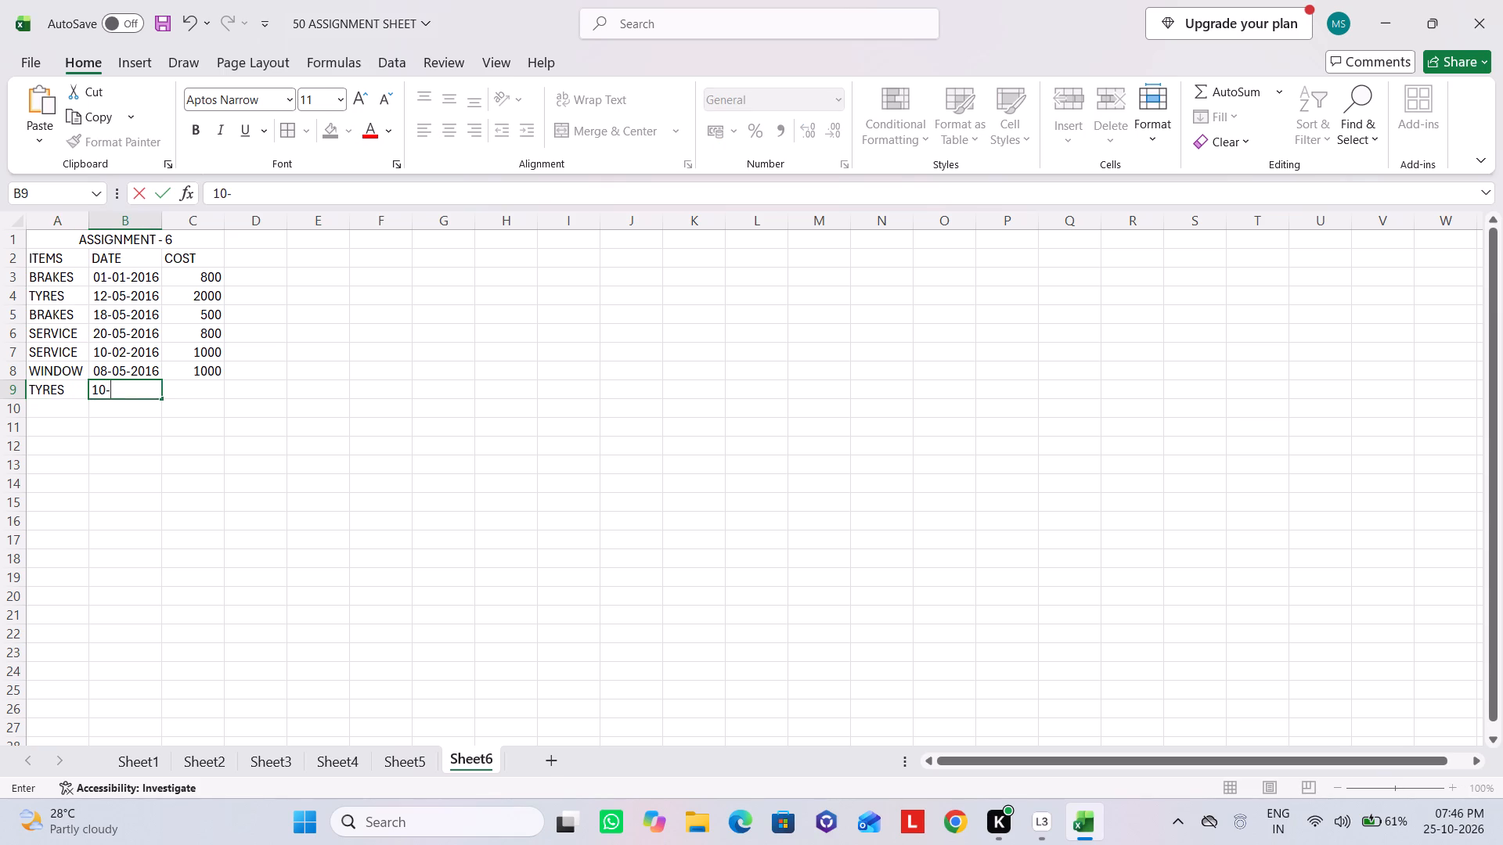
pyautogui.write('05-')
pyautogui.write('2016')
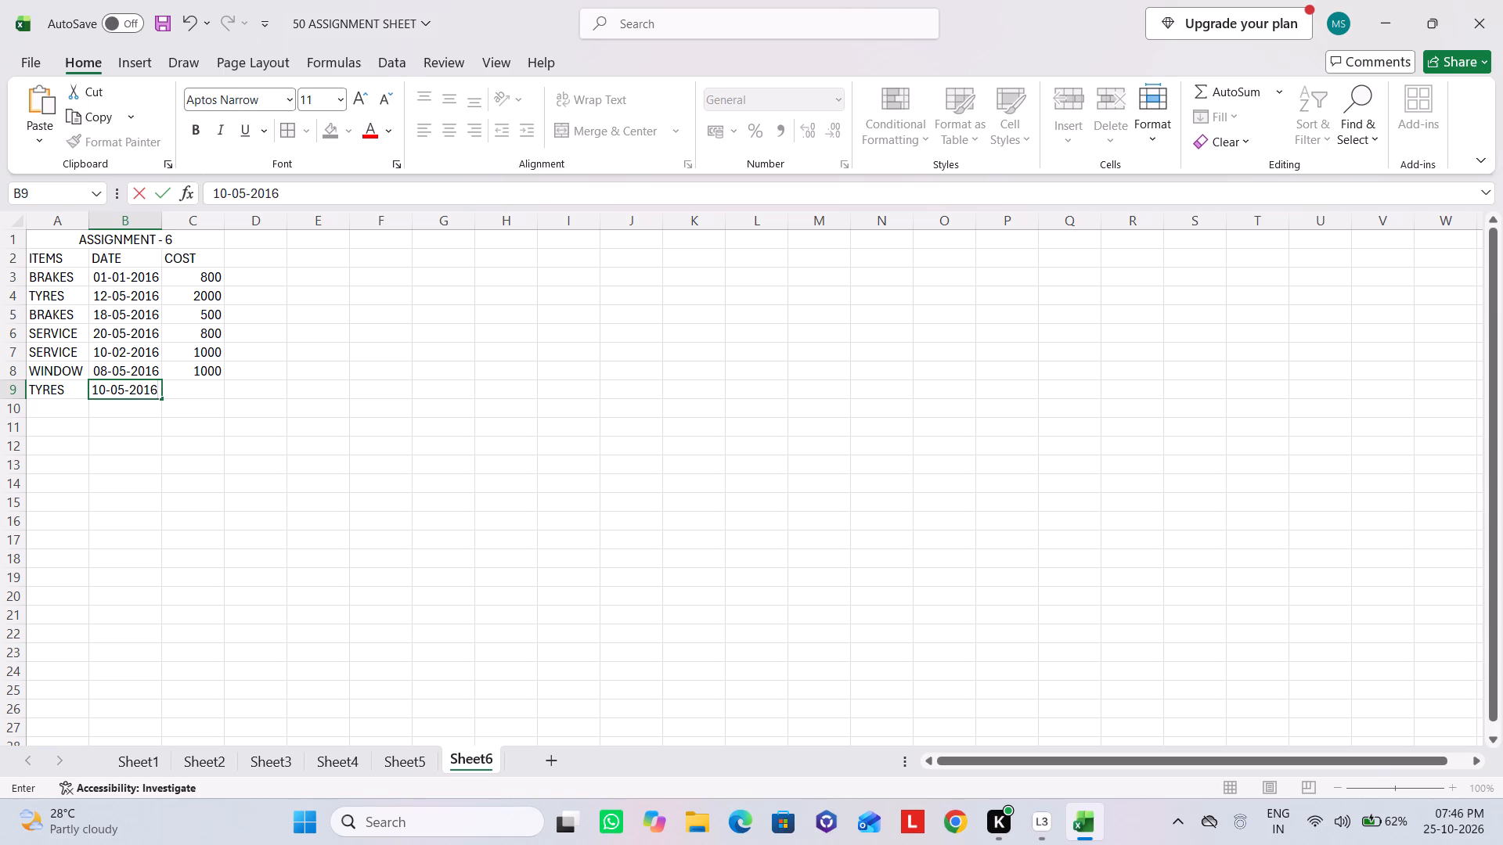
pyautogui.press('Tab')
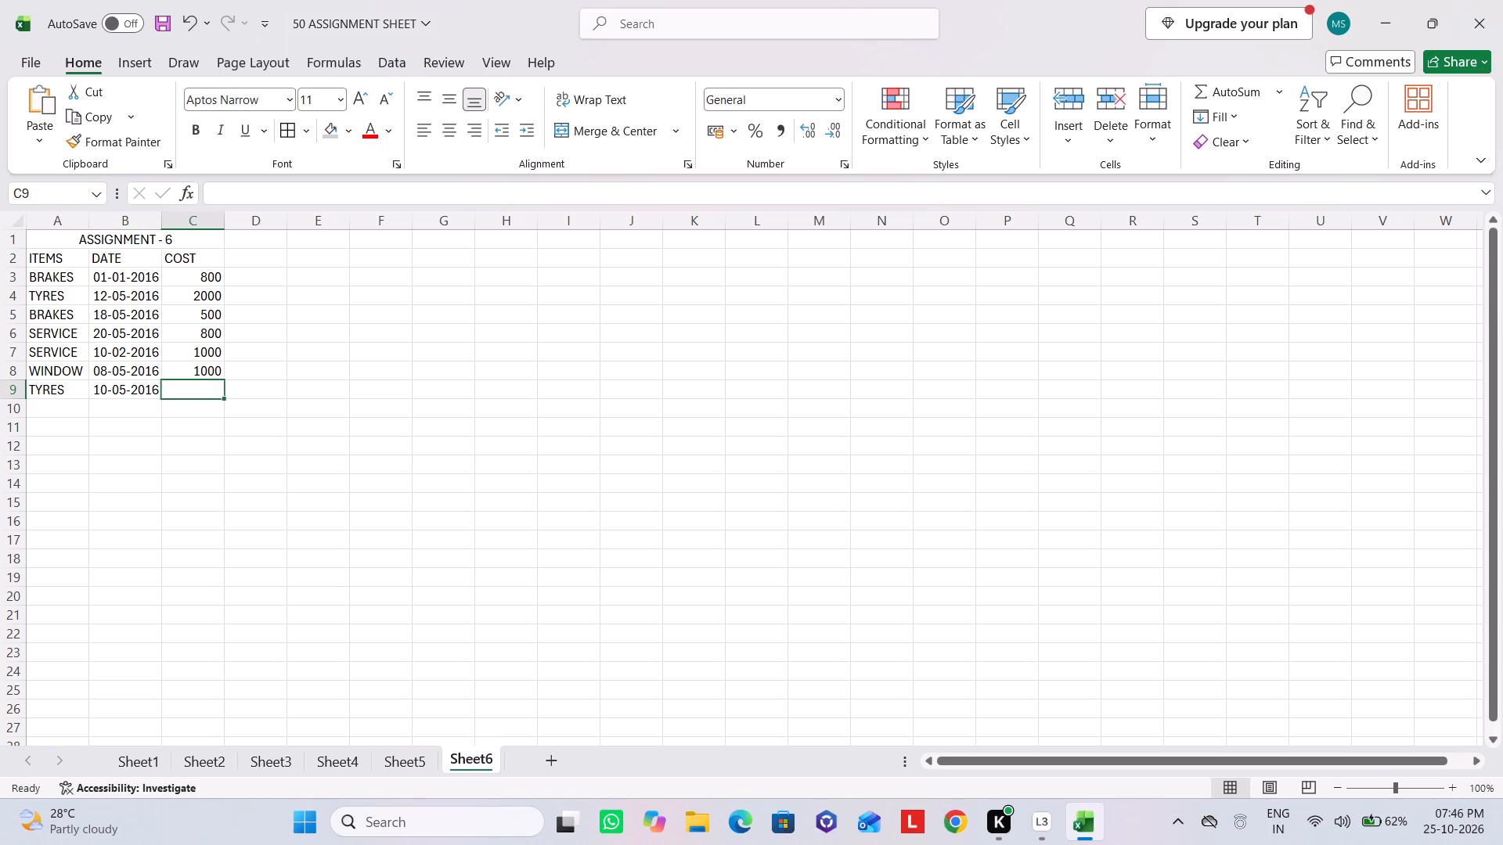
pyautogui.write('1200')
pyautogui.press('Down')
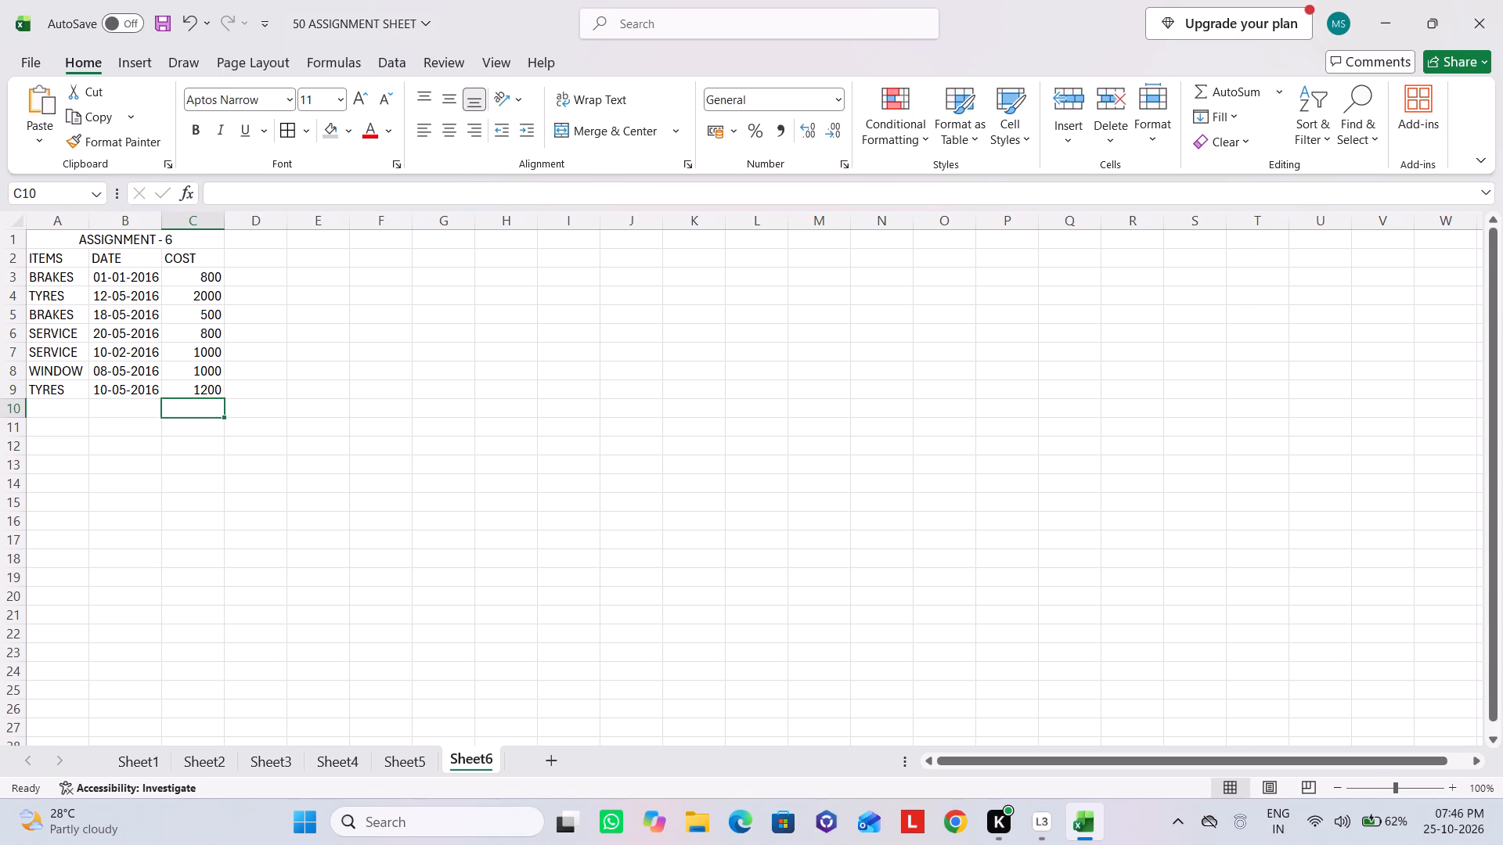
# Fill row 10 with the item TYRES, the date 25-05-2016 and the cost 1500.
pyautogui.press('Left')
pyautogui.press('Left')
pyautogui.press('Left')
pyautogui.write('TYRES')
pyautogui.press('Tab')
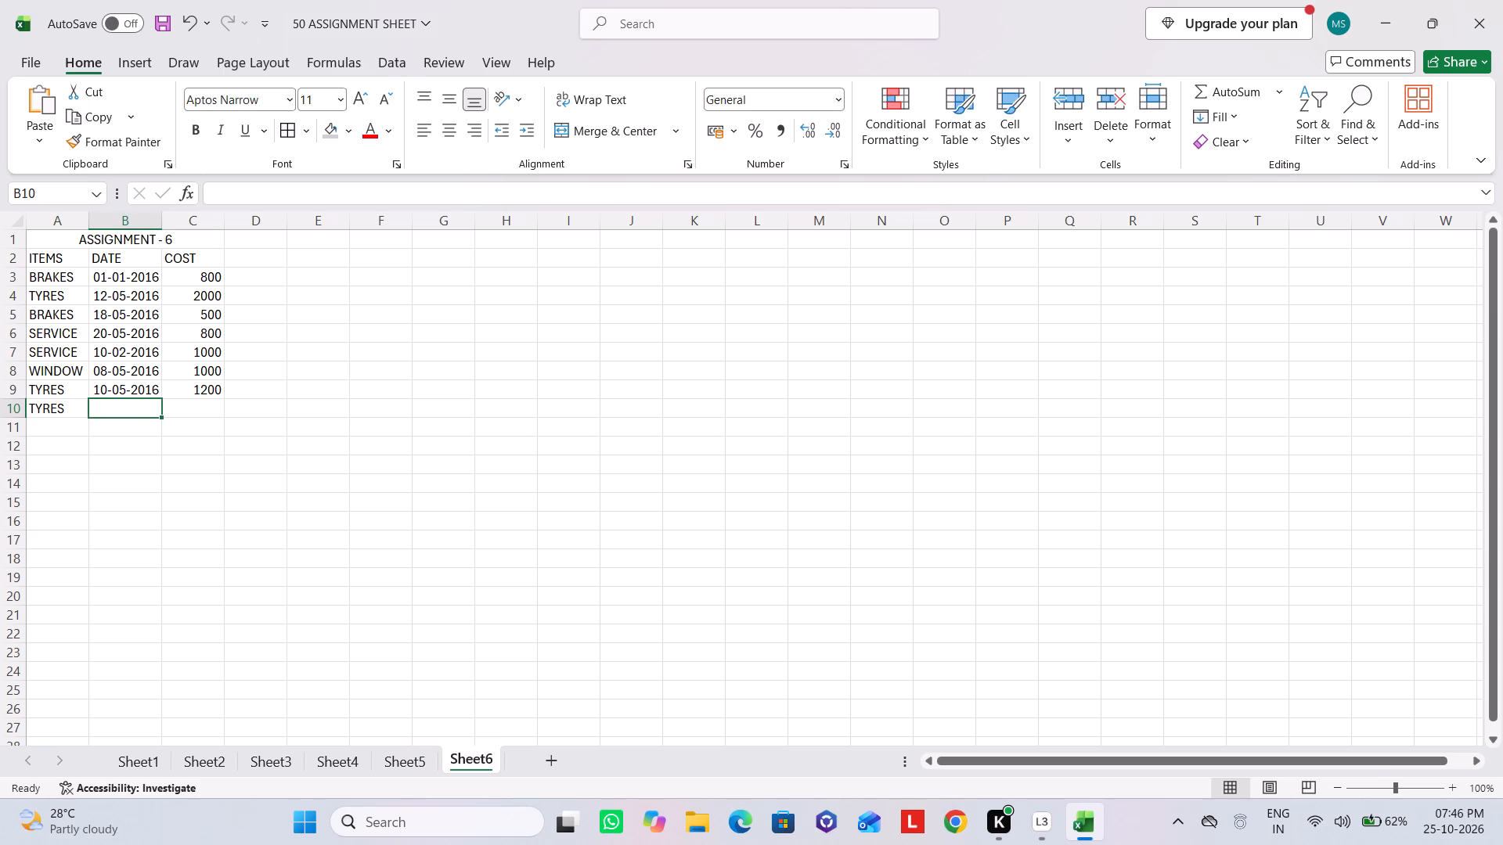
pyautogui.write('25-045-')
pyautogui.press('Insert')
pyautogui.press('BackSpace')
pyautogui.press('BackSpace')
pyautogui.press('BackSpace')
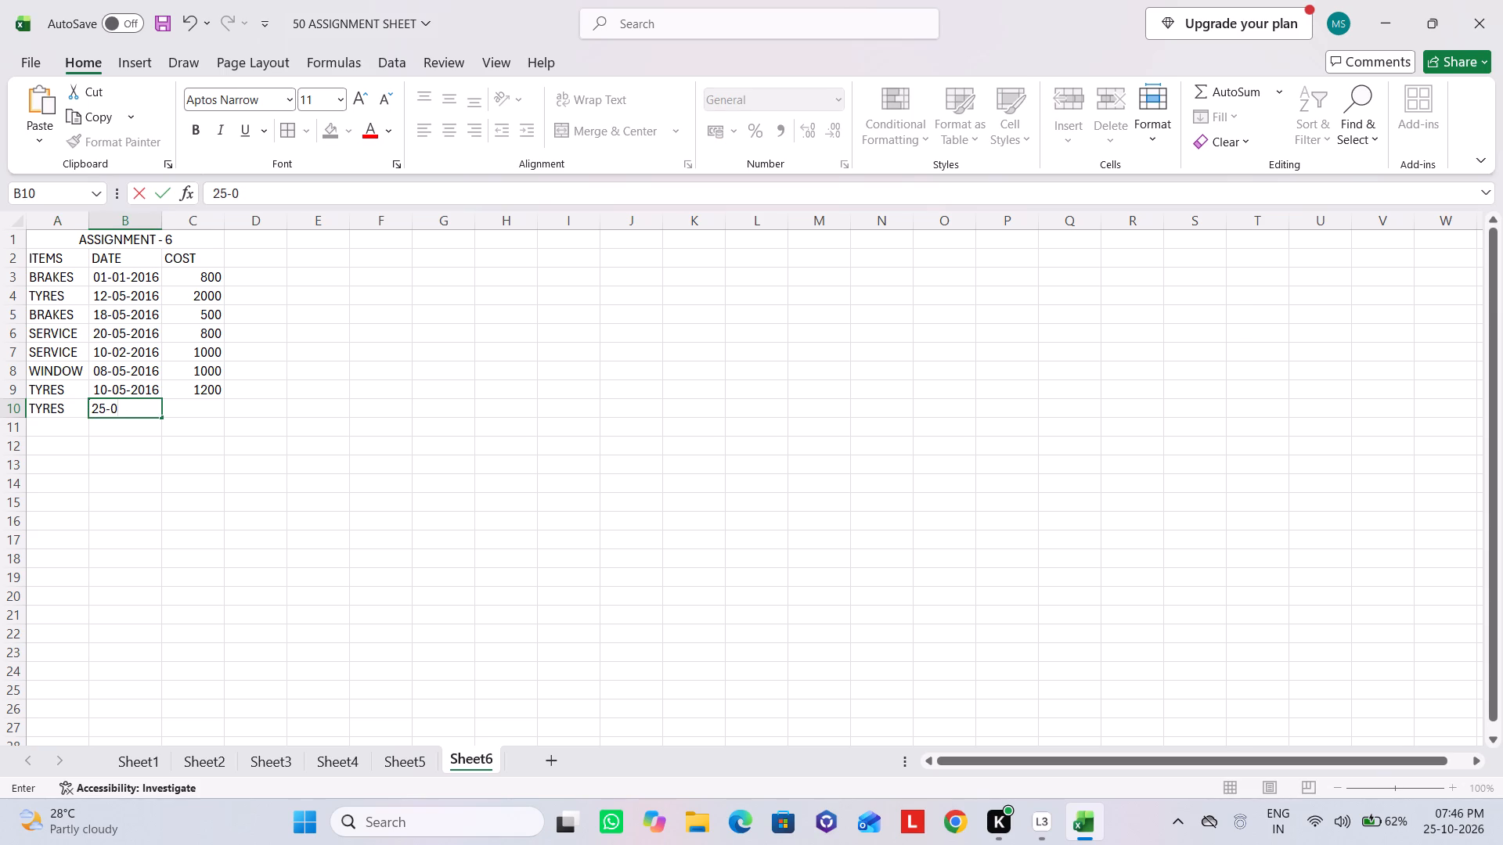
pyautogui.write('5-')
pyautogui.write('2016')
pyautogui.press('Tab')
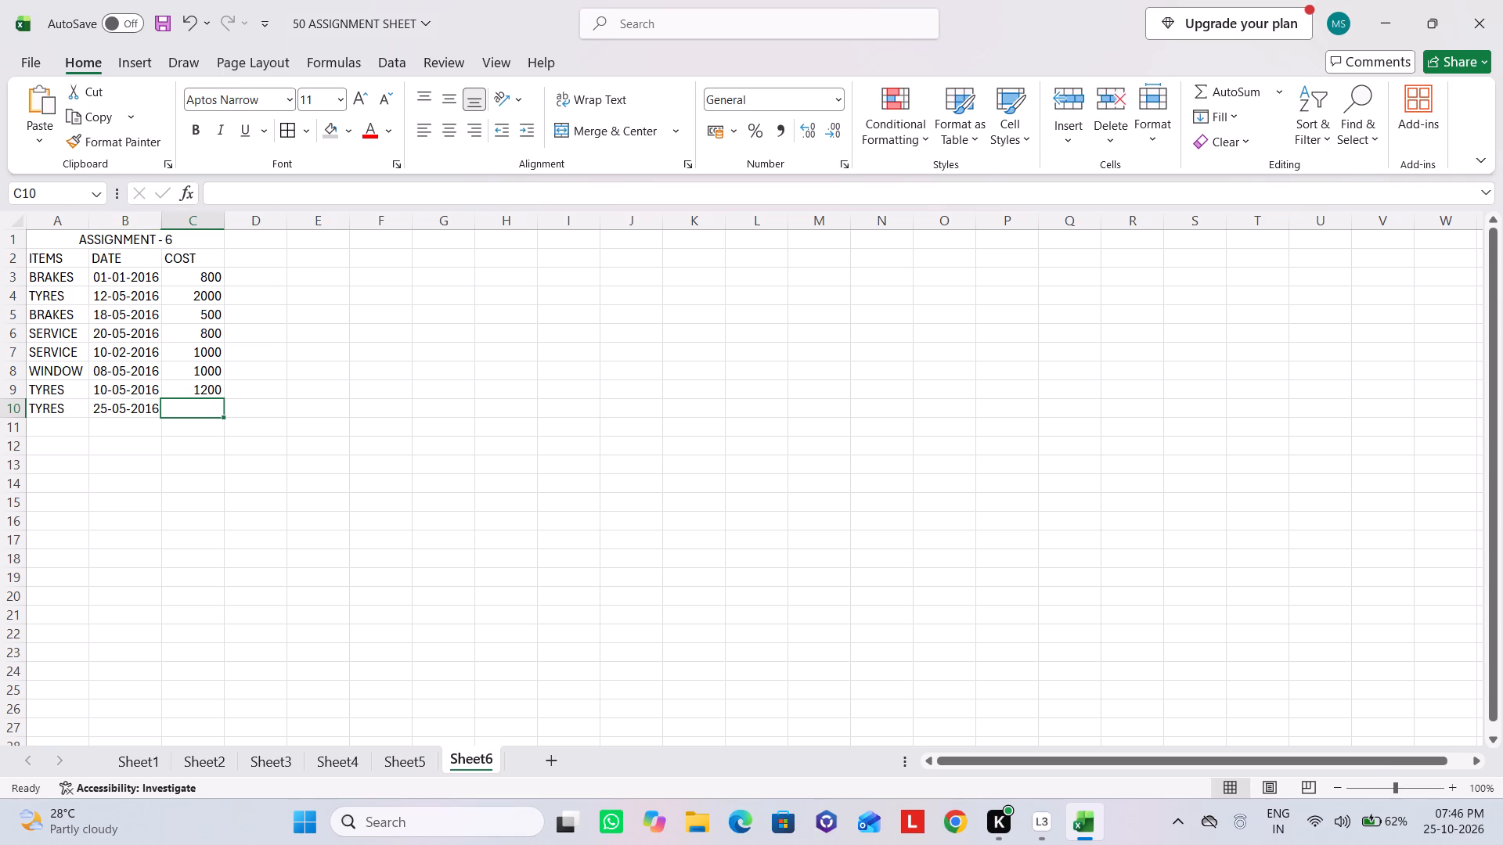
pyautogui.write('1500')
pyautogui.press('Down')
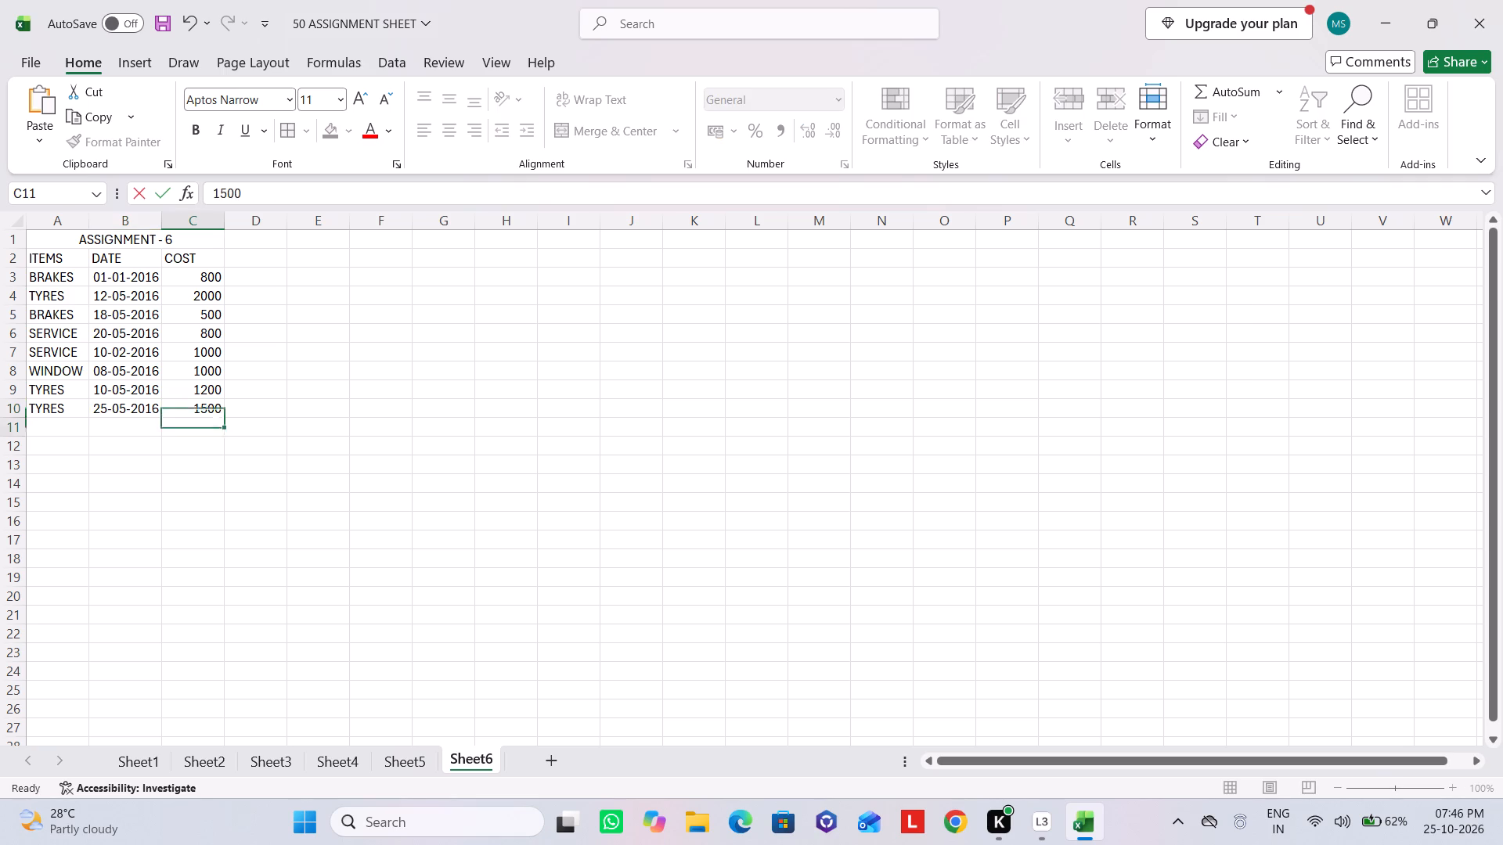
# Fill row 11 with the item CLUTCH, the date 10-07-2016 and the cost 1800.
pyautogui.press('Left')
pyautogui.press('Left')
pyautogui.press('Left')
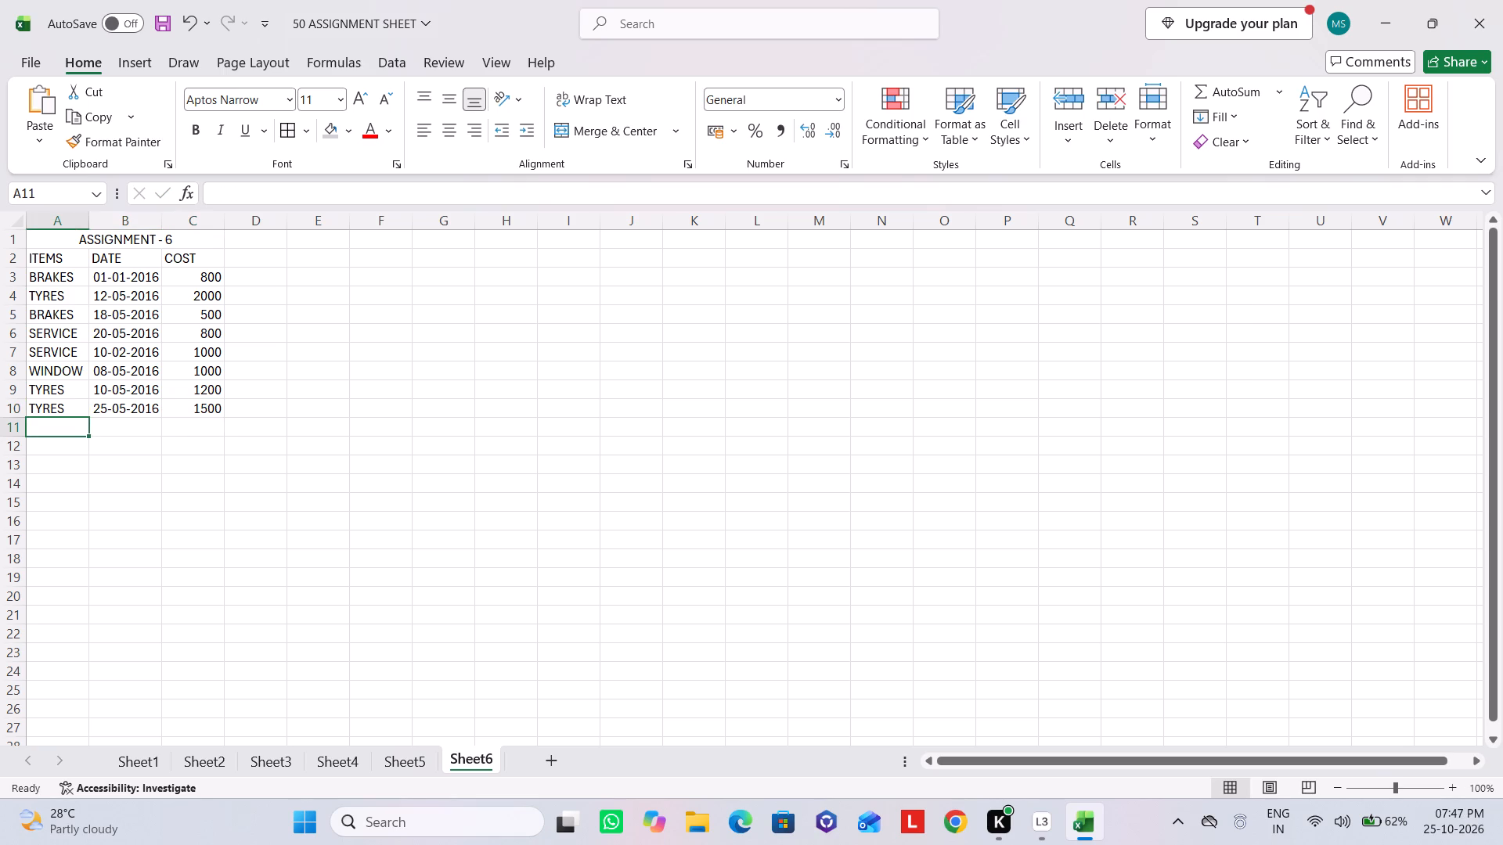
pyautogui.write('CLUTCH')
pyautogui.press('Tab')
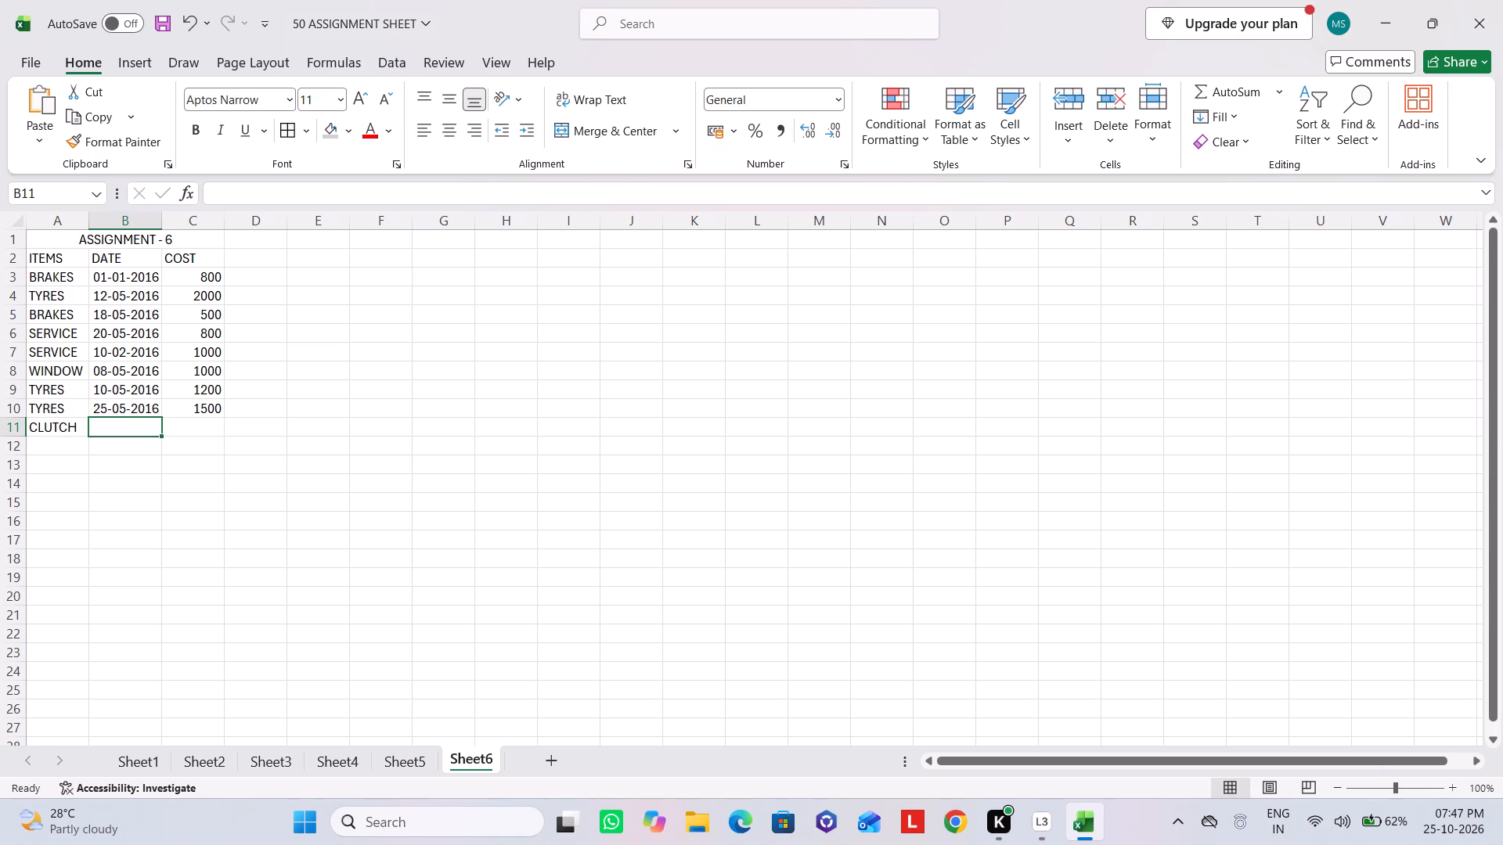
pyautogui.write('10-07-20')
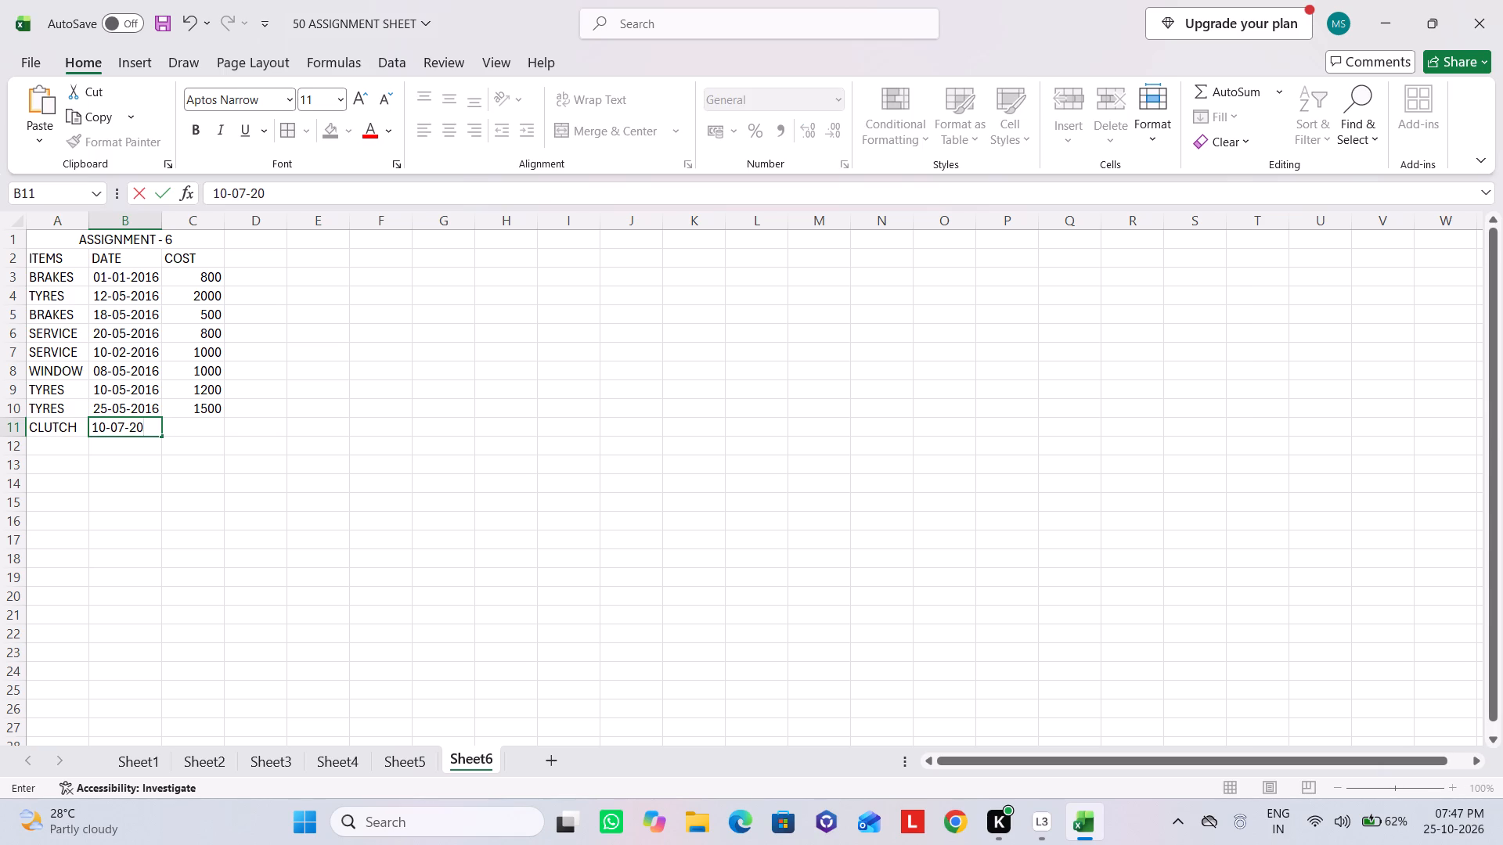
pyautogui.write('16')
pyautogui.press('Tab')
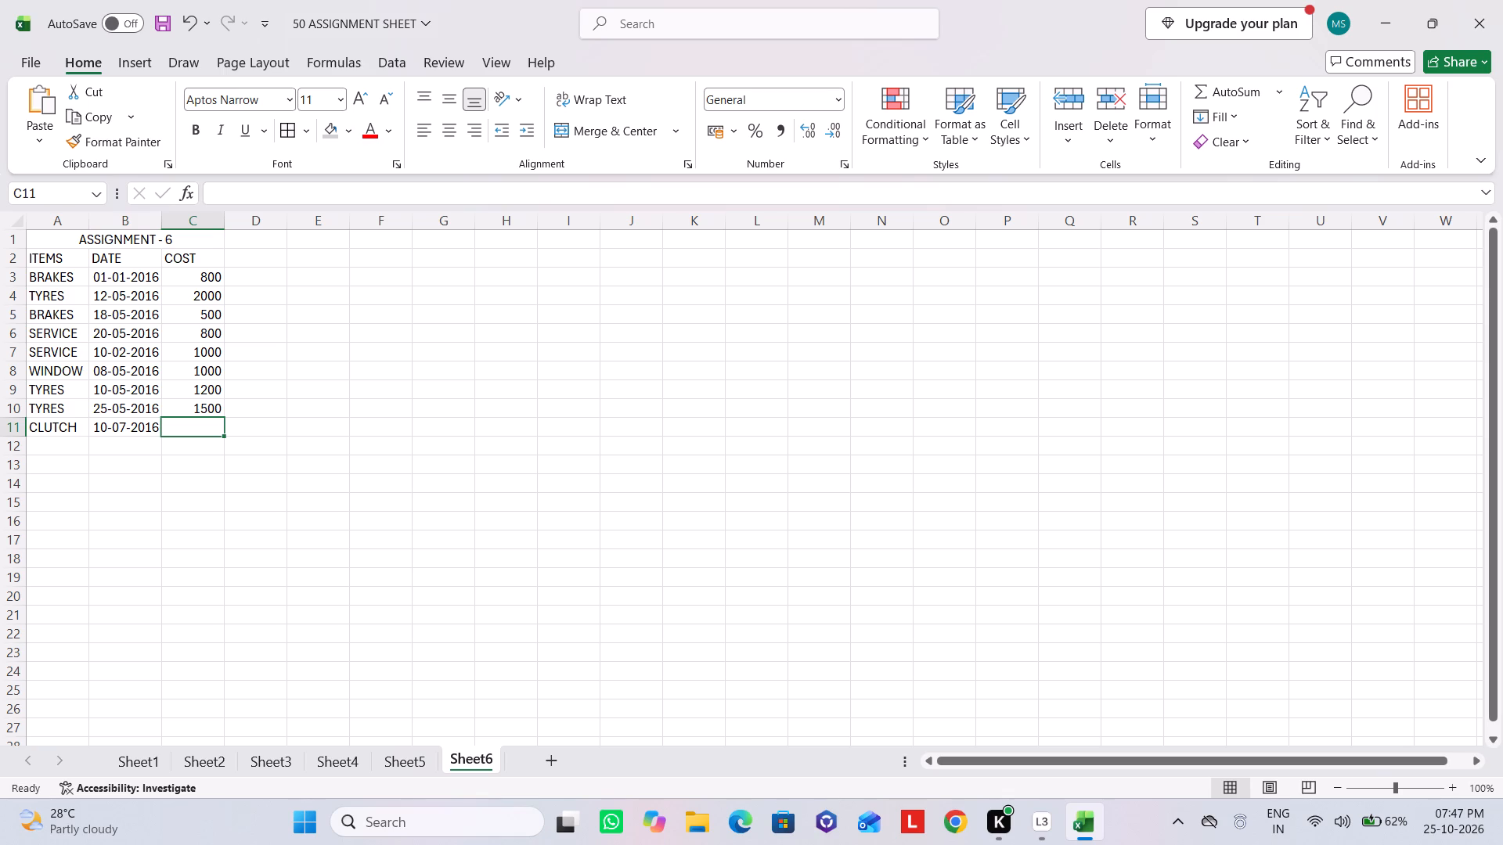
pyautogui.write('1800')
pyautogui.press('Down')
# Fill row 12 with the item TYRES, the date 10-01-2016 and the cost 2000.
pyautogui.press('Left')
pyautogui.press('Left')
pyautogui.press('Left')
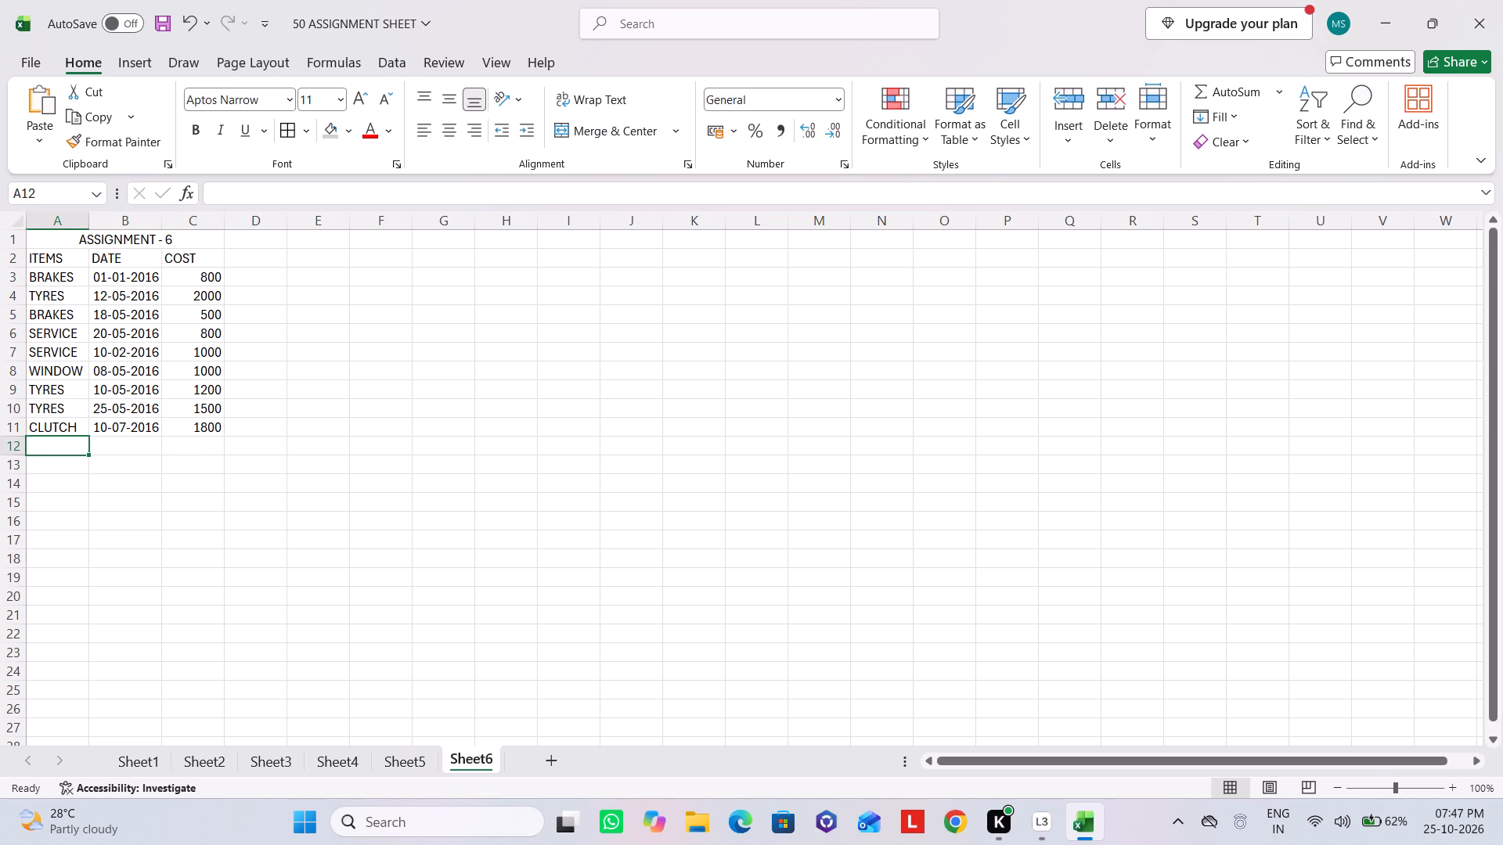
pyautogui.write('TYRE')
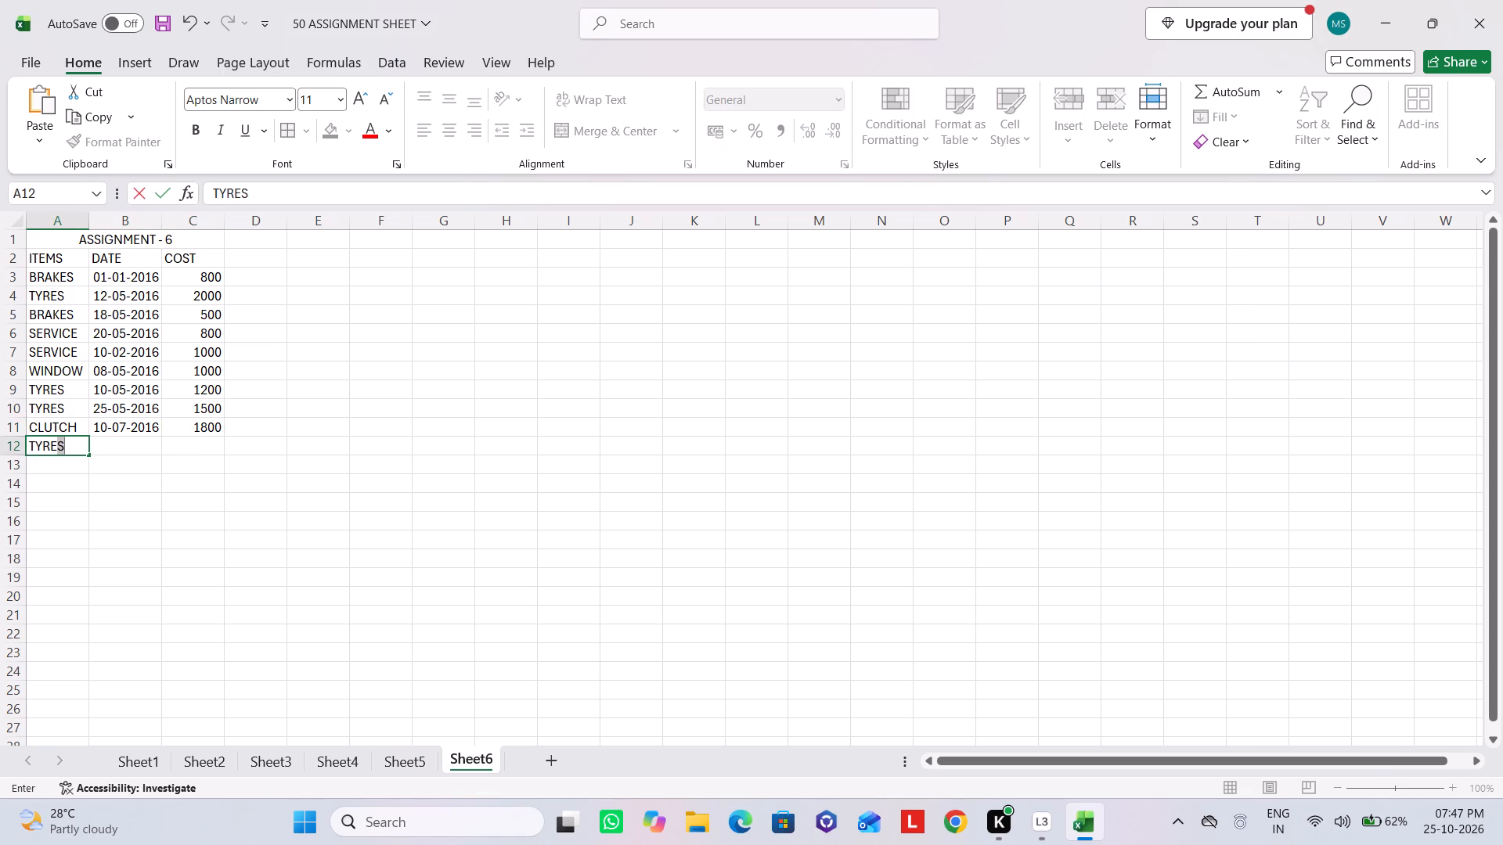
pyautogui.press('Tab')
pyautogui.write('10-')
pyautogui.write('01-2016')
pyautogui.press('Tab')
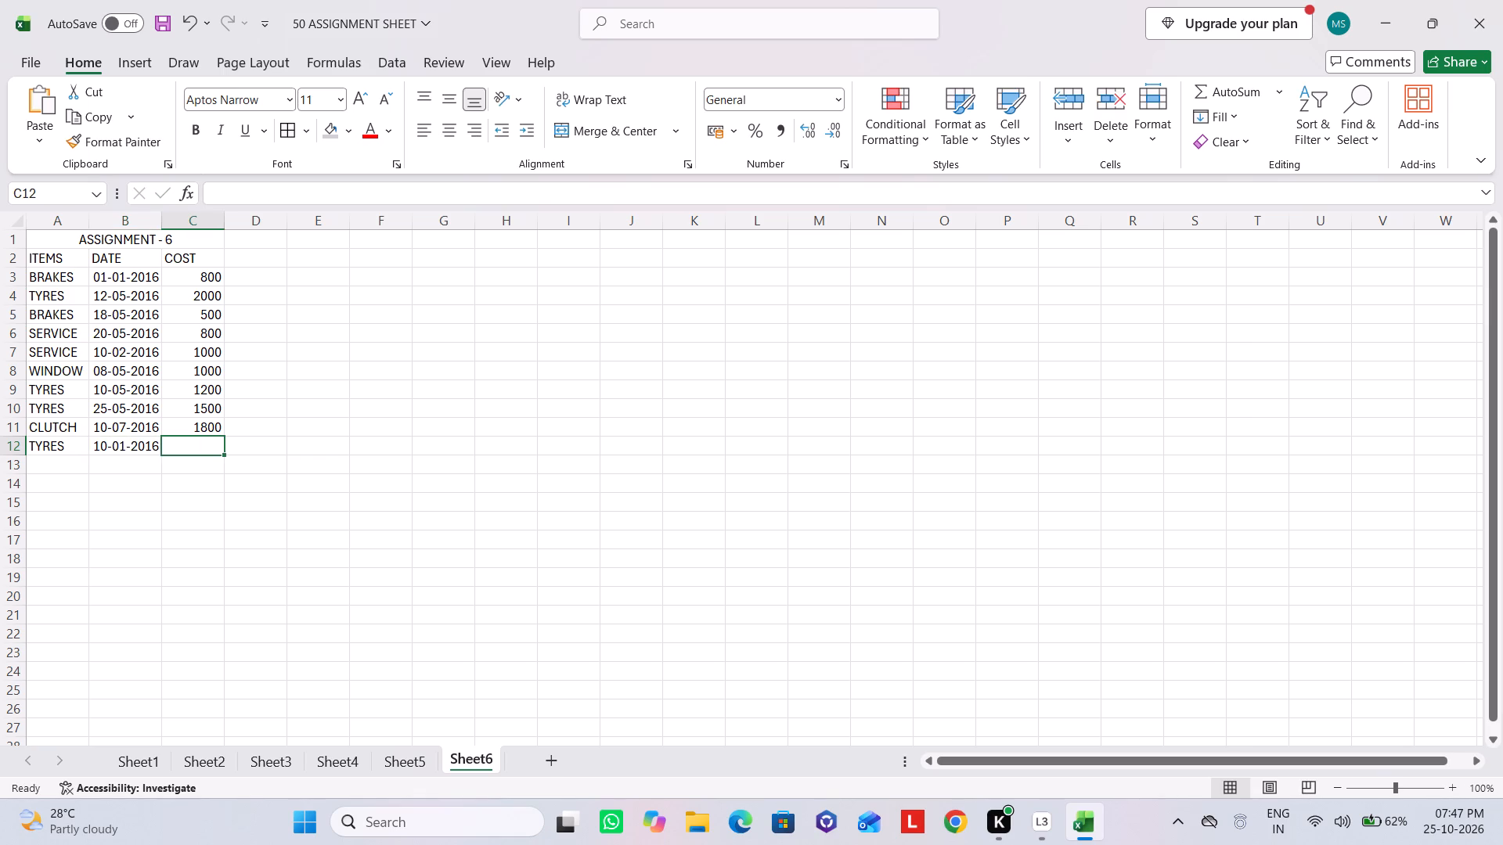
pyautogui.write('2000')
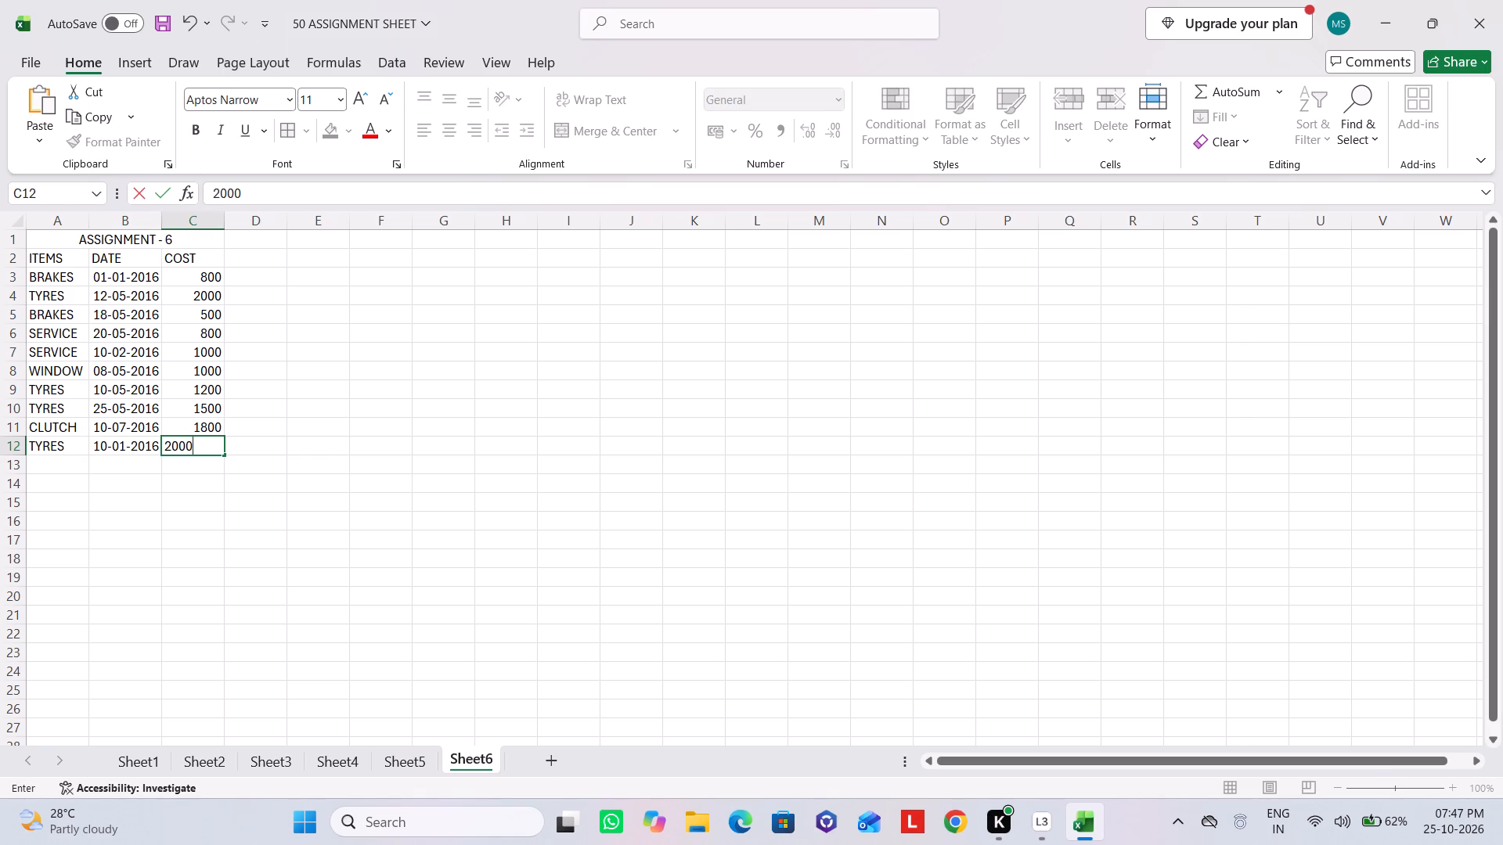
pyautogui.press('Down')
# Fill row 13 with the item CLUTCH, the date 15-06-2016 and the cost 1500.
pyautogui.press('Left')
pyautogui.press('Left')
pyautogui.write('CLUTCH')
pyautogui.press('Tab')
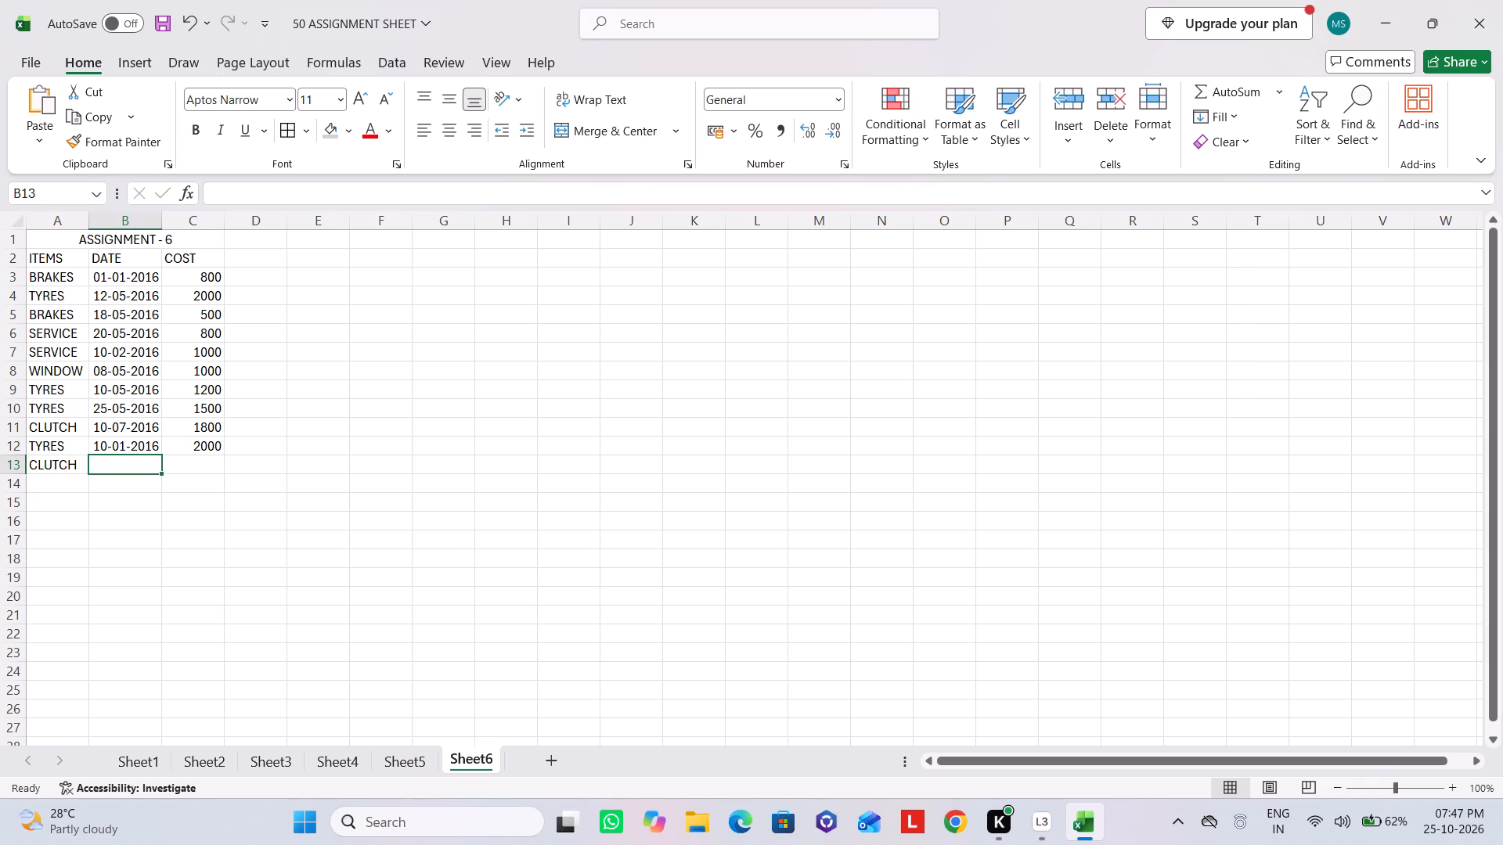
pyautogui.write('15-65')
pyautogui.press('BackSpace')
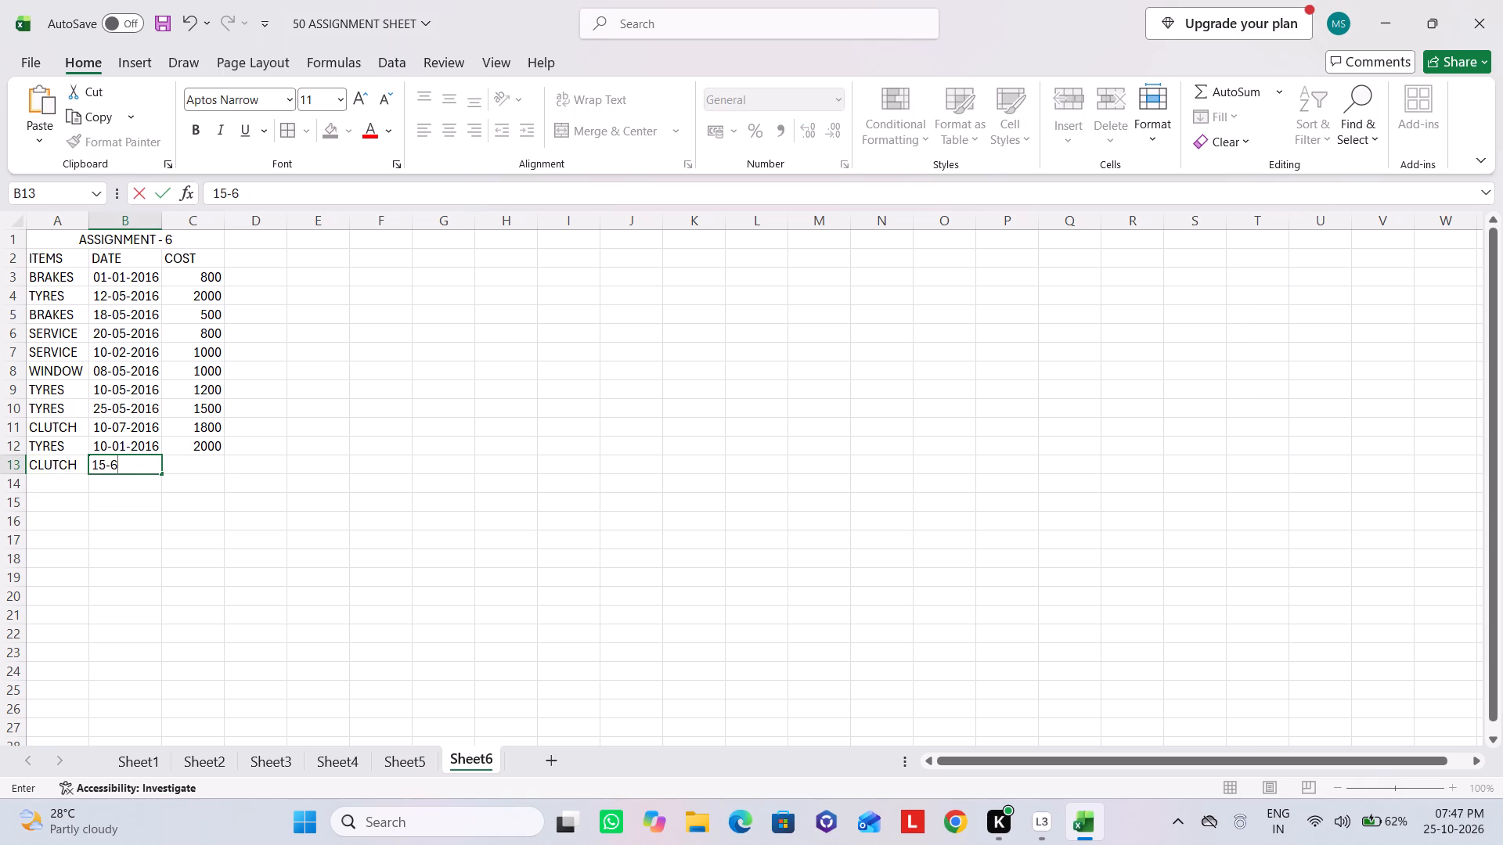
pyautogui.press('BackSpace')
pyautogui.press('6')
pyautogui.press('BackSpace')
pyautogui.write('06-')
pyautogui.write('201')
pyautogui.press('6')
pyautogui.press('Tab')
pyautogui.write('1500')
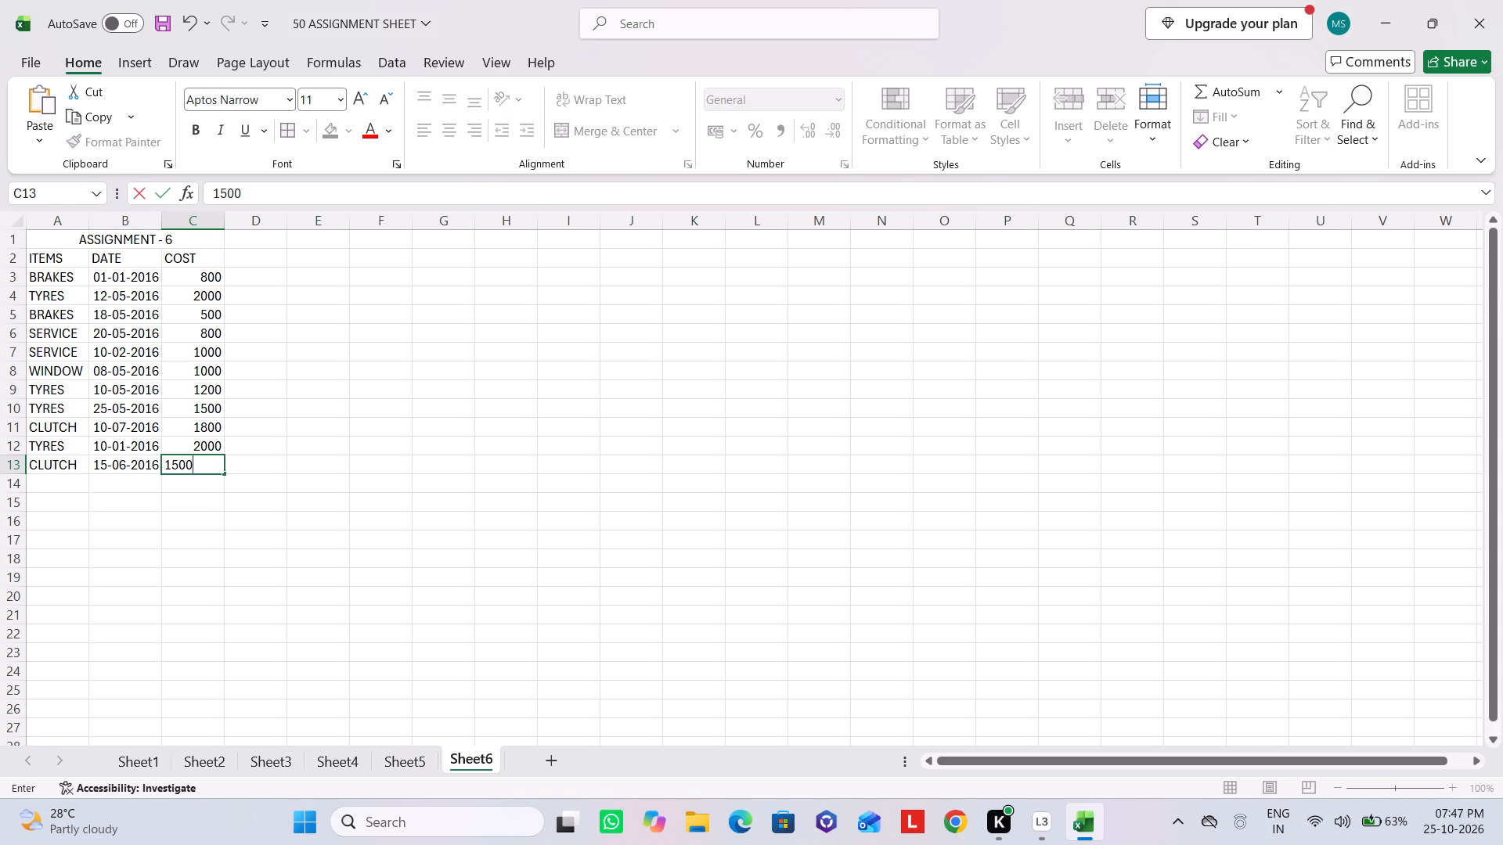
# Fill the merged ASSIGNMENT - 6 title cell with standard orange, matching the title on Sheet5.
pyautogui.click(79, 247)
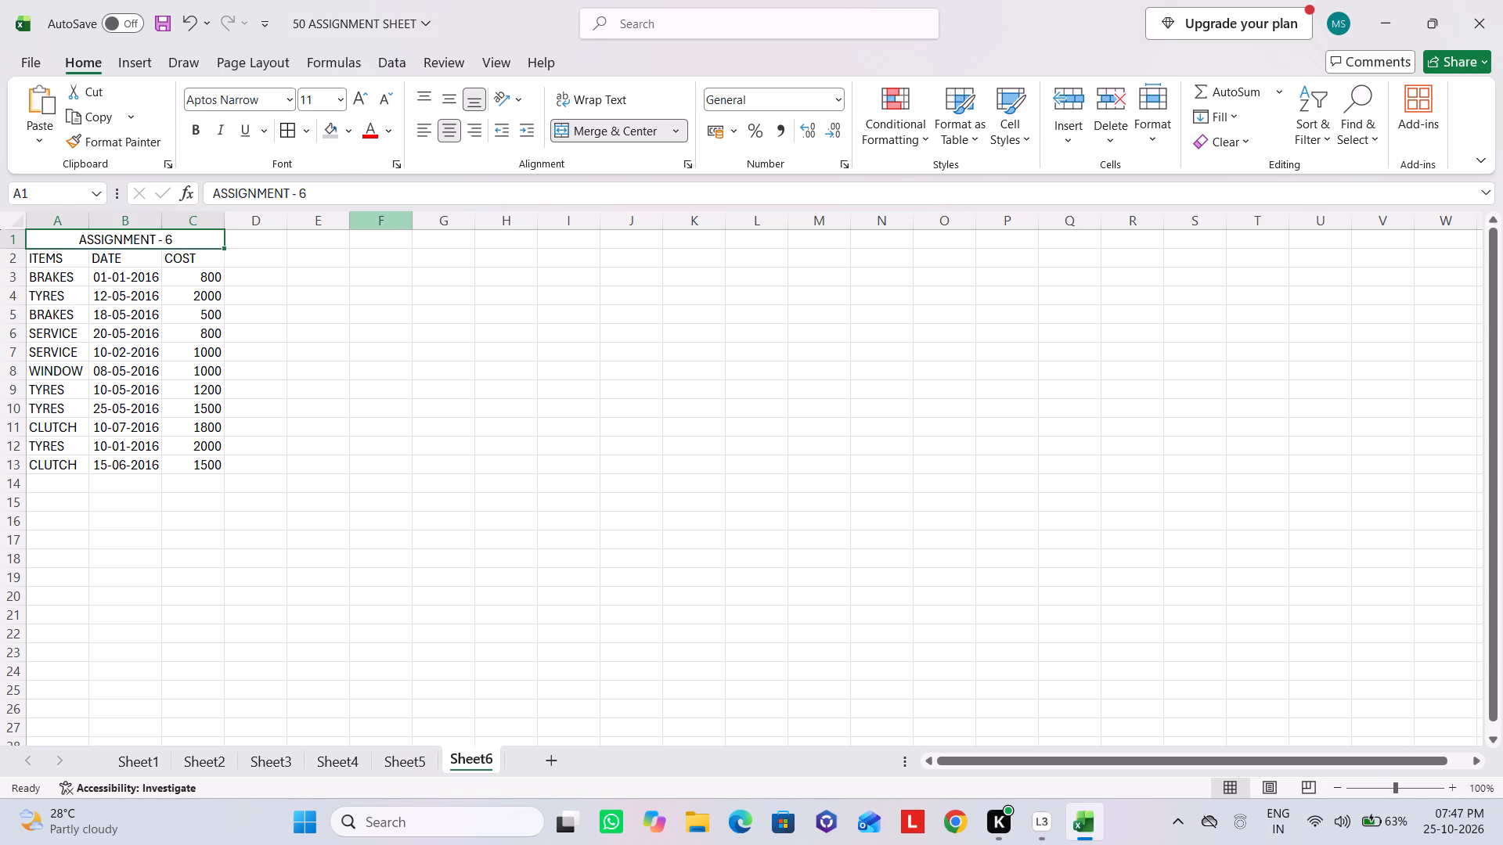
pyautogui.click(413, 758)
pyautogui.click(481, 760)
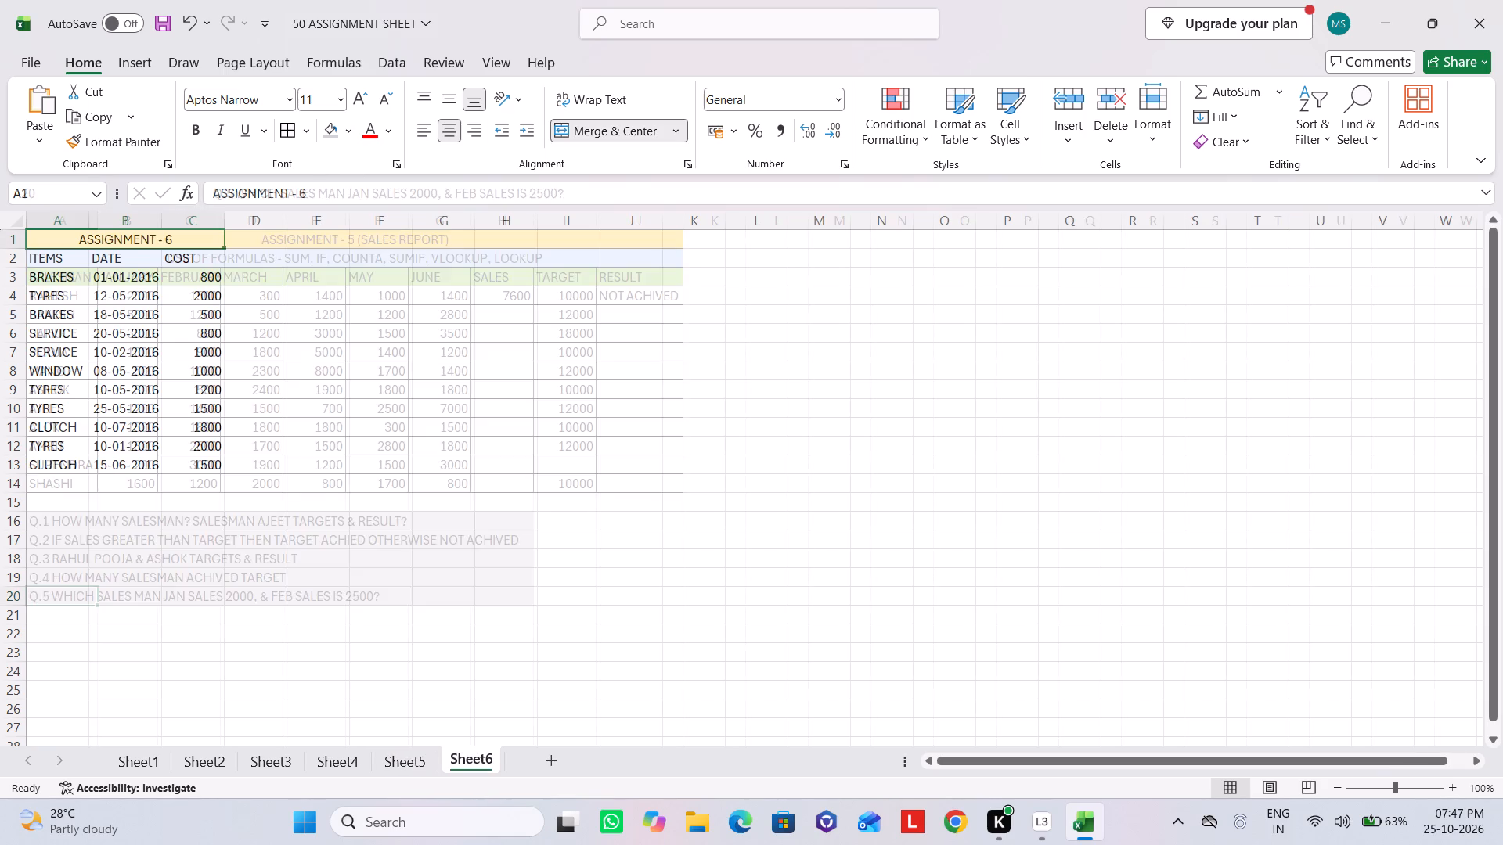
pyautogui.click(348, 127)
pyautogui.click(386, 430)
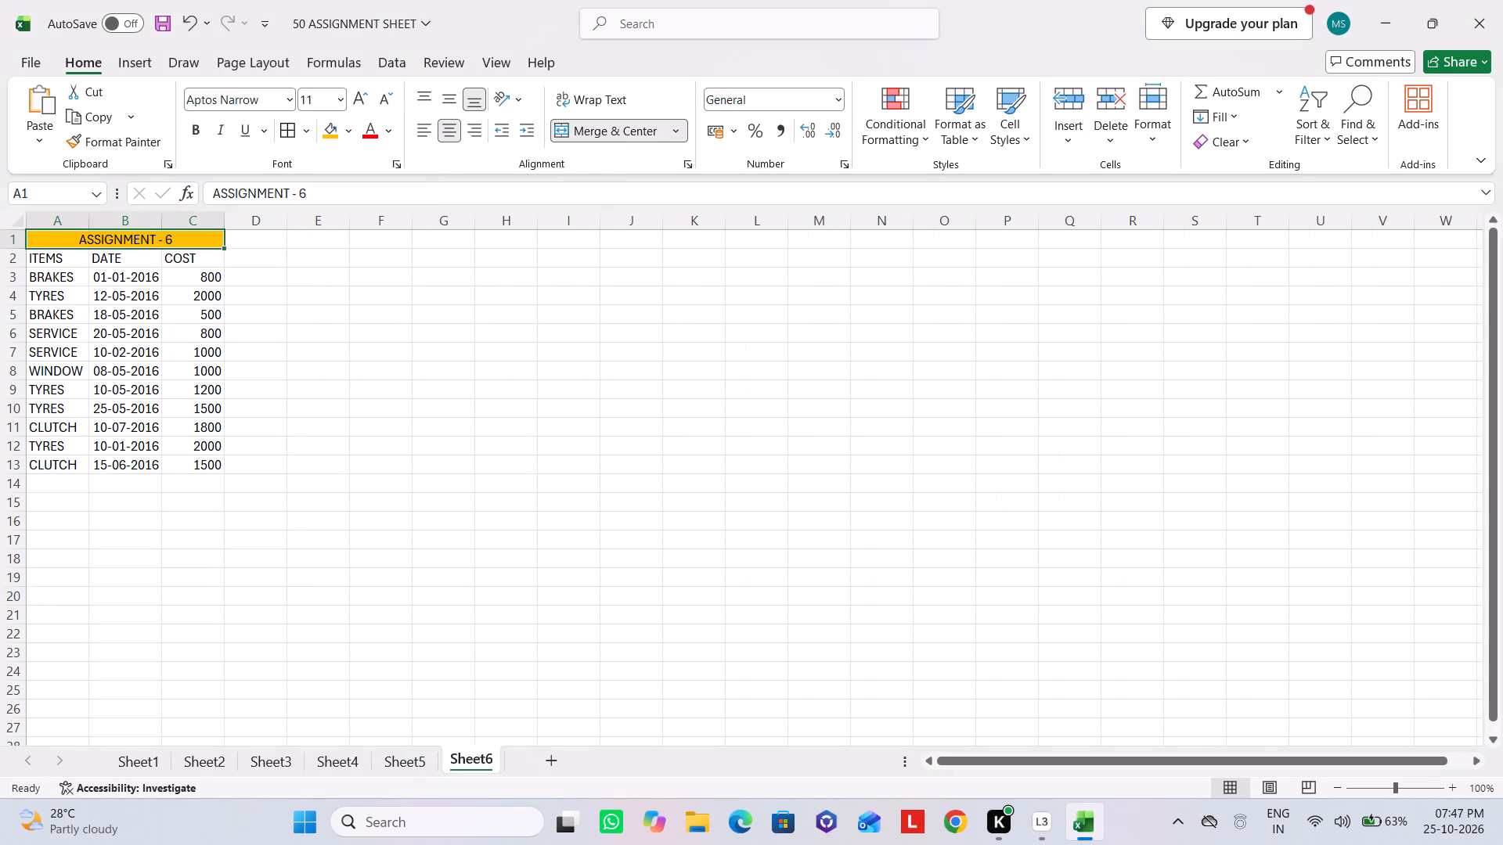
# Fill the ITEMS, DATE and COST header cells A2:C2 with light blue, following Sheet5's second-row colour.
pyautogui.moveTo(51, 257); pyautogui.dragTo(186, 264)
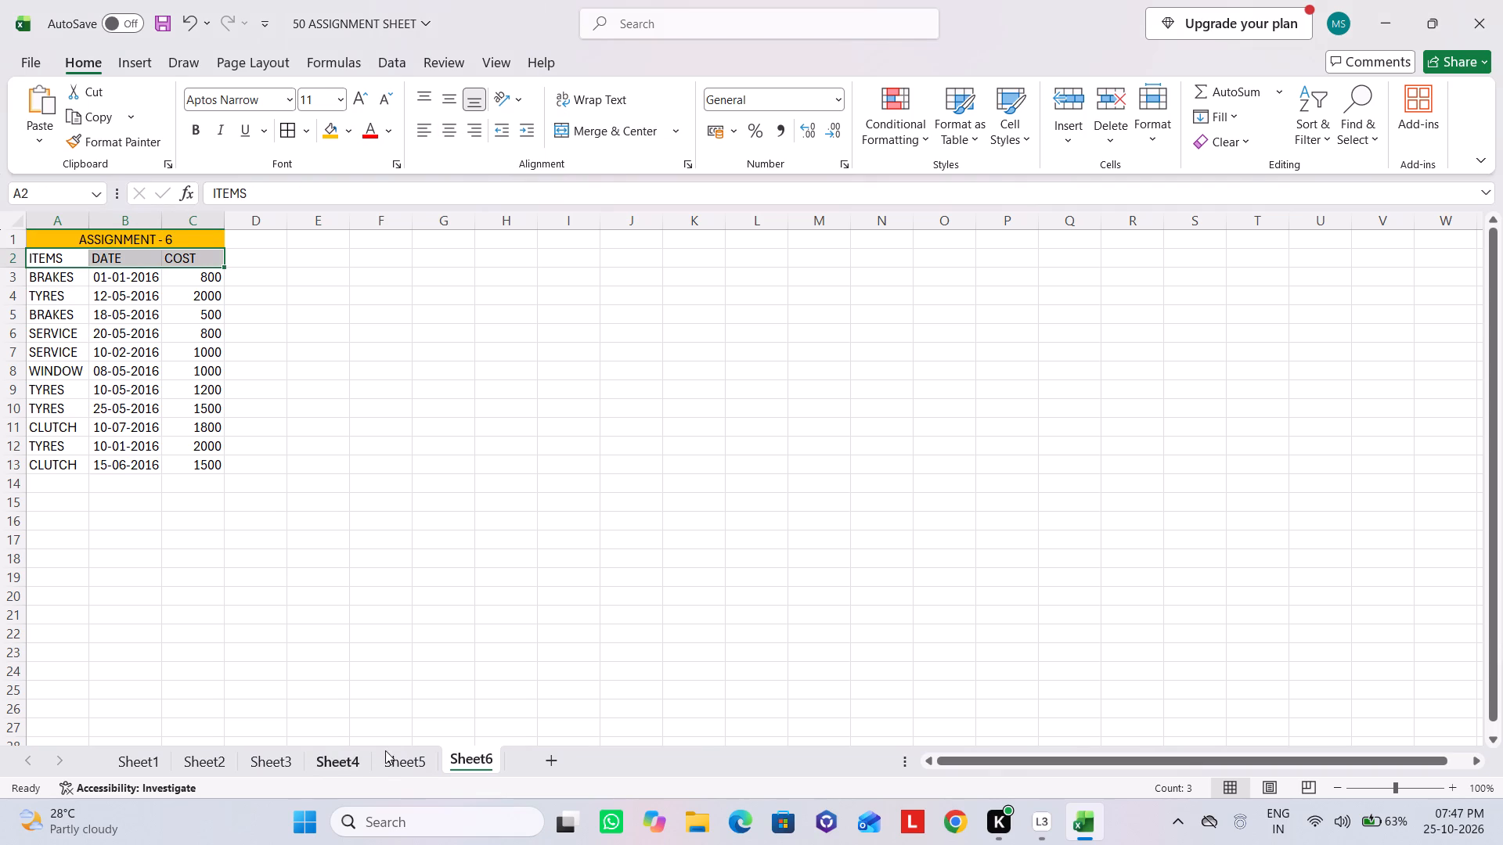
pyautogui.click(410, 768)
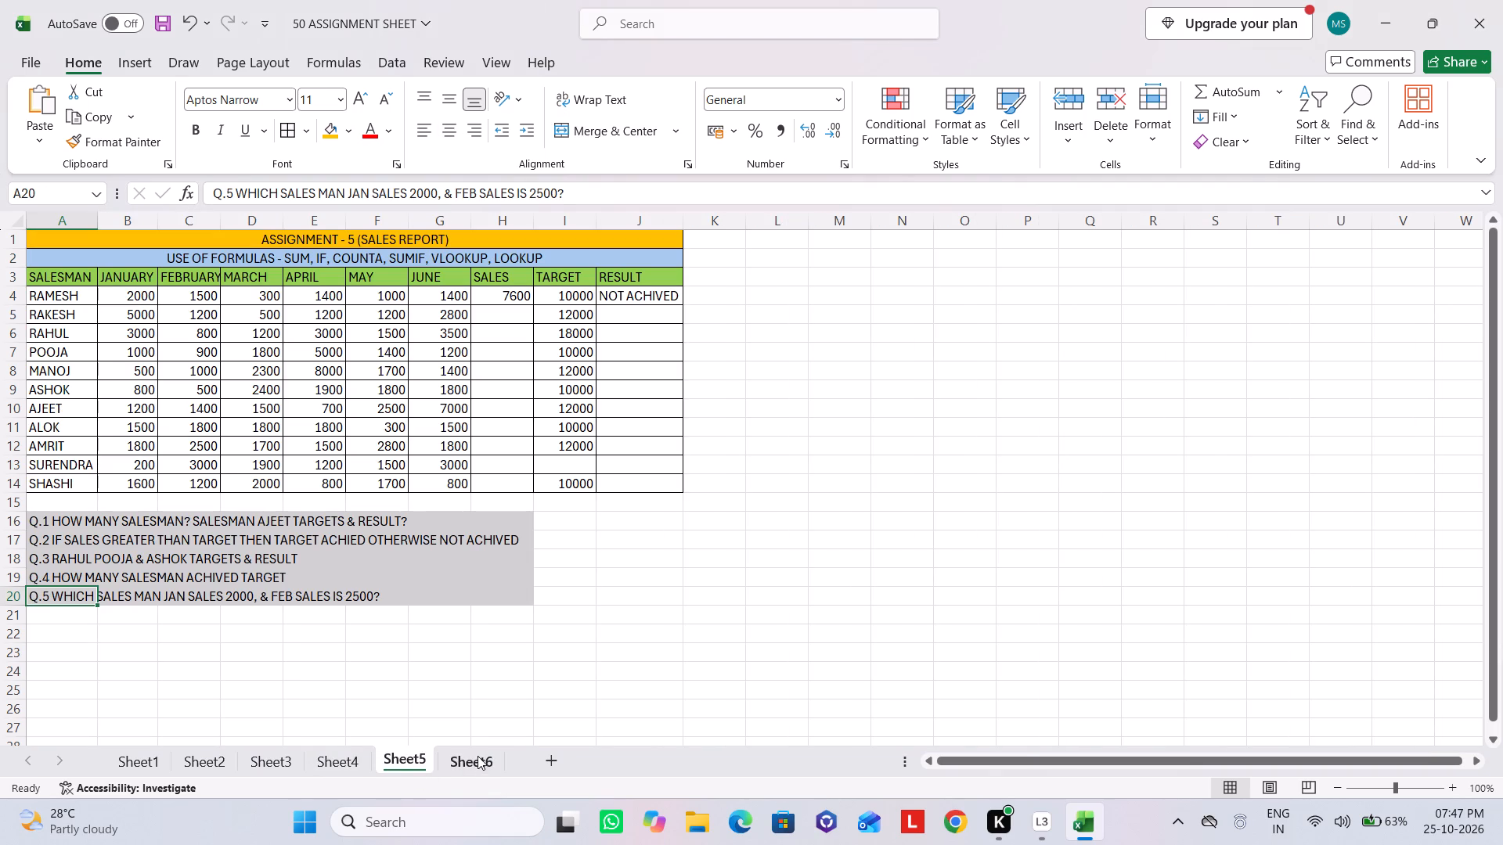
pyautogui.click(474, 768)
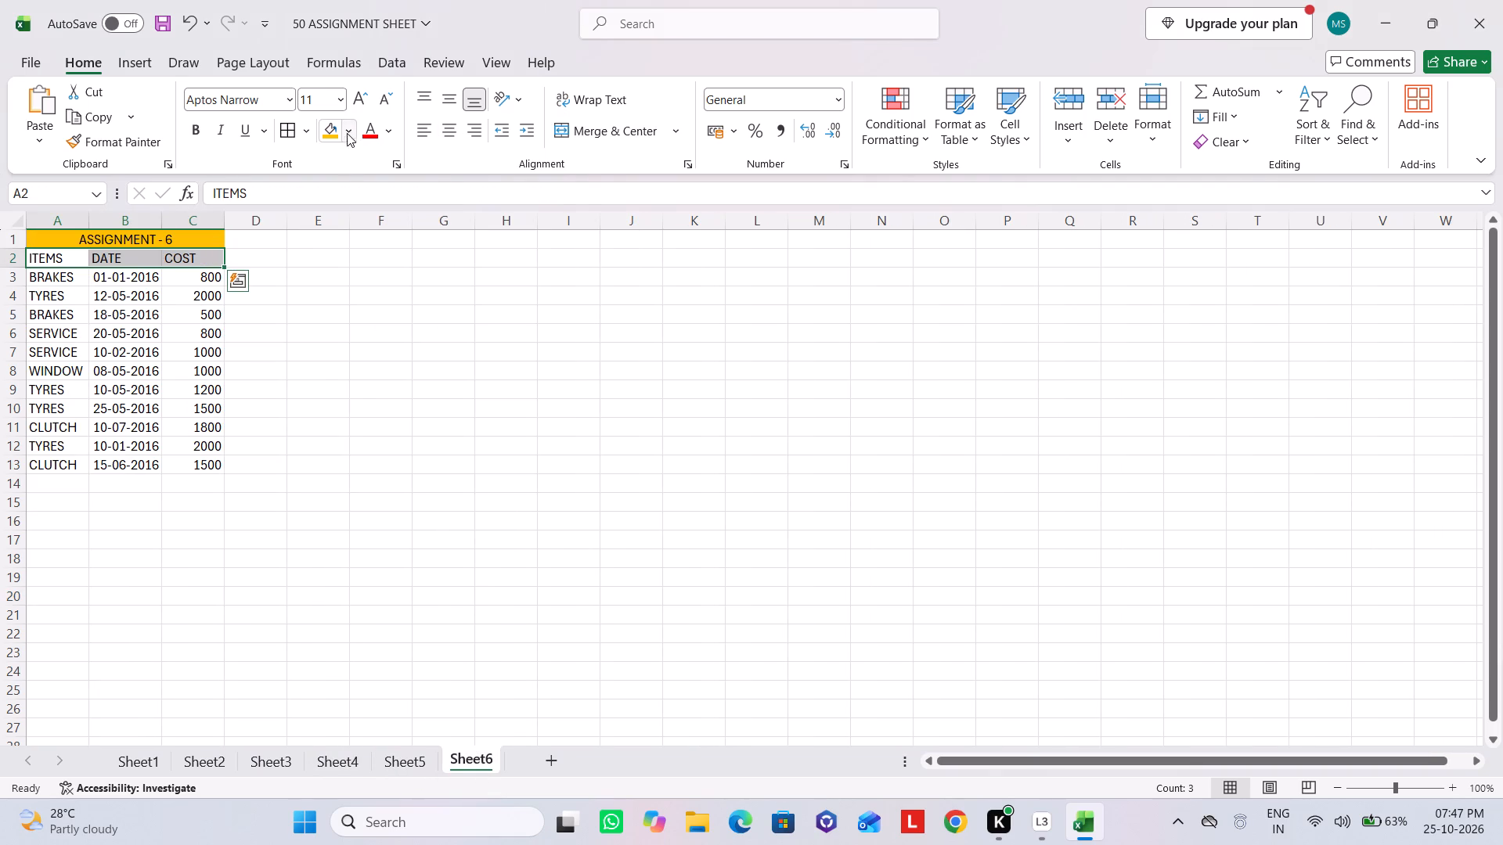
pyautogui.click(347, 129)
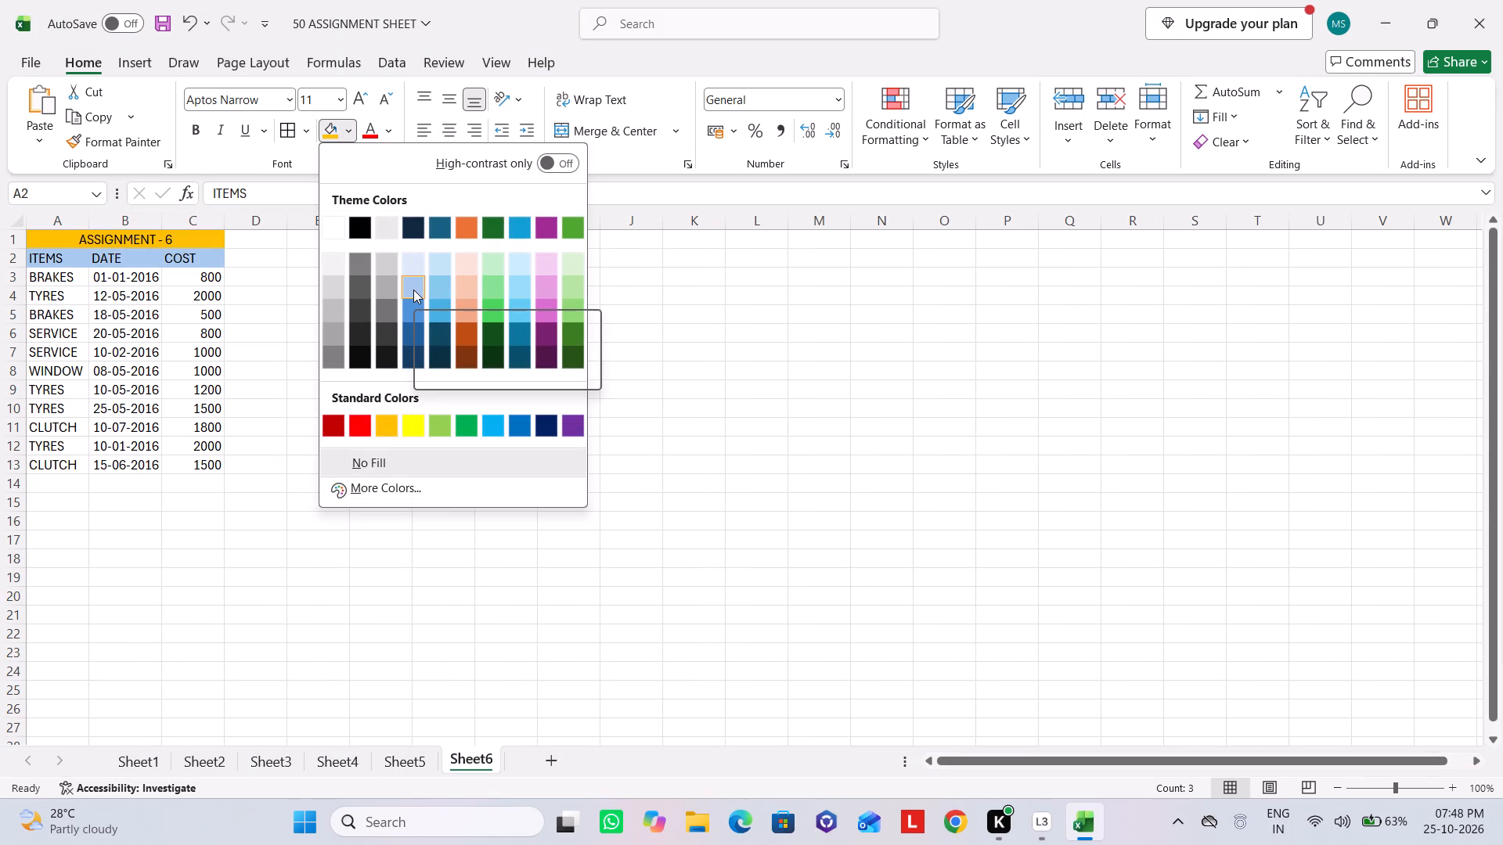
pyautogui.click(413, 289)
# Fill cells A3:C3 with standard light green, following the colour of the third row on Sheet5.
pyautogui.click(401, 764)
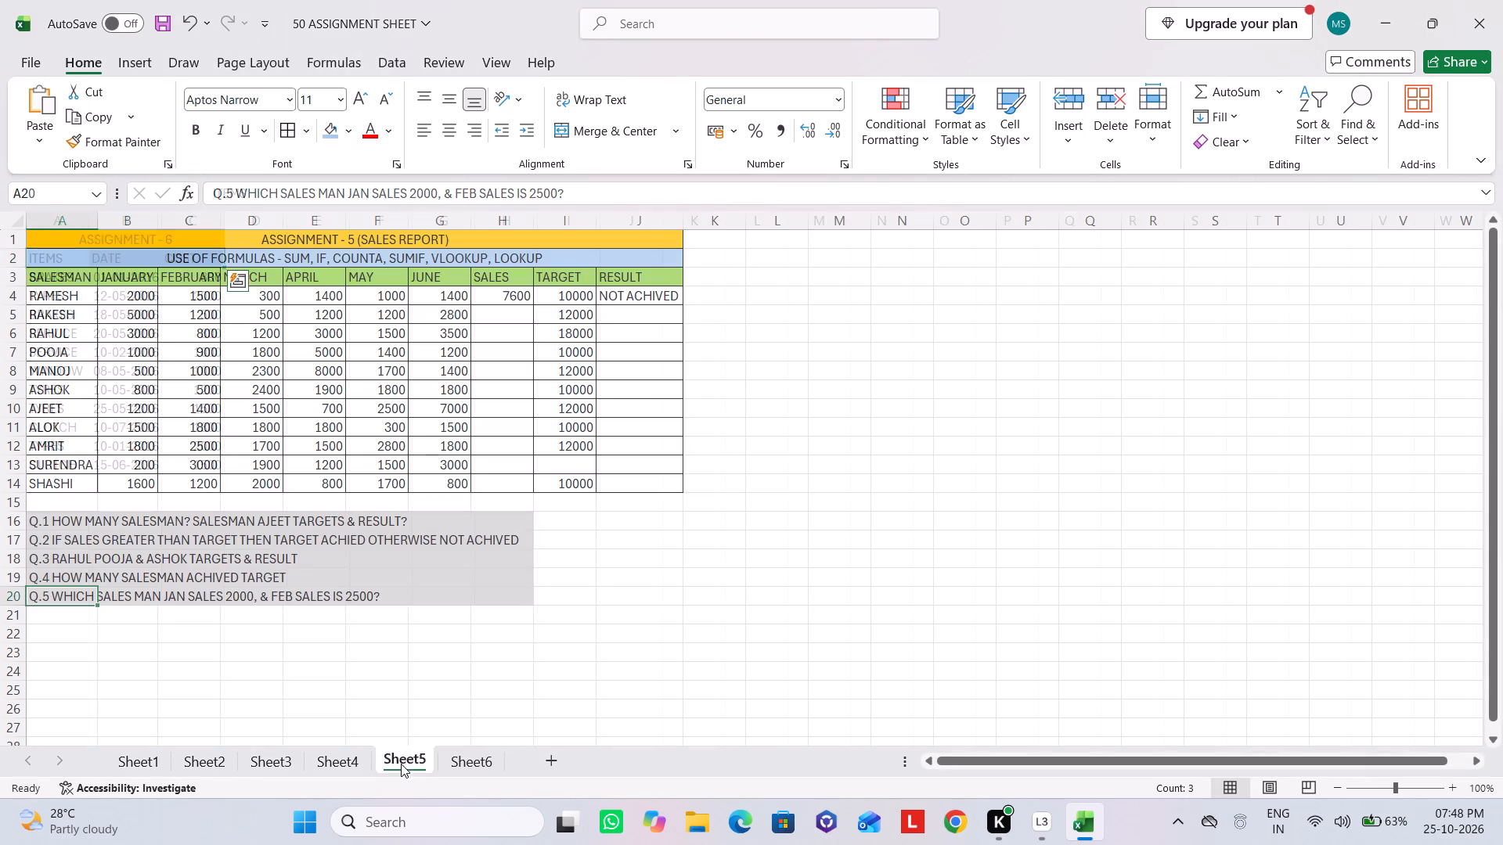
pyautogui.click(471, 759)
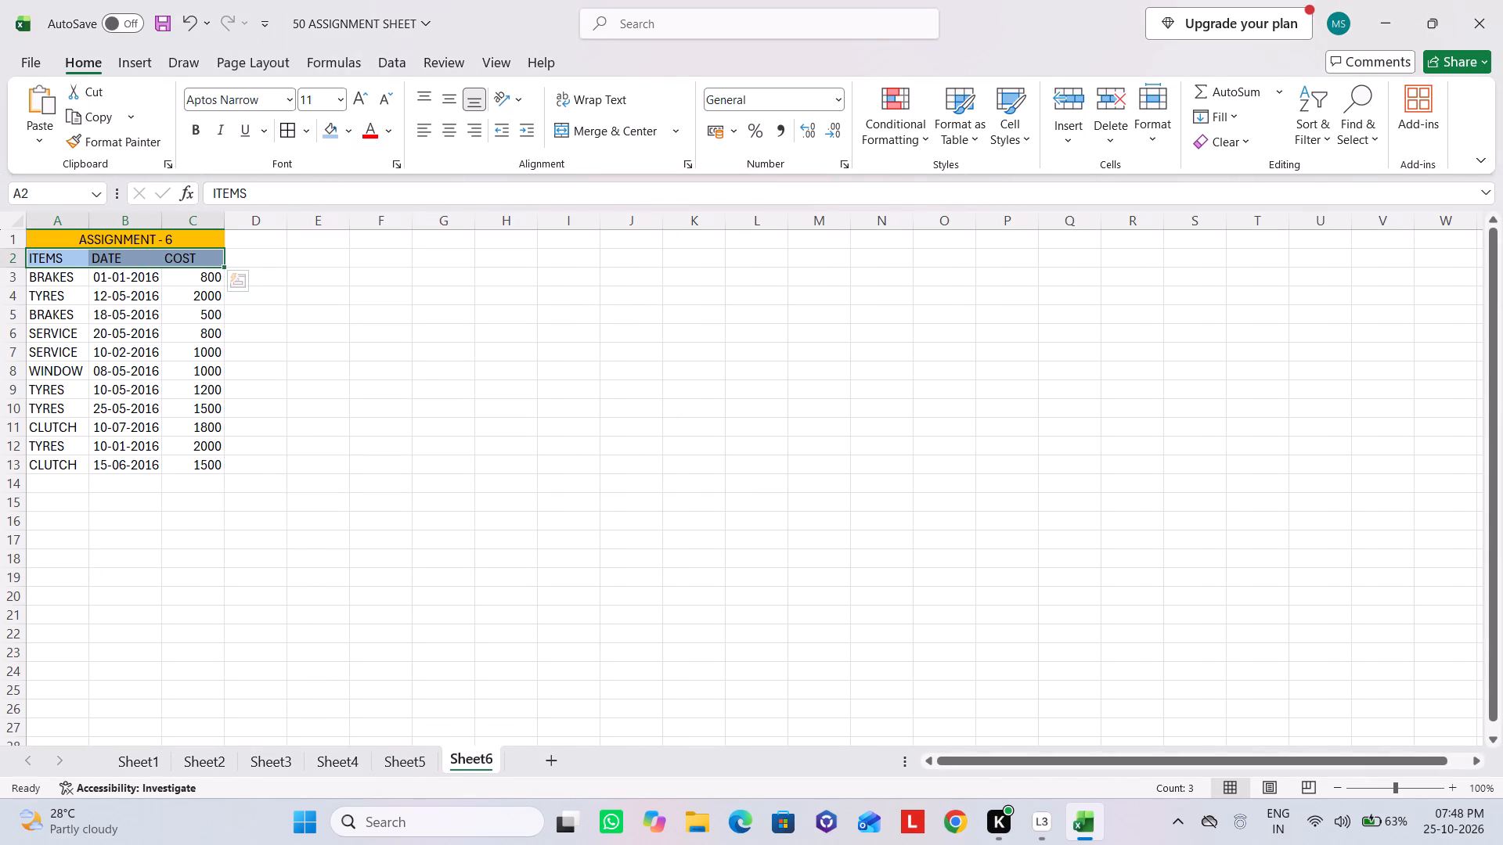
pyautogui.moveTo(53, 280); pyautogui.dragTo(207, 279)
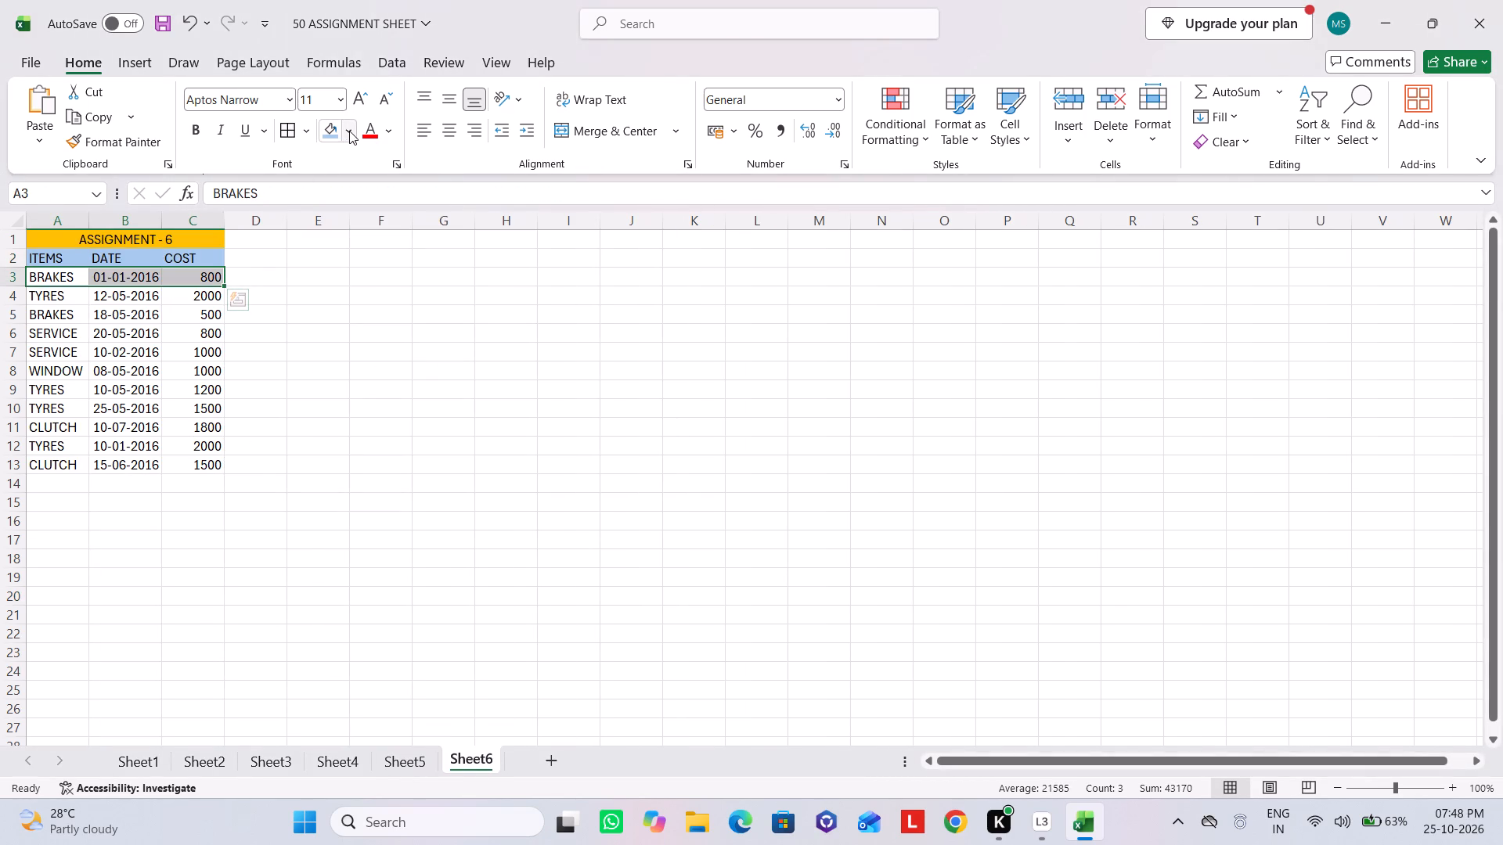
pyautogui.click(350, 130)
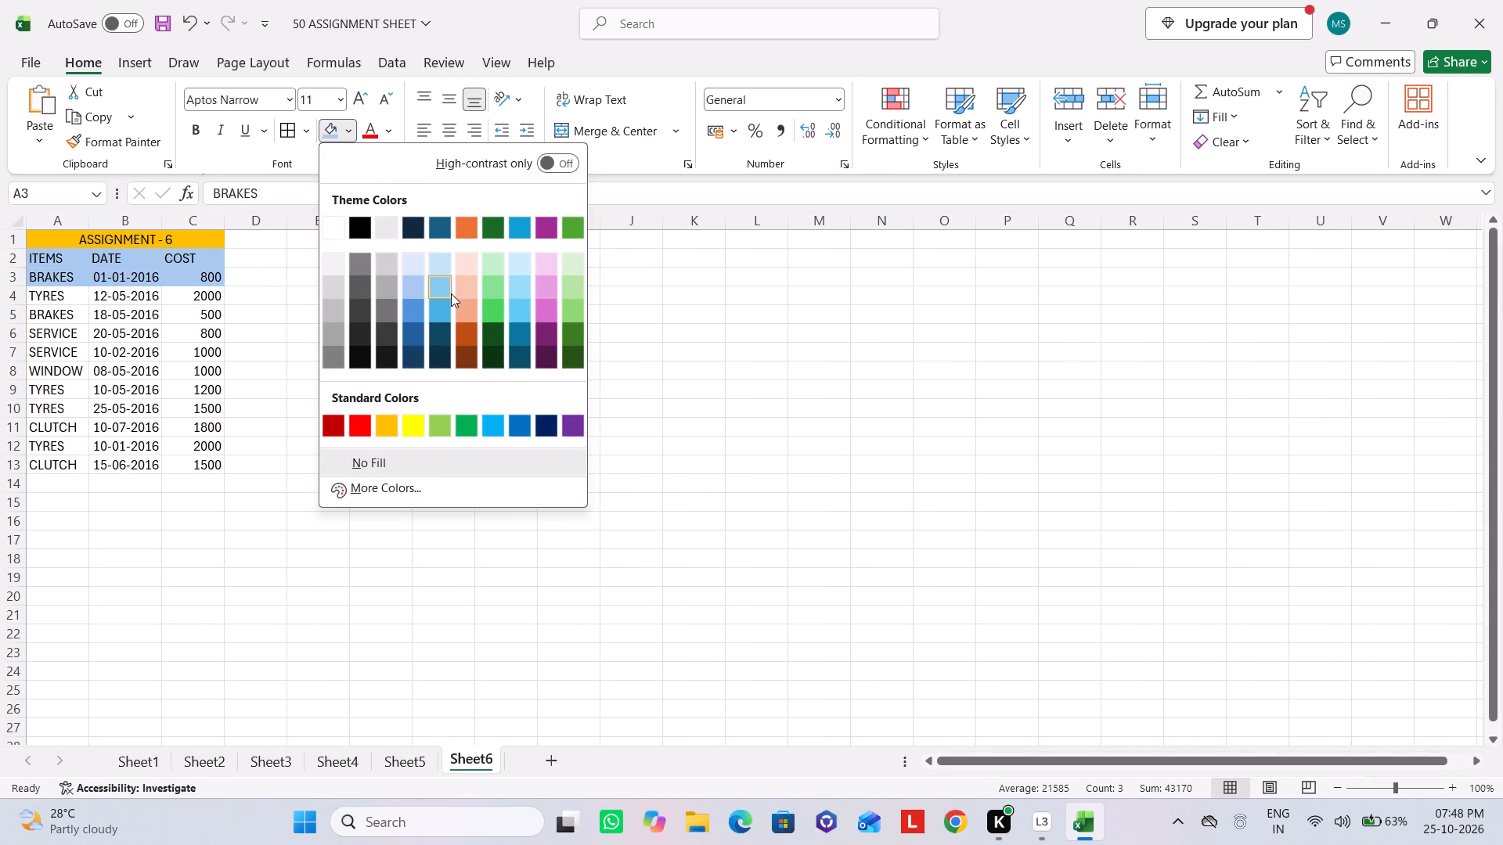
pyautogui.click(443, 426)
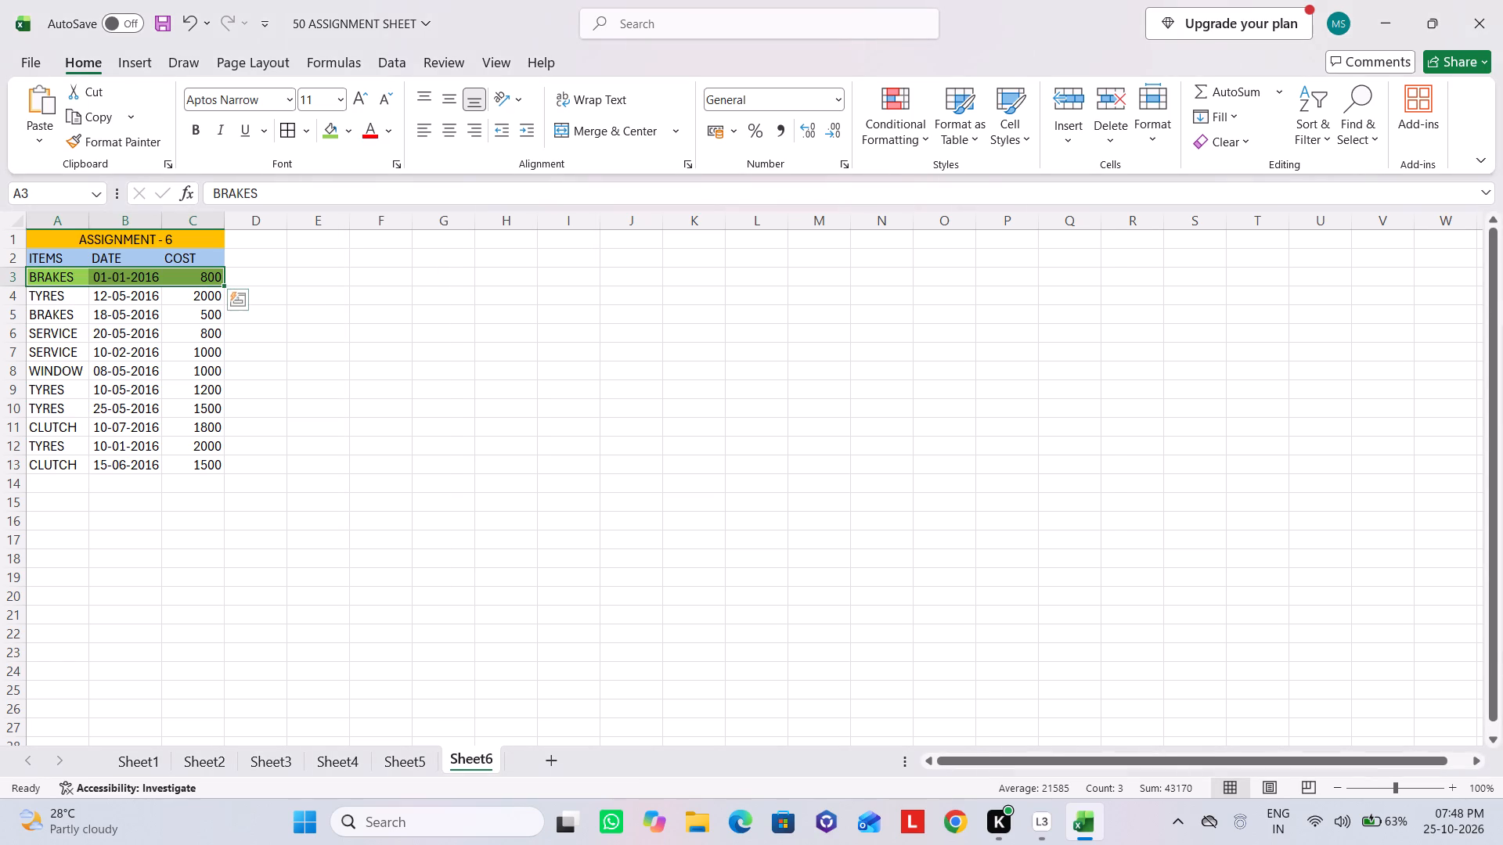
# Apply all borders to the Assignment 6 table from the title through row 13, matching the table on Sheet5.
pyautogui.moveTo(59, 298); pyautogui.dragTo(207, 469)
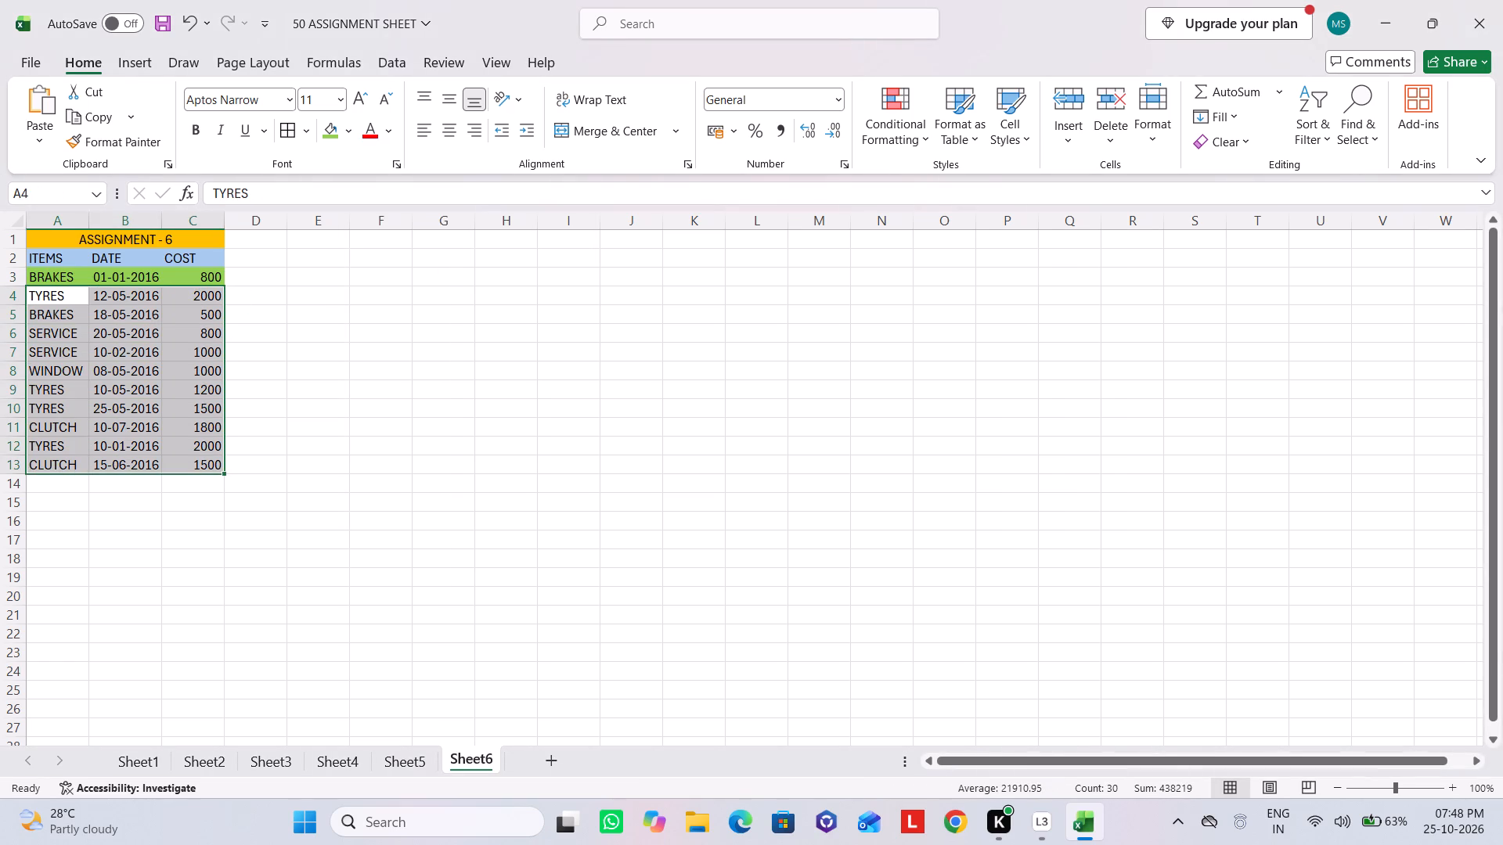
pyautogui.click(399, 757)
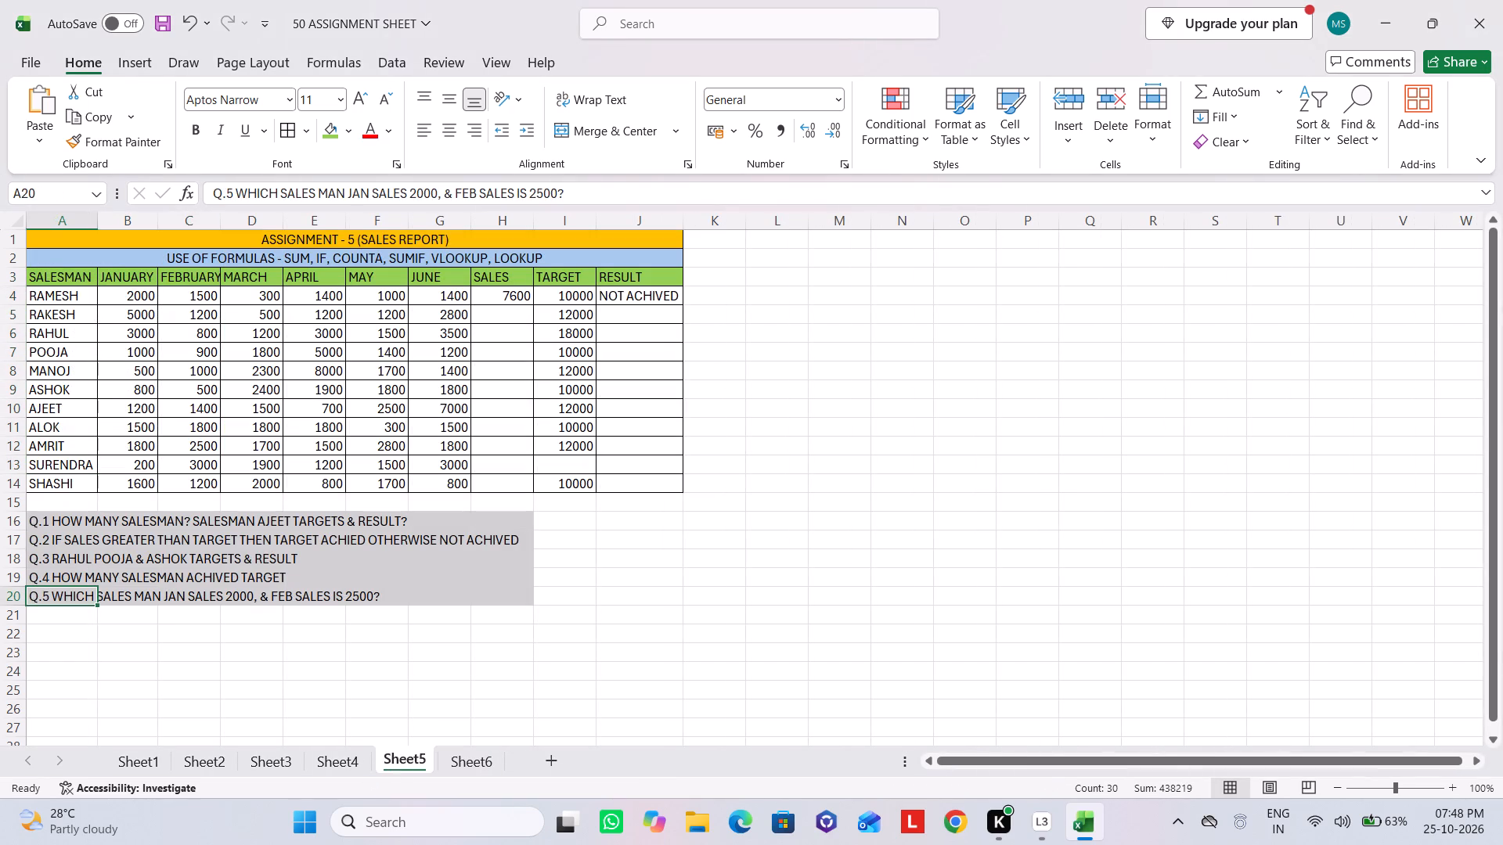
pyautogui.click(477, 760)
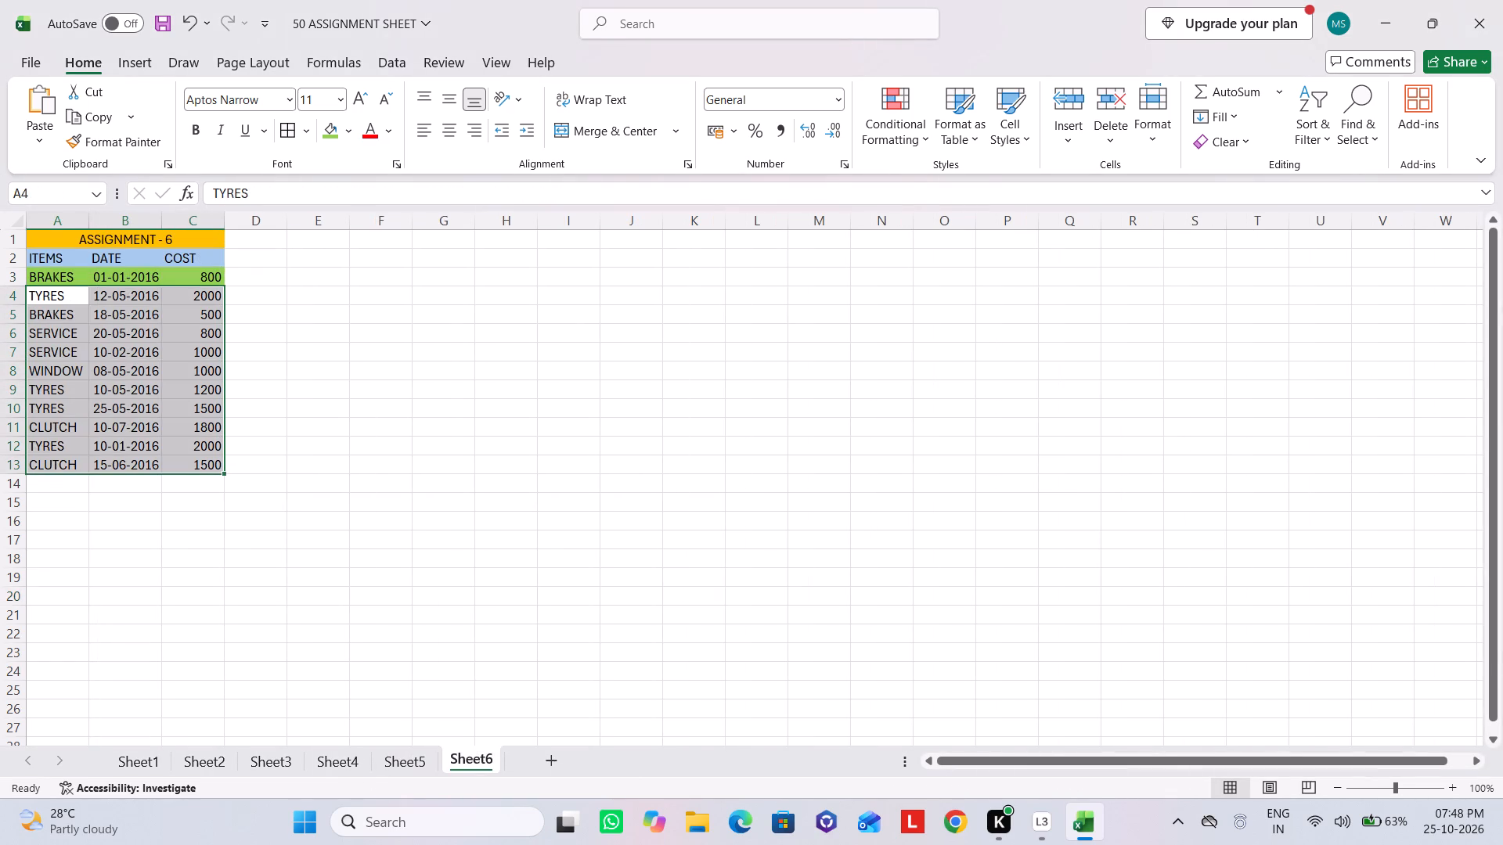
pyautogui.click(171, 386)
pyautogui.click(128, 229)
pyautogui.moveTo(56, 239); pyautogui.dragTo(94, 249)
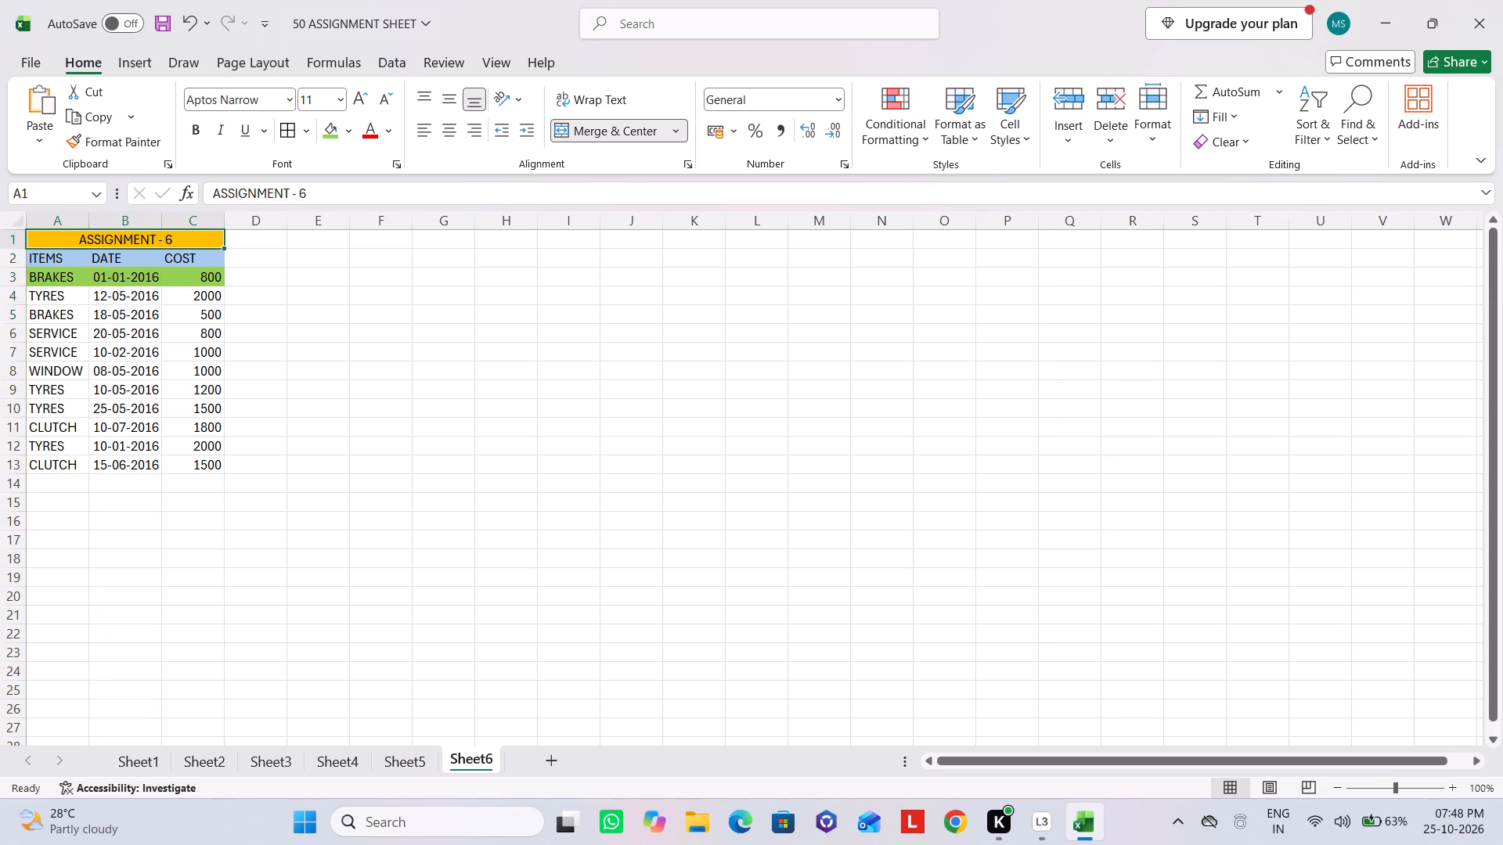
pyautogui.moveTo(94, 249); pyautogui.dragTo(157, 459)
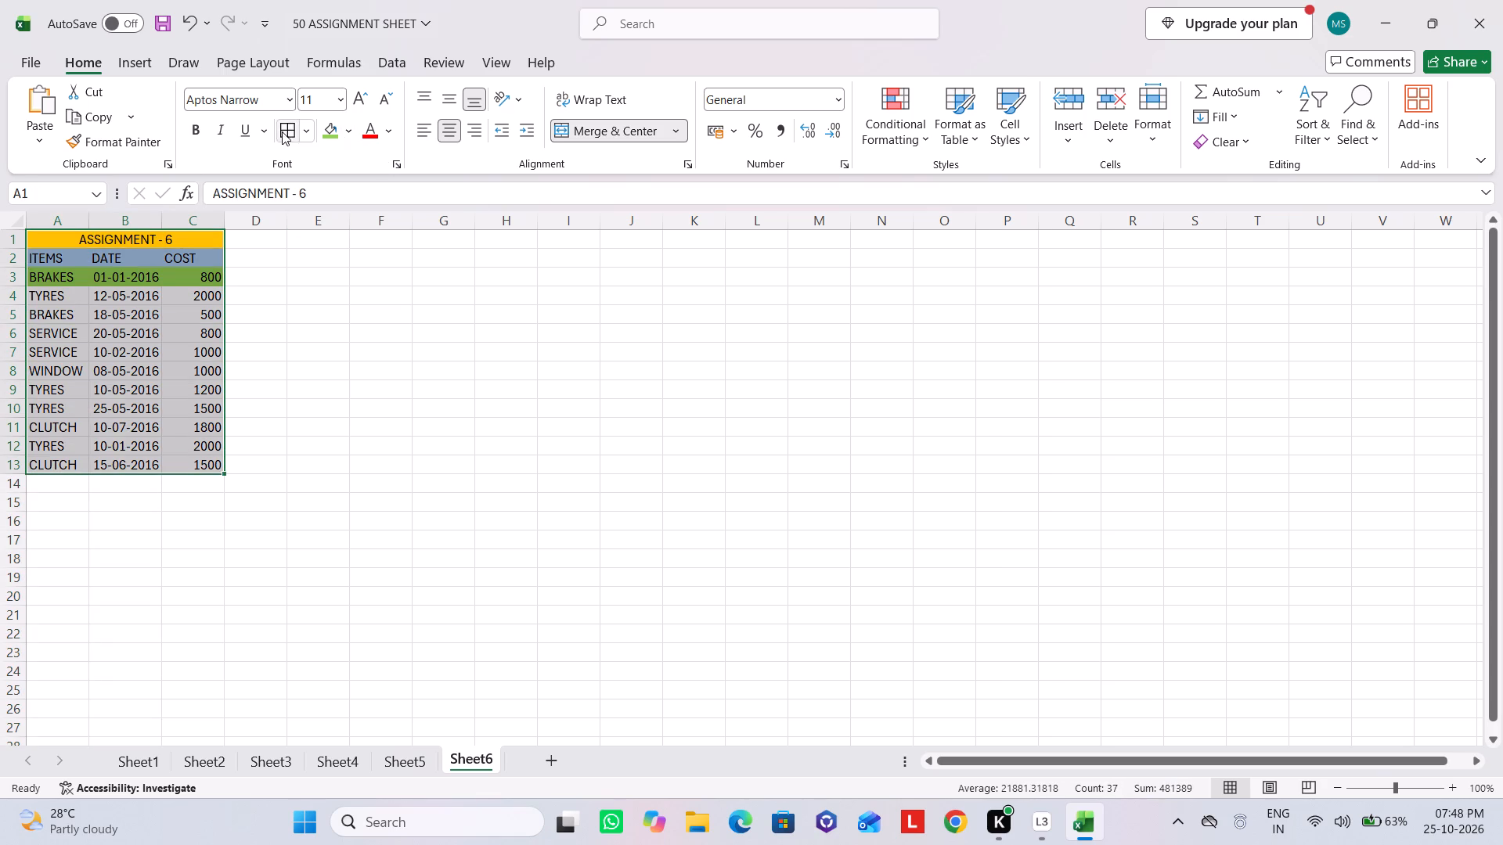
pyautogui.click(282, 131)
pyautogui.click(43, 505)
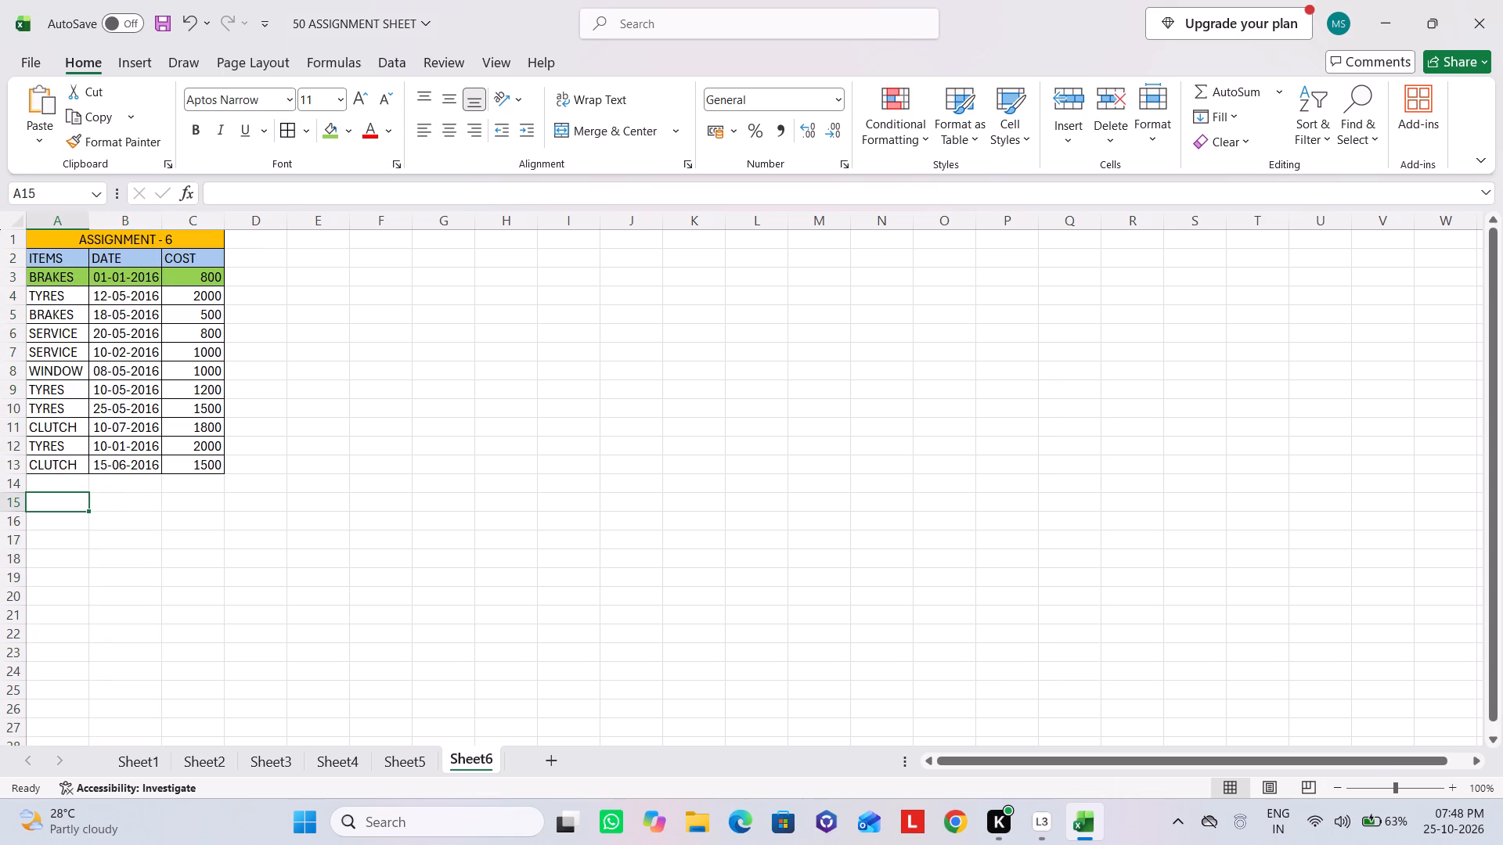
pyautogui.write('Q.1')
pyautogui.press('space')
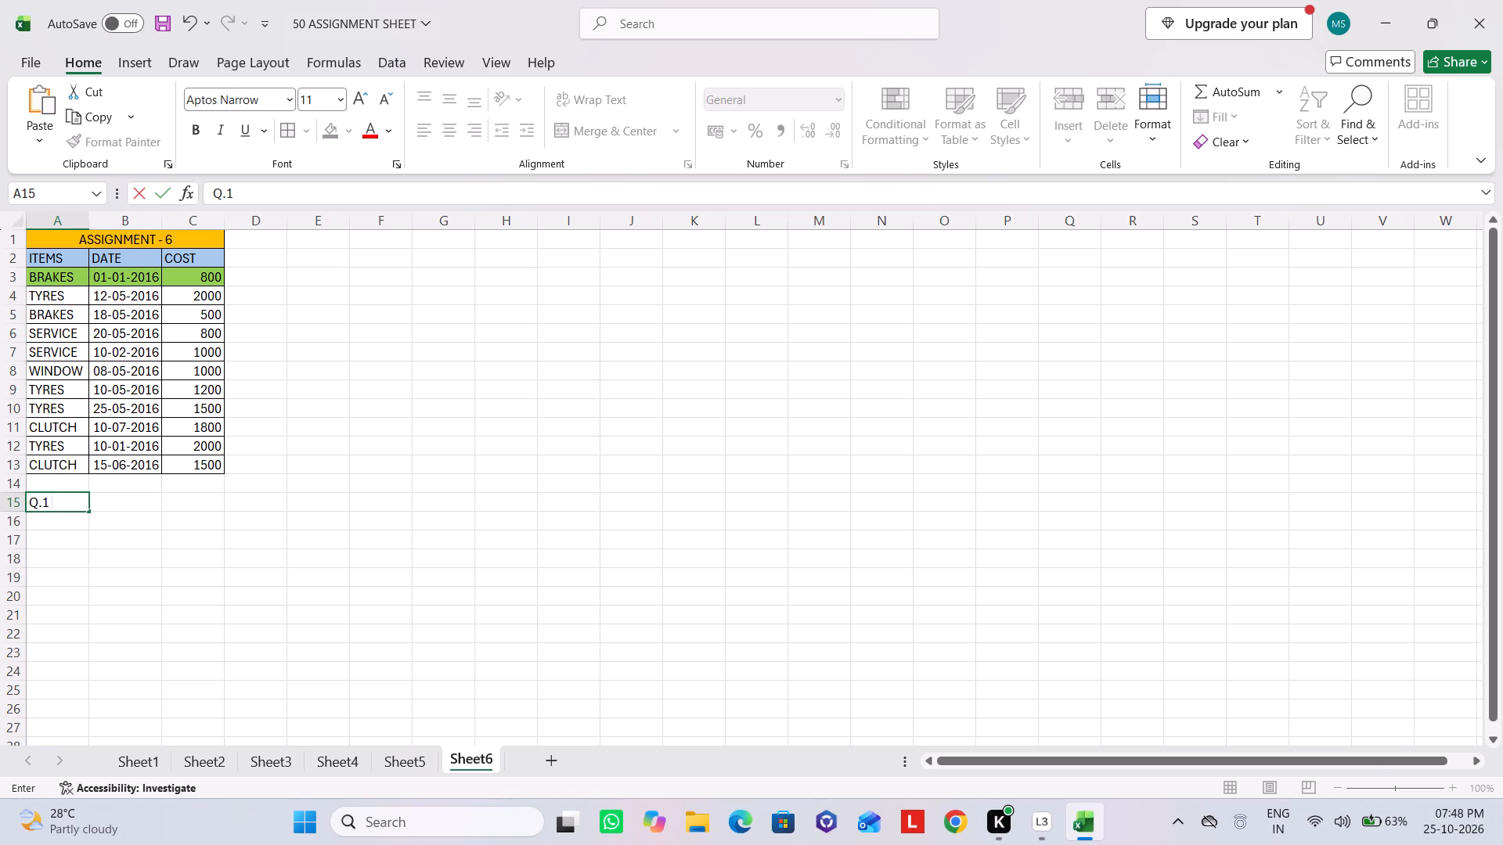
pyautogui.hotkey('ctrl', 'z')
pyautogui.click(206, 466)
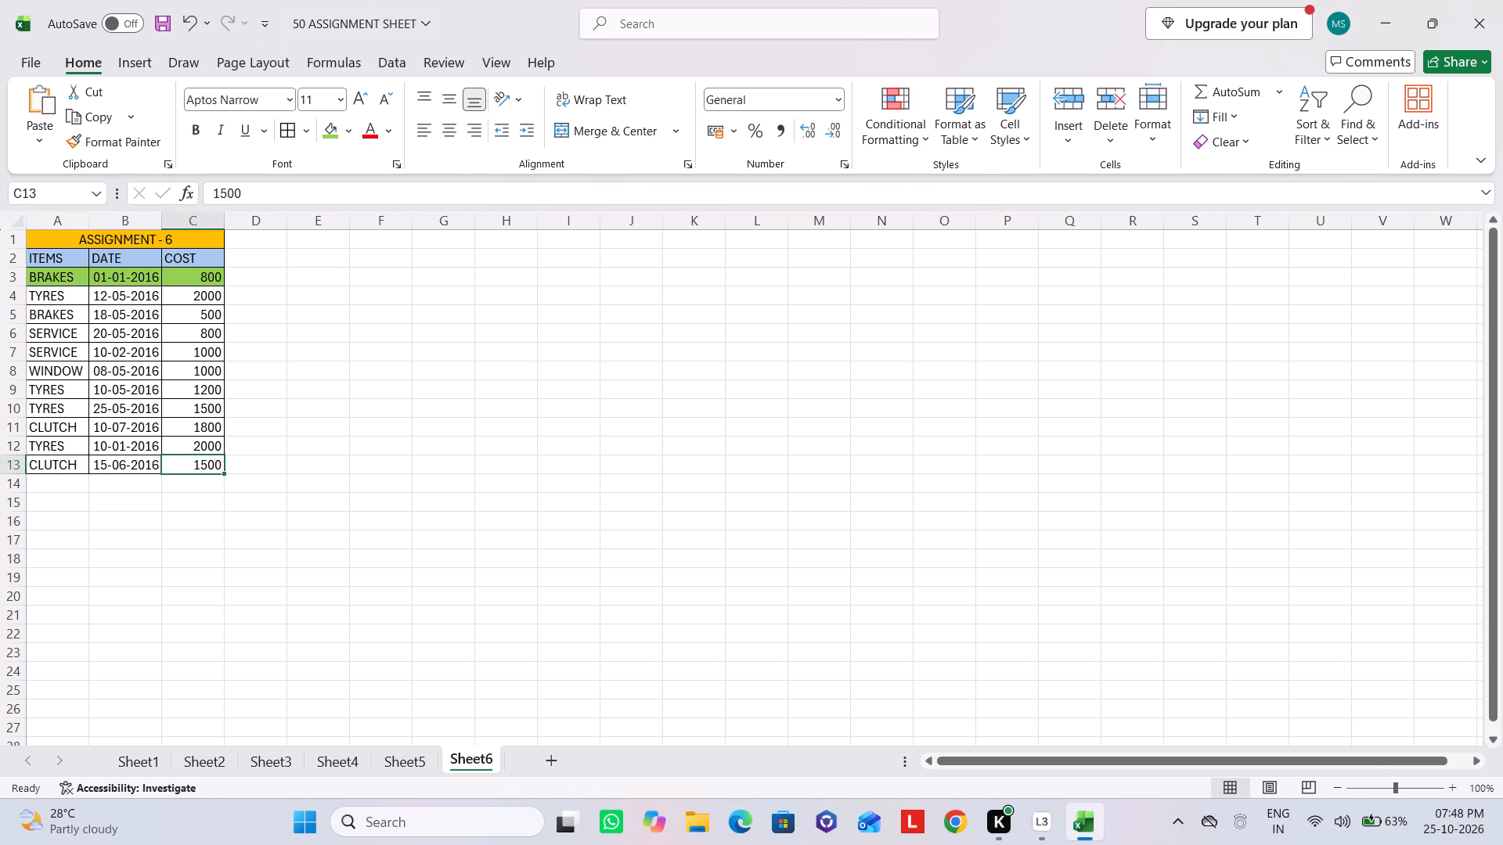
# Fill row 14 with the item CLUTCH, the date 12-01-2016 and the cost 1000.
pyautogui.click(52, 484)
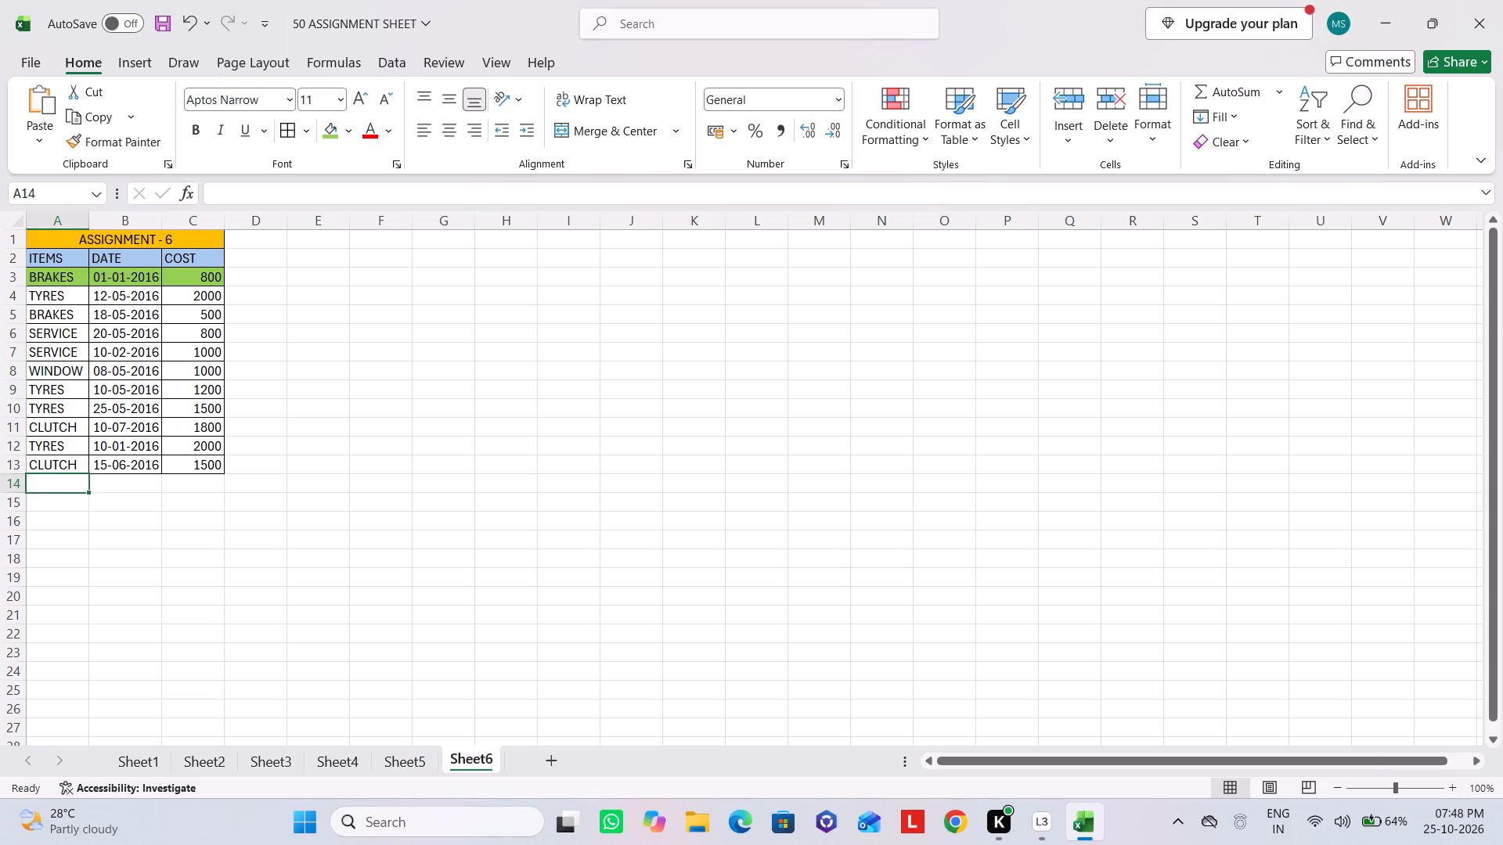
pyautogui.write('CLUT')
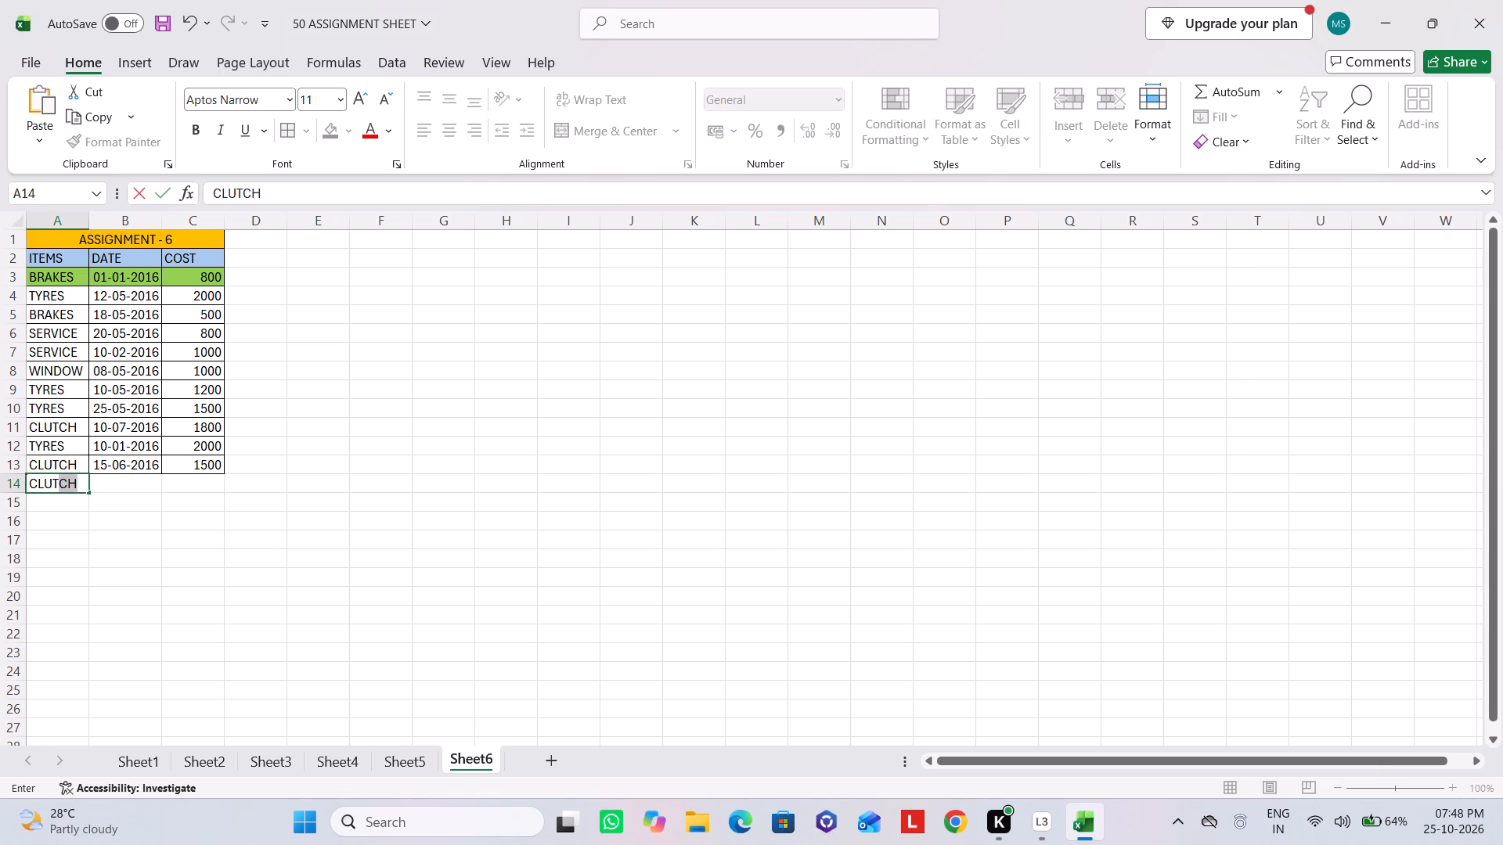
pyautogui.press('Tab')
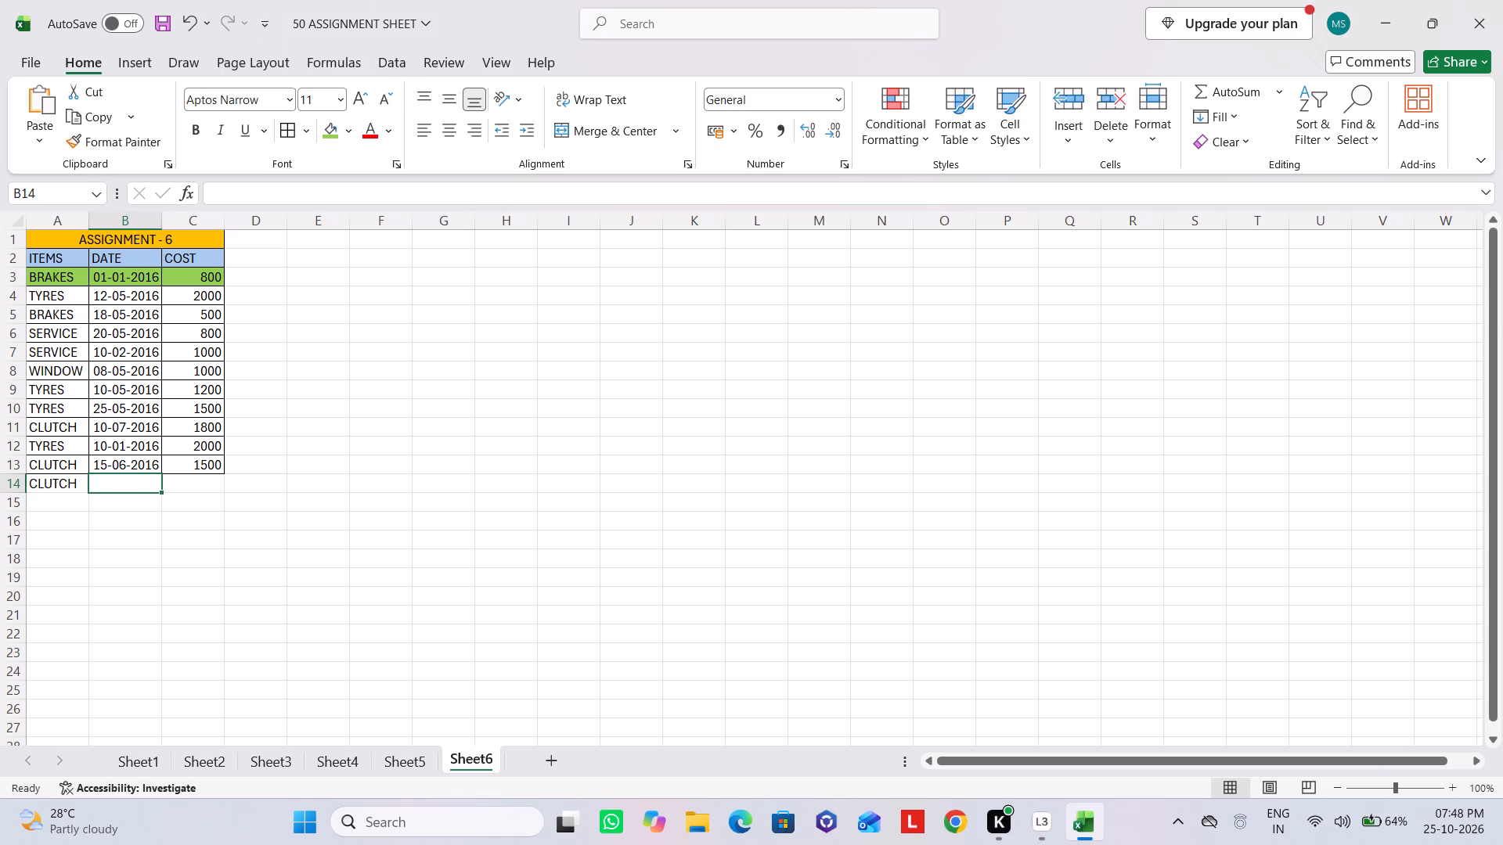
pyautogui.write('12-01-2016')
pyautogui.press('Tab')
pyautogui.write('1000')
pyautogui.press('Tab')
# Fill row 15 with the item WINDOW, the date 01-01-2016 and the cost 1200.
pyautogui.press('Down')
pyautogui.press('Left')
pyautogui.press('Left')
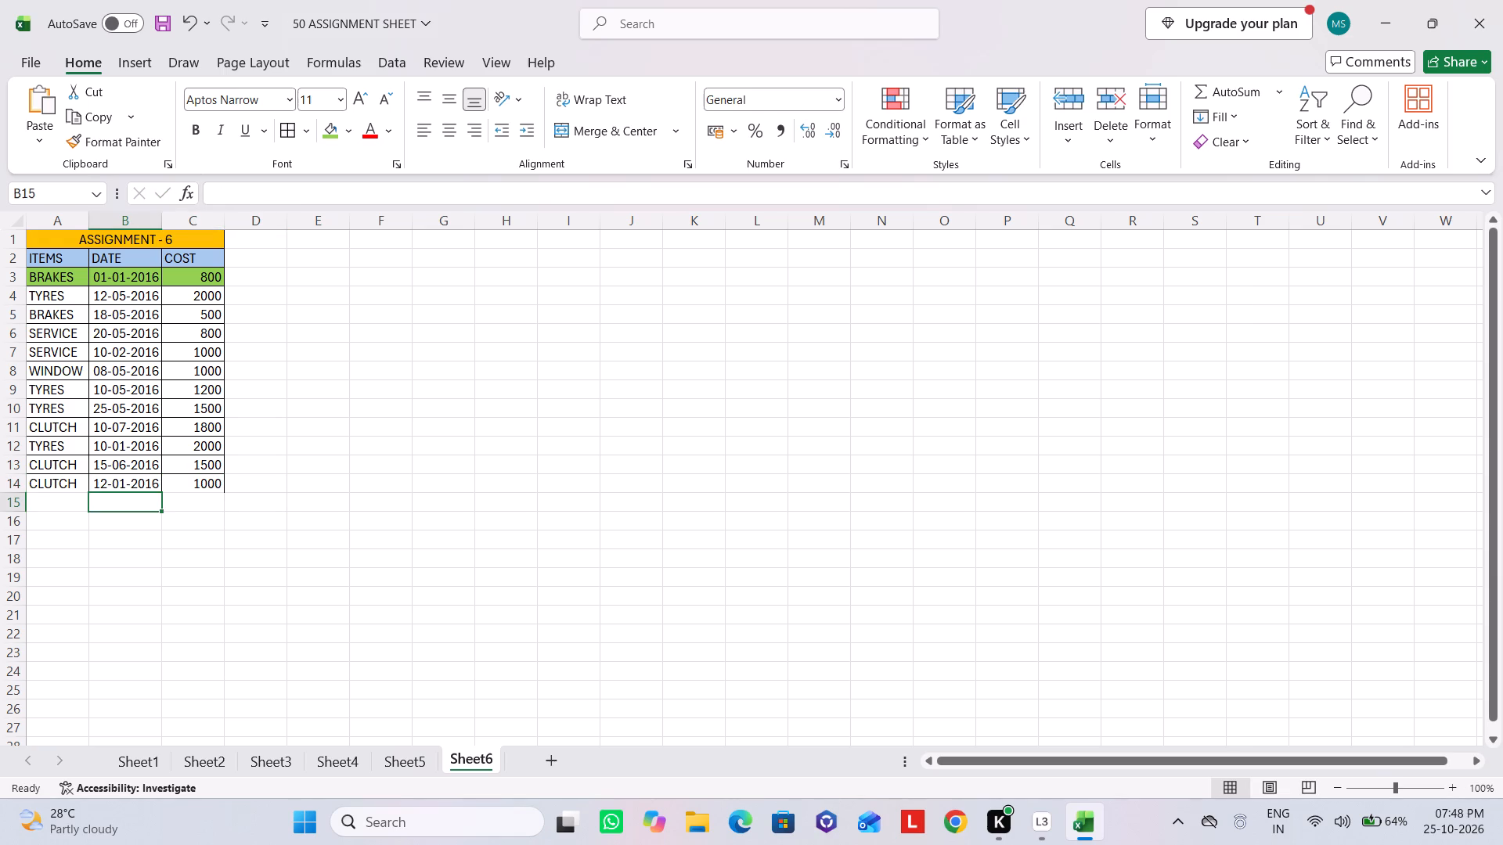
pyautogui.press('Left')
pyautogui.write('WINDOW')
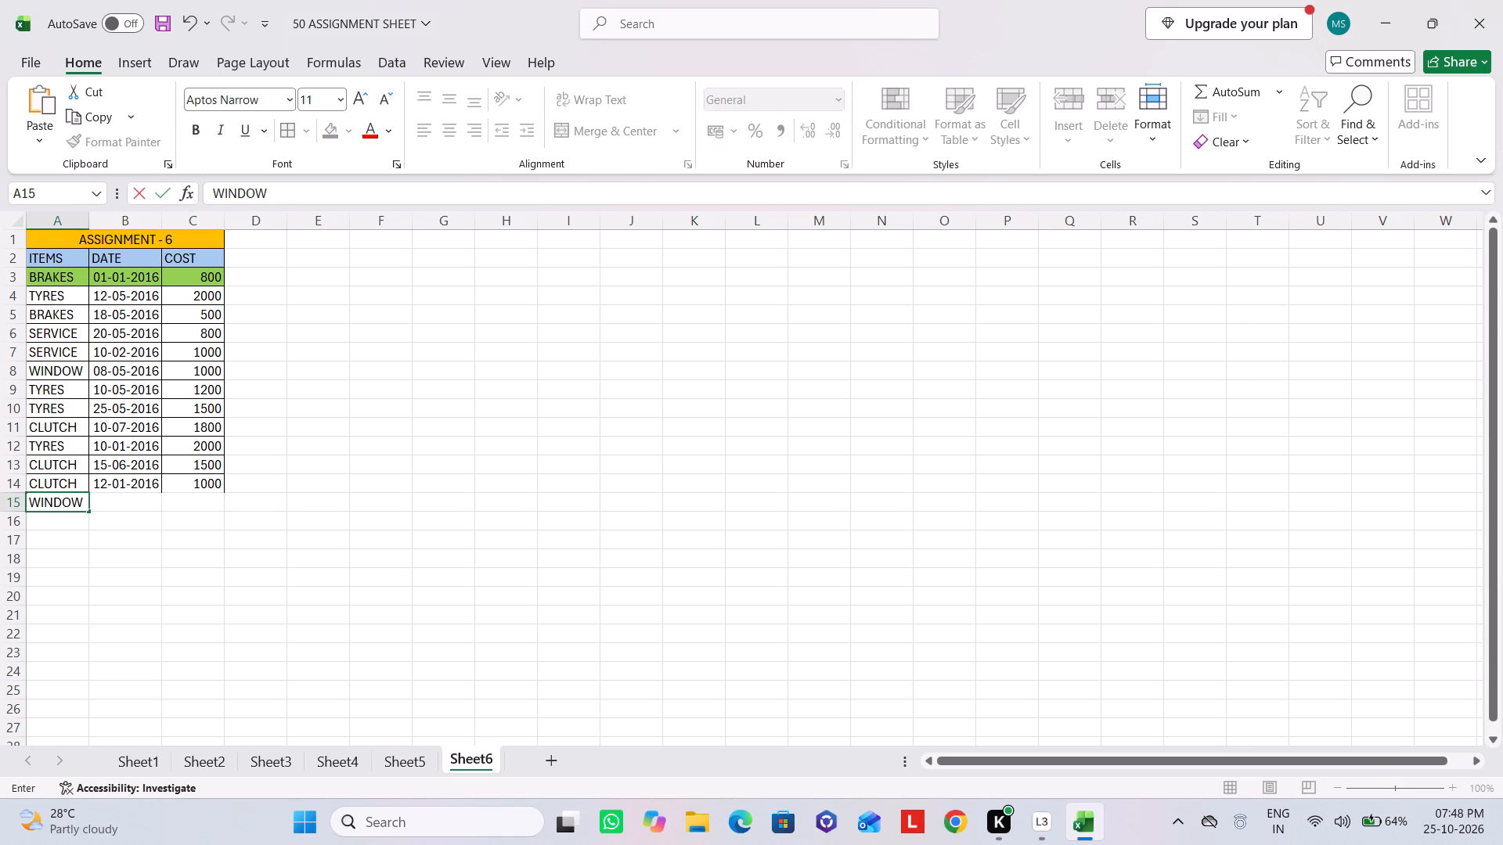
pyautogui.press('Tab')
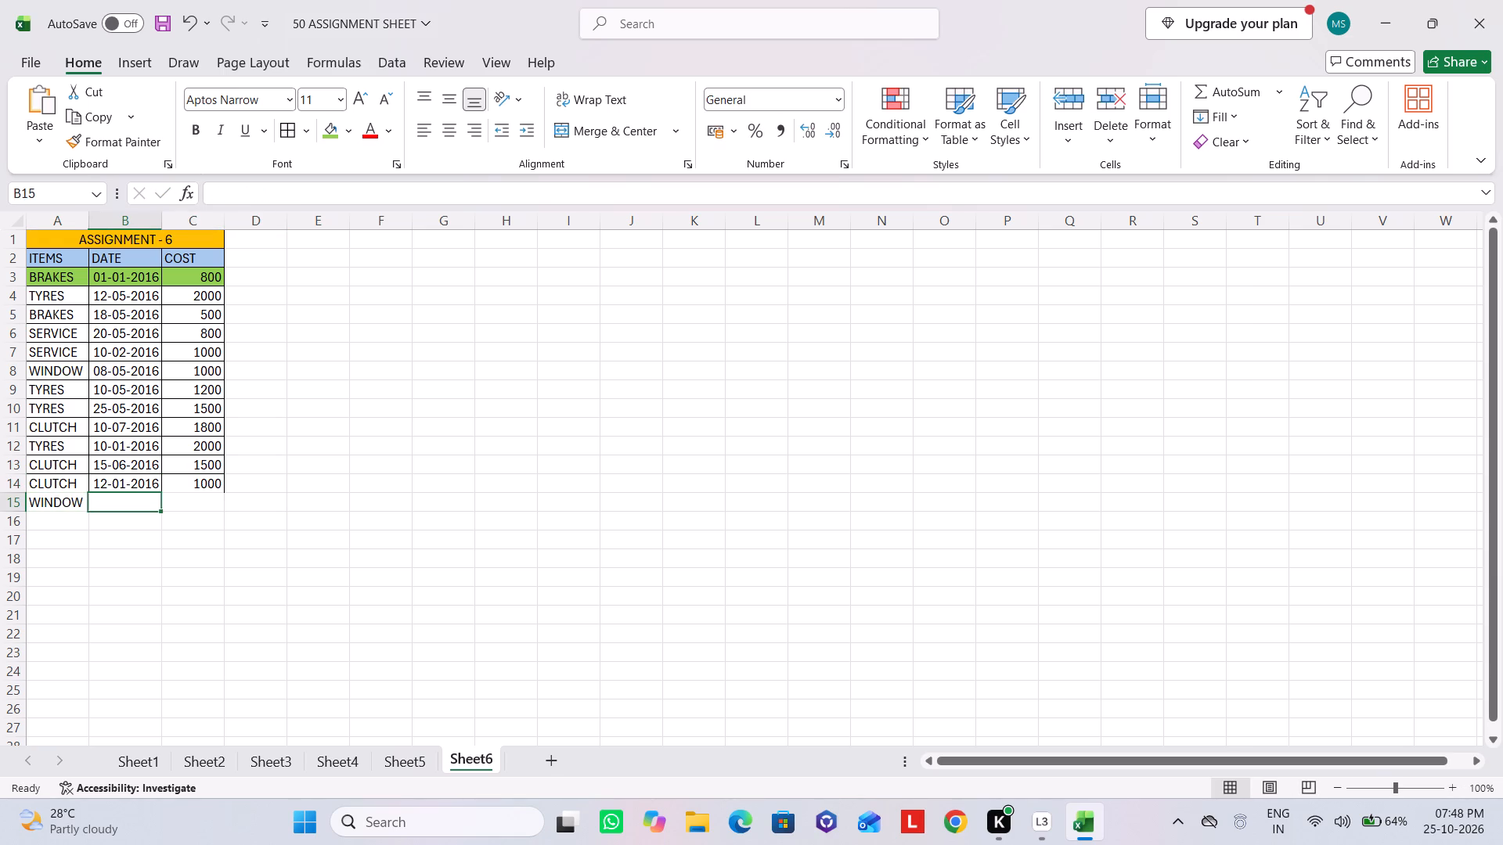
pyautogui.write('01-01-2016')
pyautogui.press('Tab')
pyautogui.write('1200')
pyautogui.press('Down')
# Fill row 16 with the item WINDOW, the date 10-05-2016 and the cost 1500.
pyautogui.press('Left')
pyautogui.press('Left')
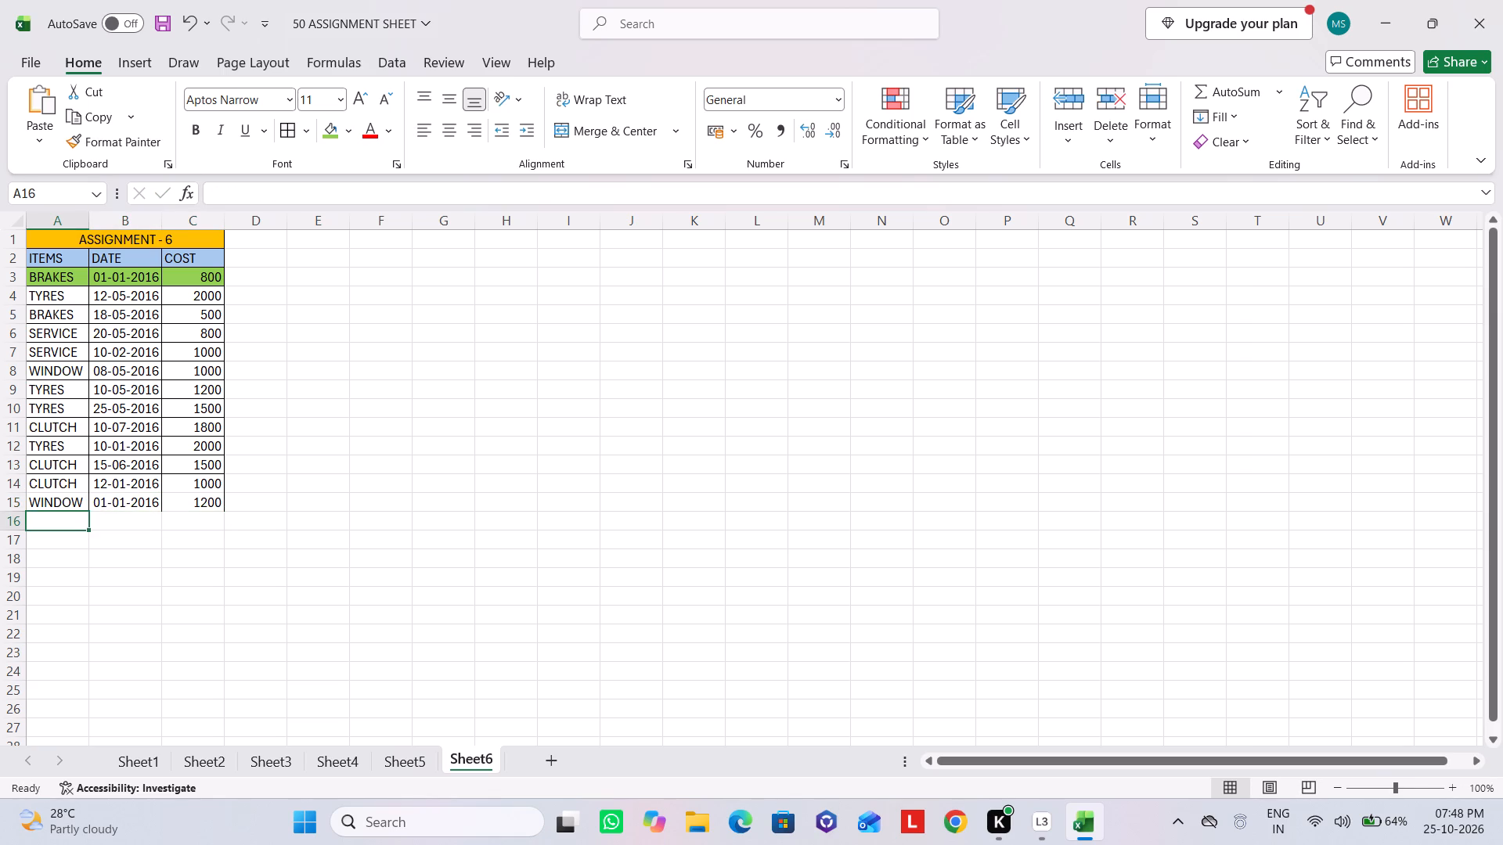
pyautogui.press('Left')
pyautogui.write('WINDO')
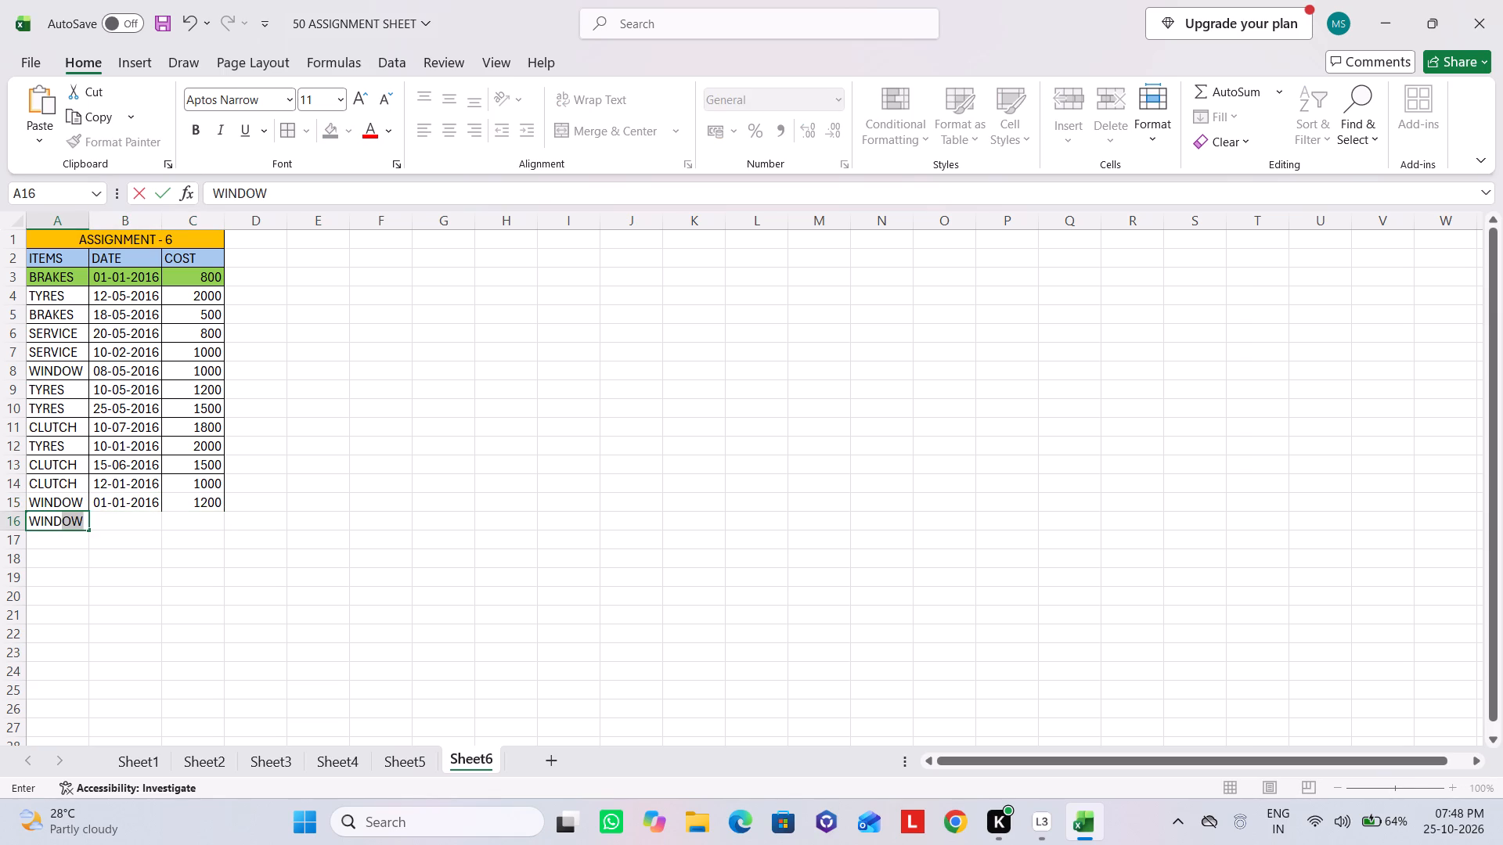
pyautogui.press('Tab')
pyautogui.write('01')
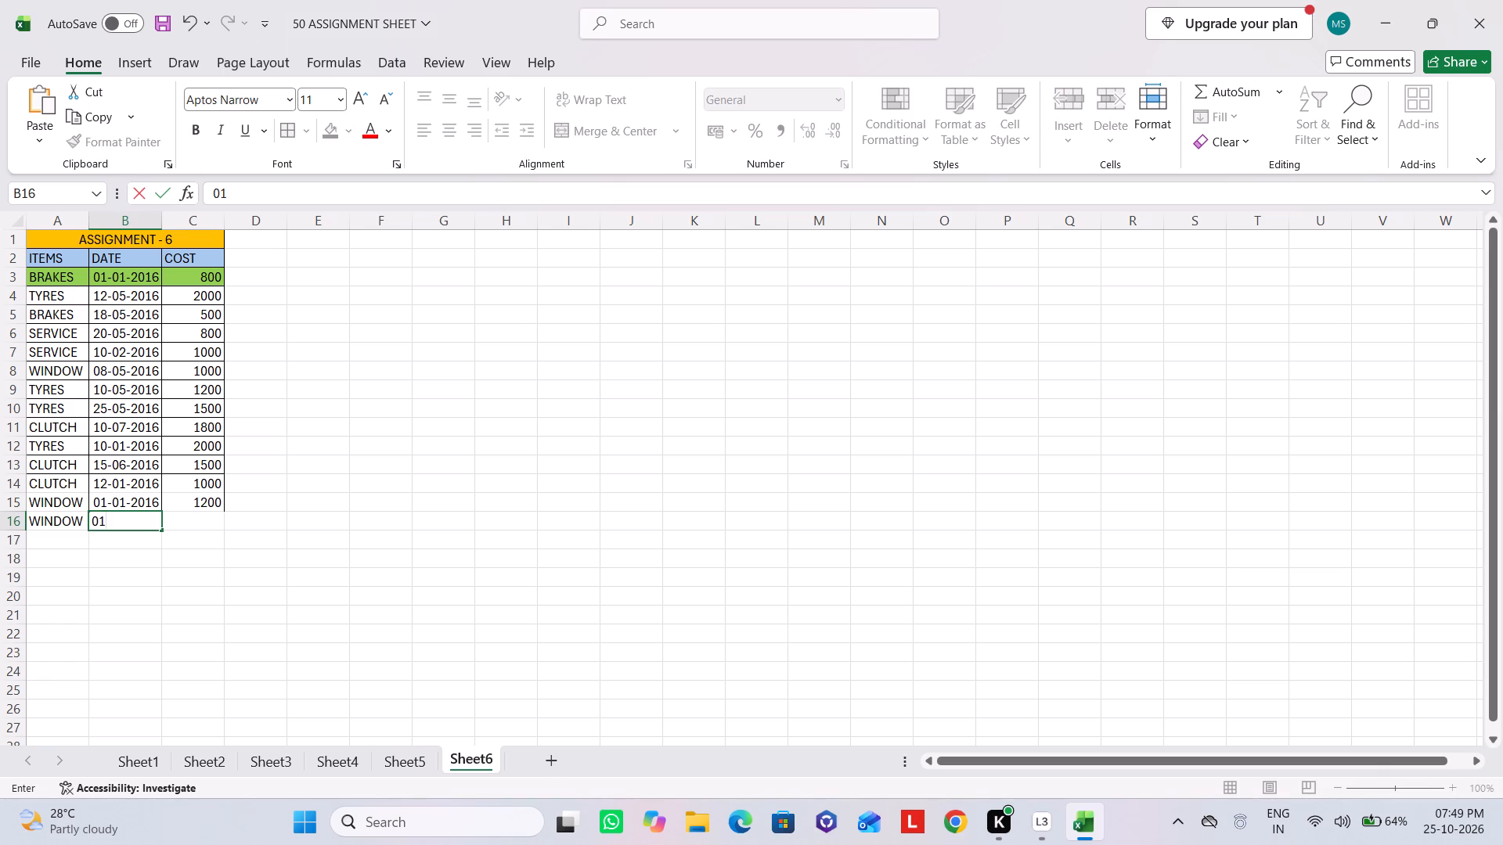
pyautogui.press('Left')
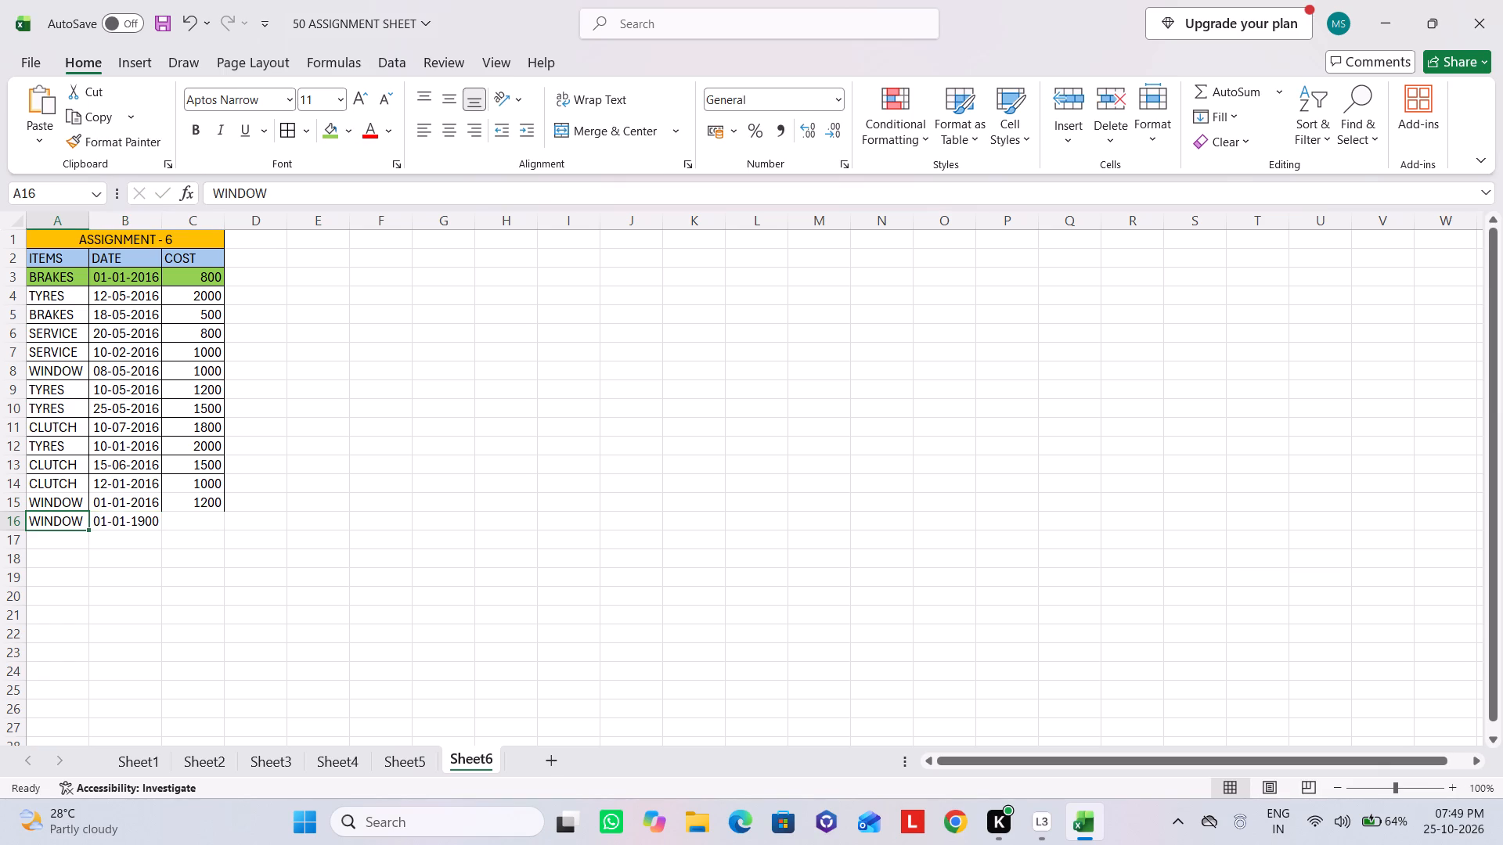
pyautogui.press('Tab')
pyautogui.write('10')
pyautogui.press('-')
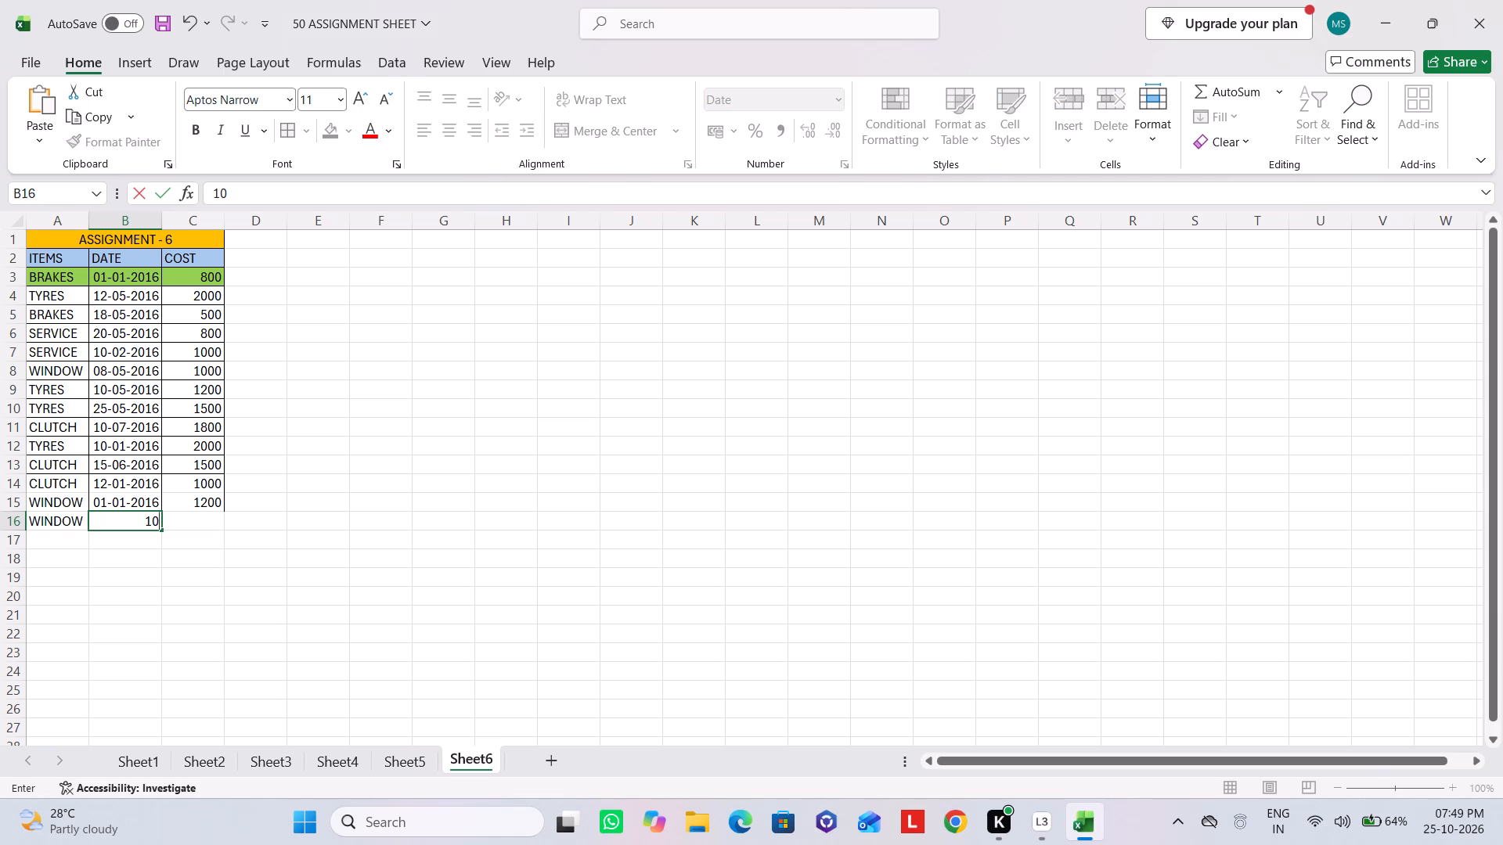
pyautogui.write('05-2016')
pyautogui.press('Tab')
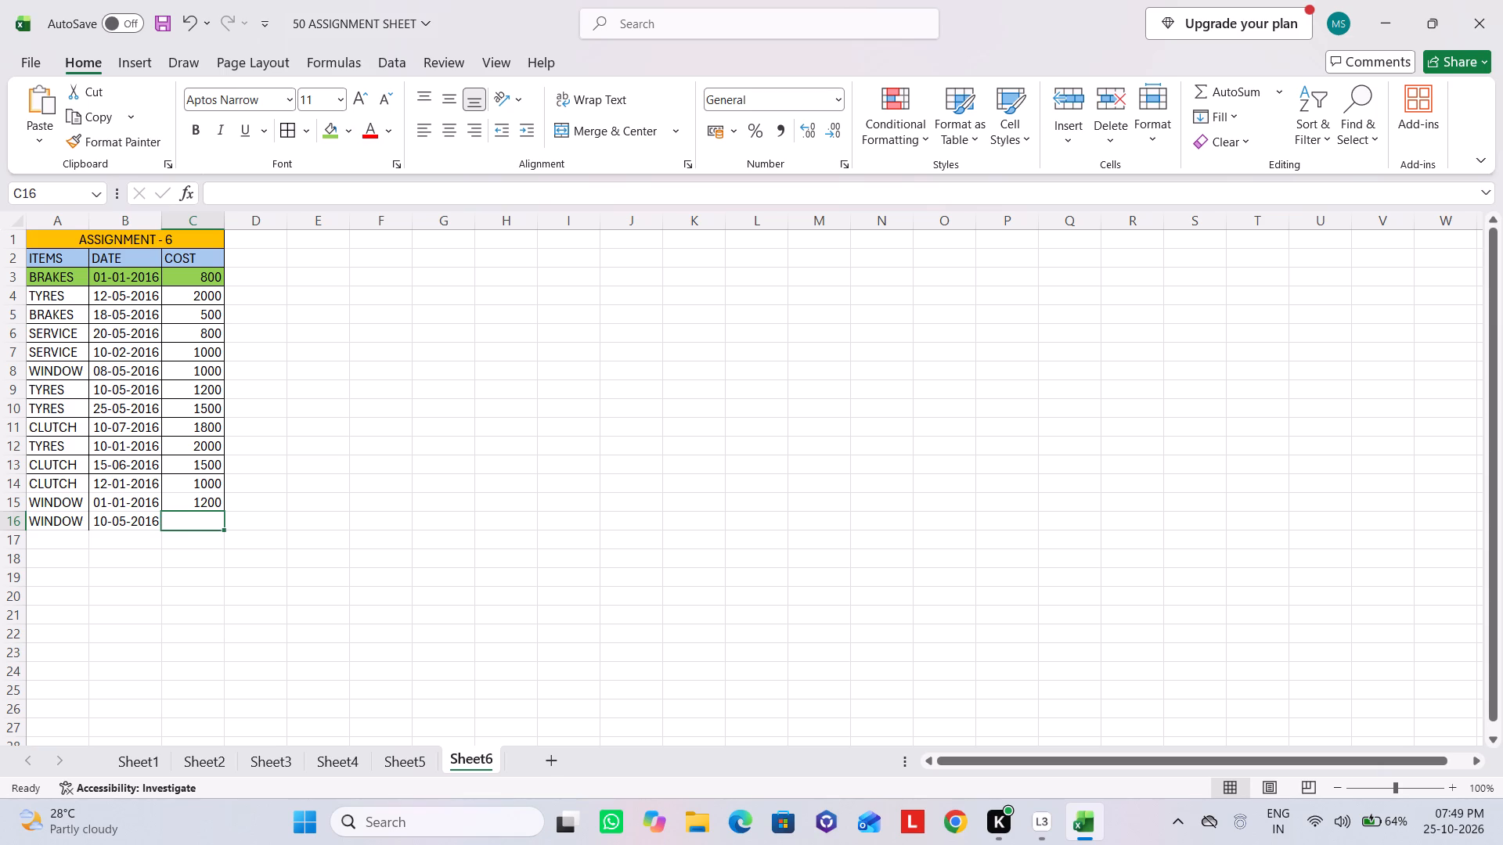
pyautogui.write('1500')
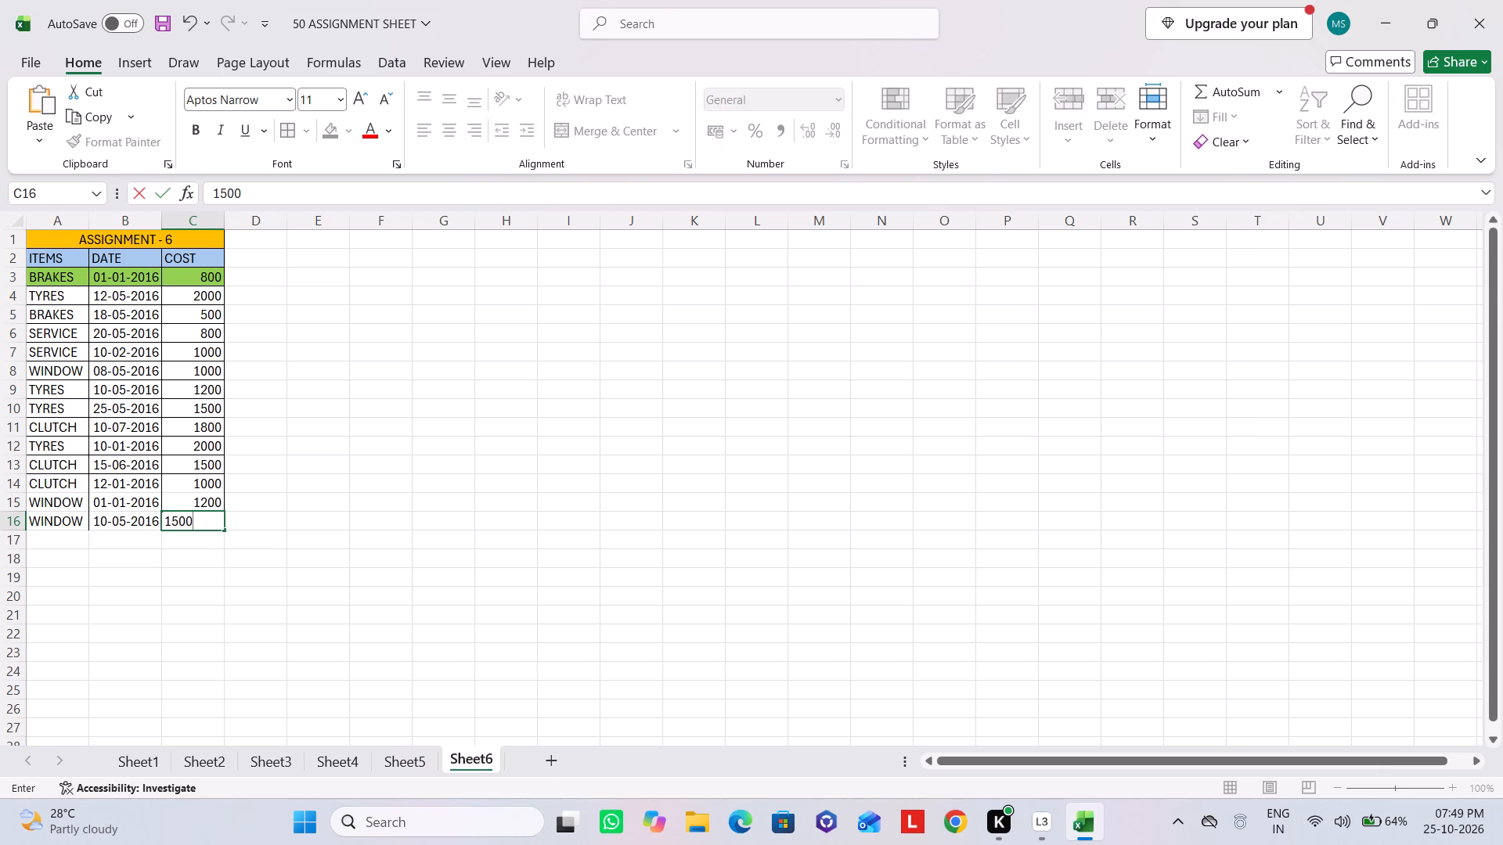
pyautogui.press('Down')
# Fill row 17 with the item WINDOW, the date 10-05-2016 and the cost 1800.
pyautogui.press('Left')
pyautogui.press('Left')
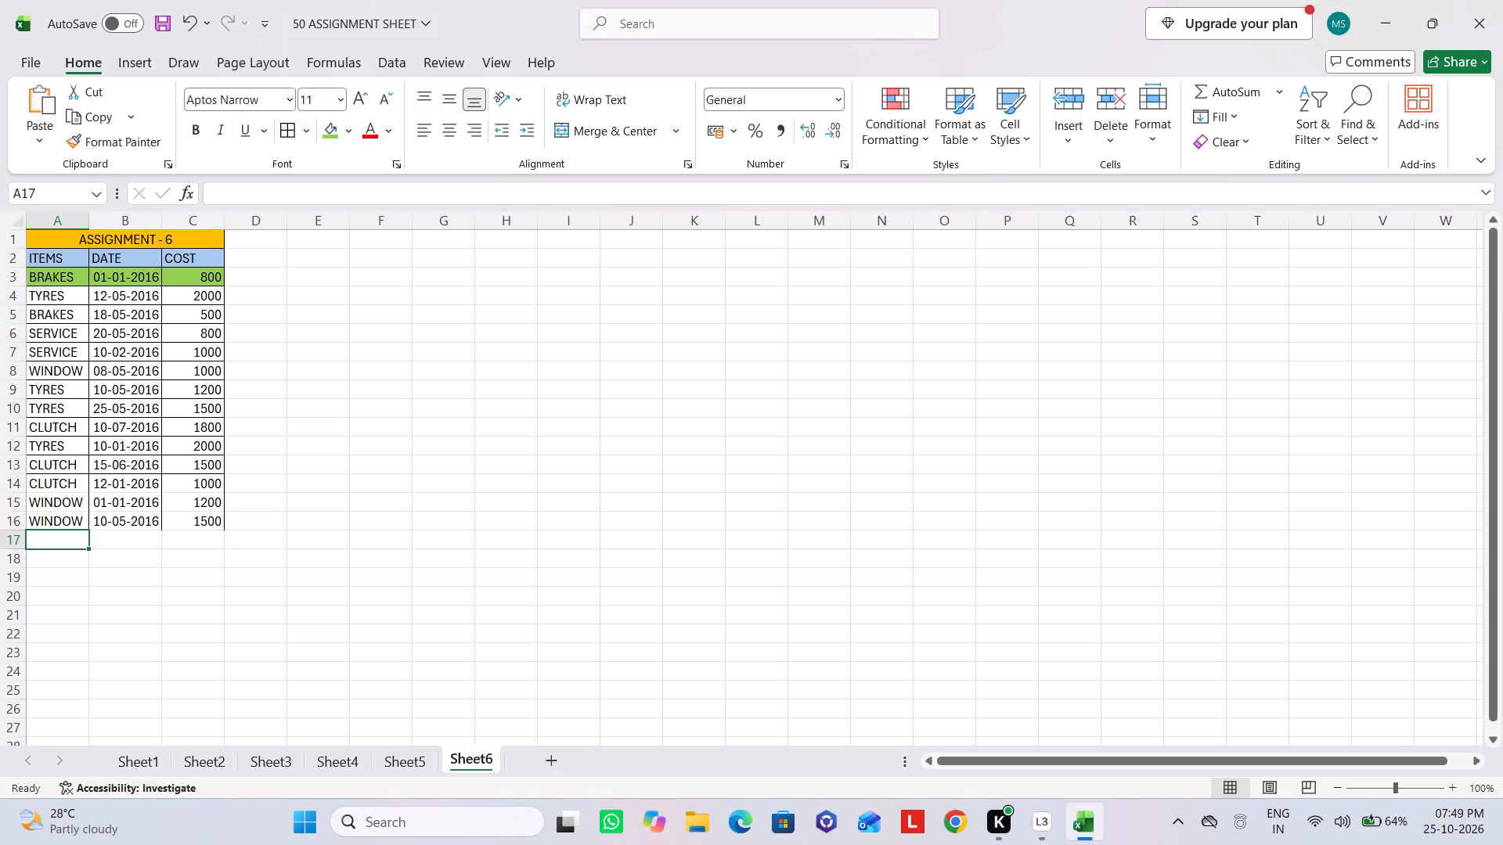
pyautogui.write('WIN')
pyautogui.press('Tab')
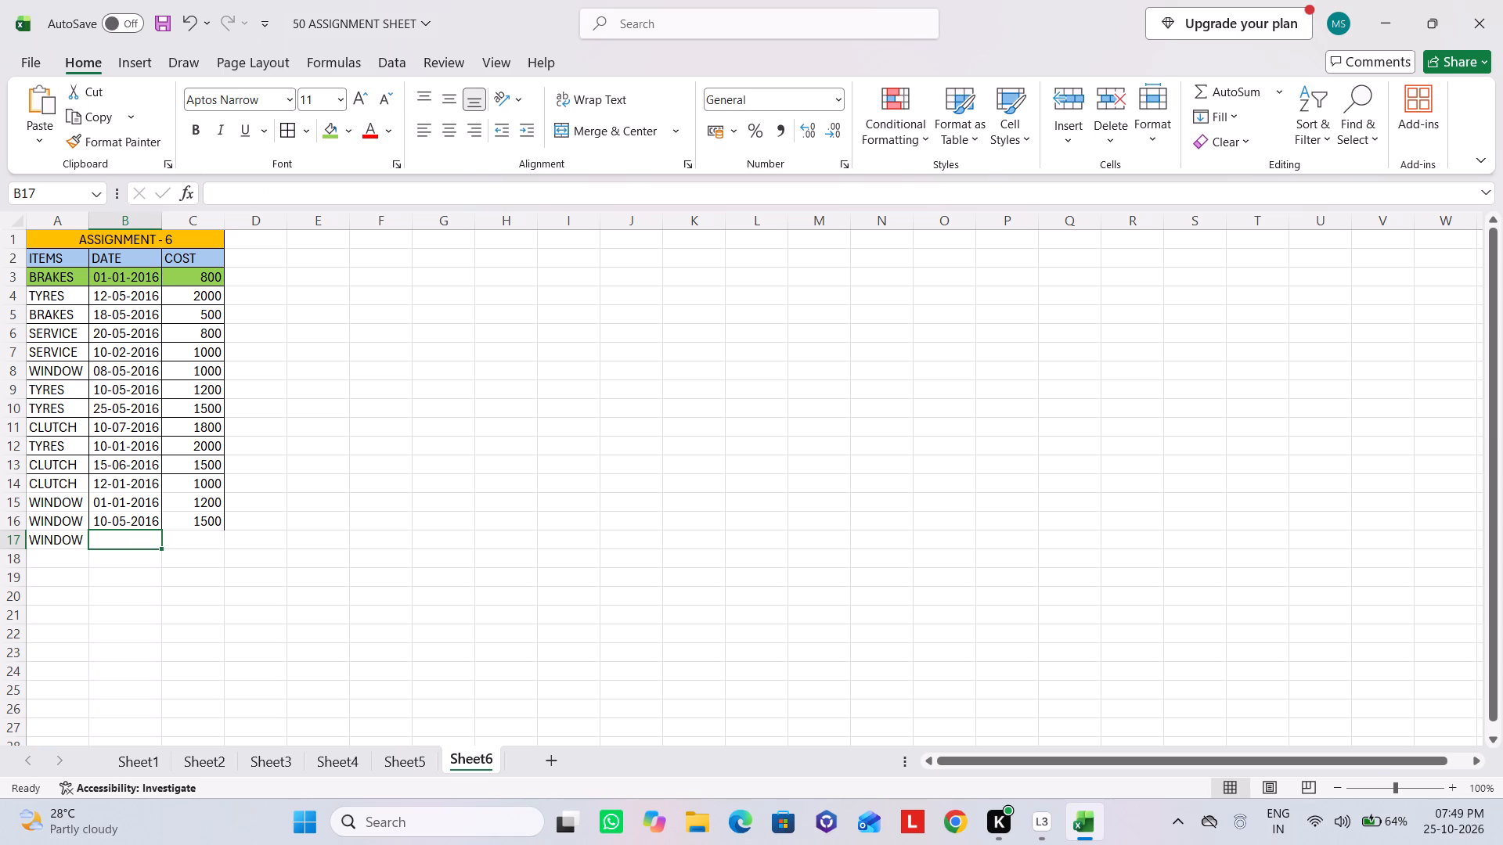
pyautogui.write('10-5')
pyautogui.press('BackSpace')
pyautogui.write('05-')
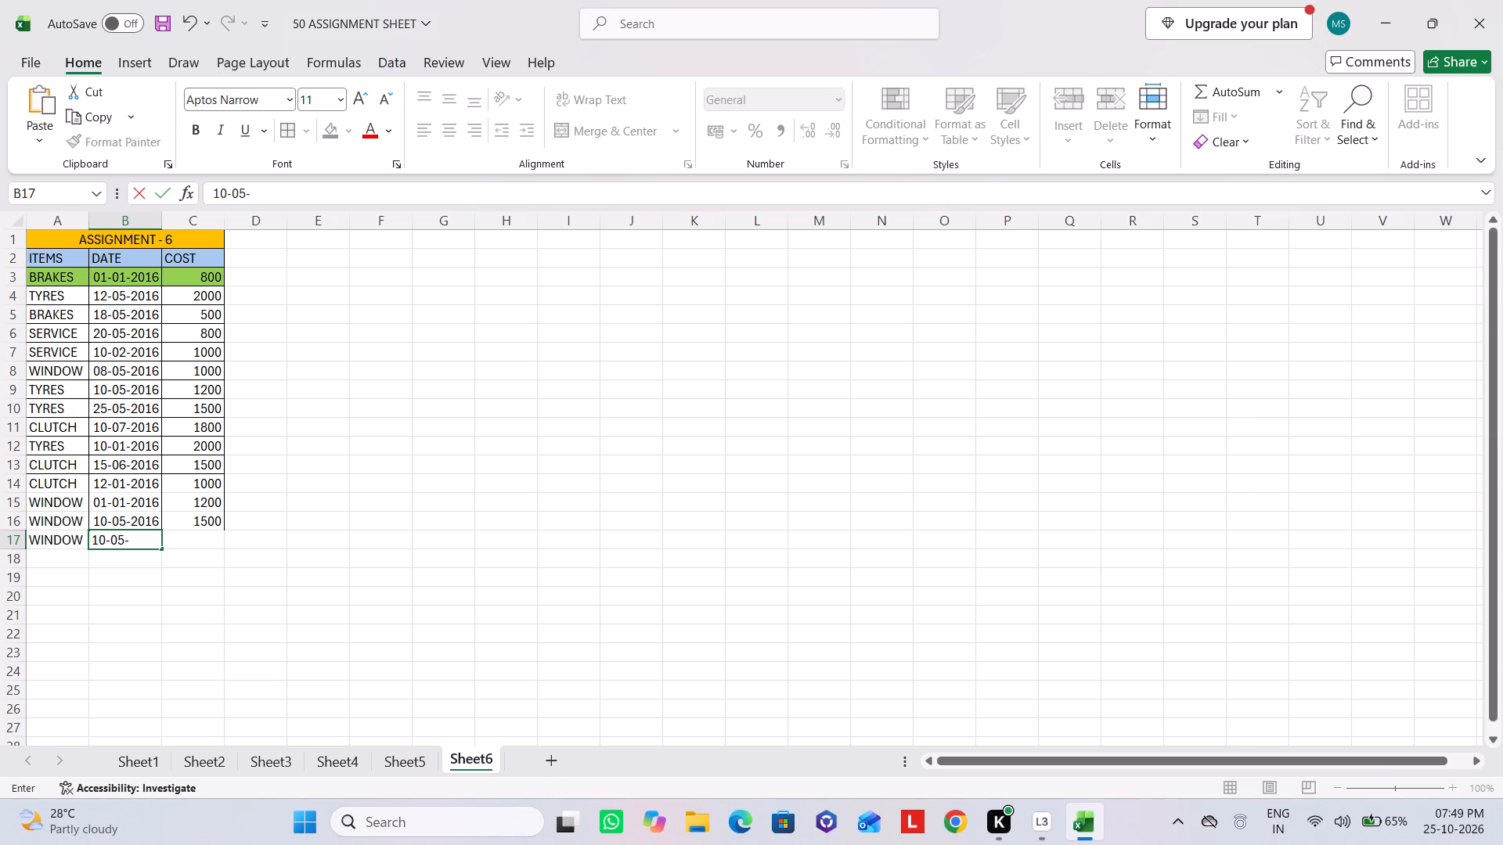
pyautogui.write('2016')
pyautogui.press('Tab')
pyautogui.write('1800')
pyautogui.press('Down')
# Fill row 18 with the item BRAKES, the date 10-05-2016 and the cost 1000.
pyautogui.press('Left')
pyautogui.press('Left')
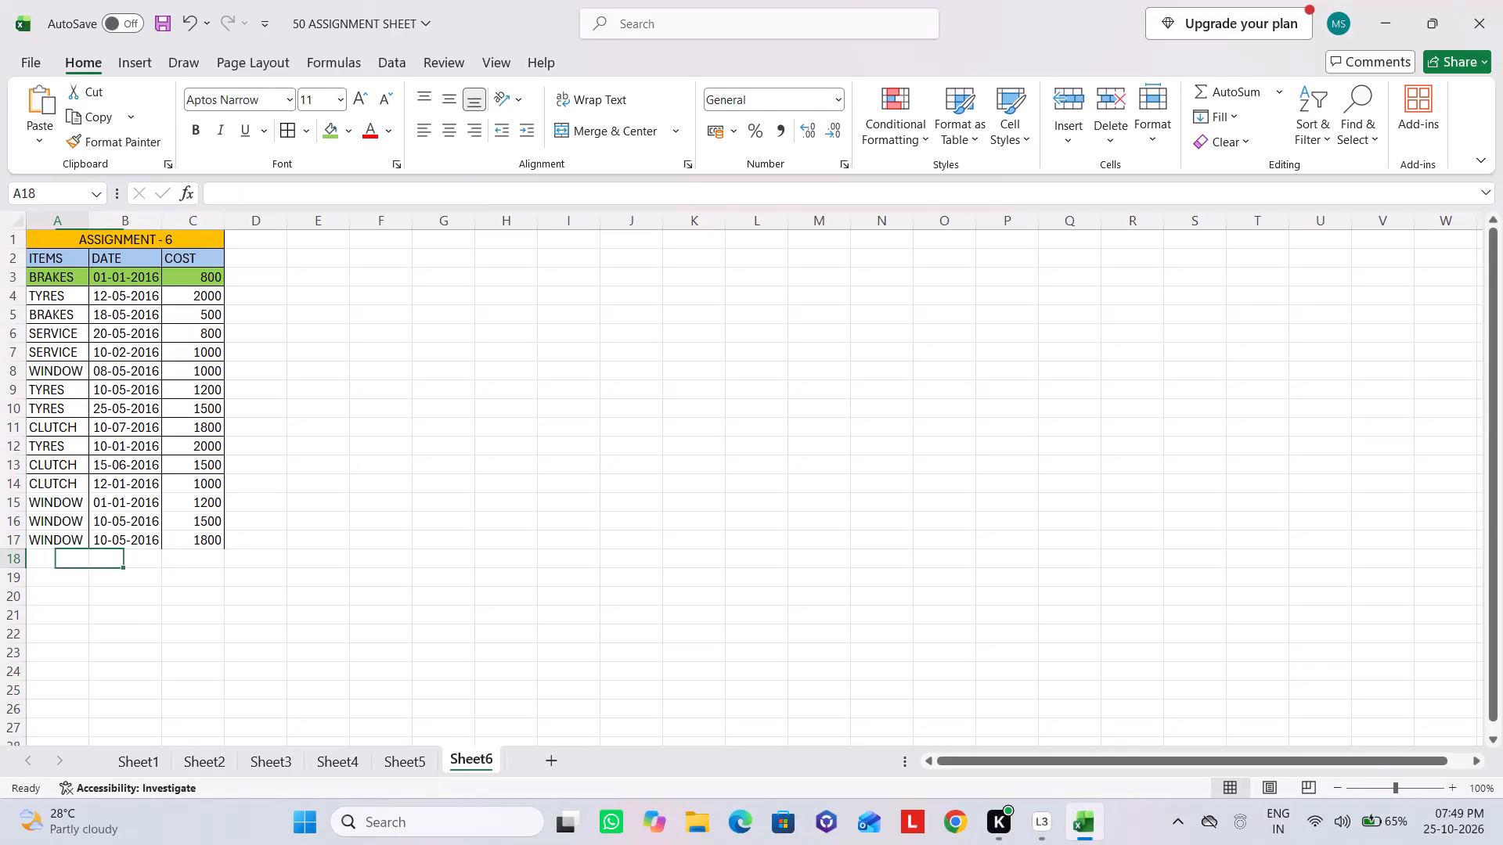
pyautogui.press('Left')
pyautogui.write('BRAKES')
pyautogui.press('Tab')
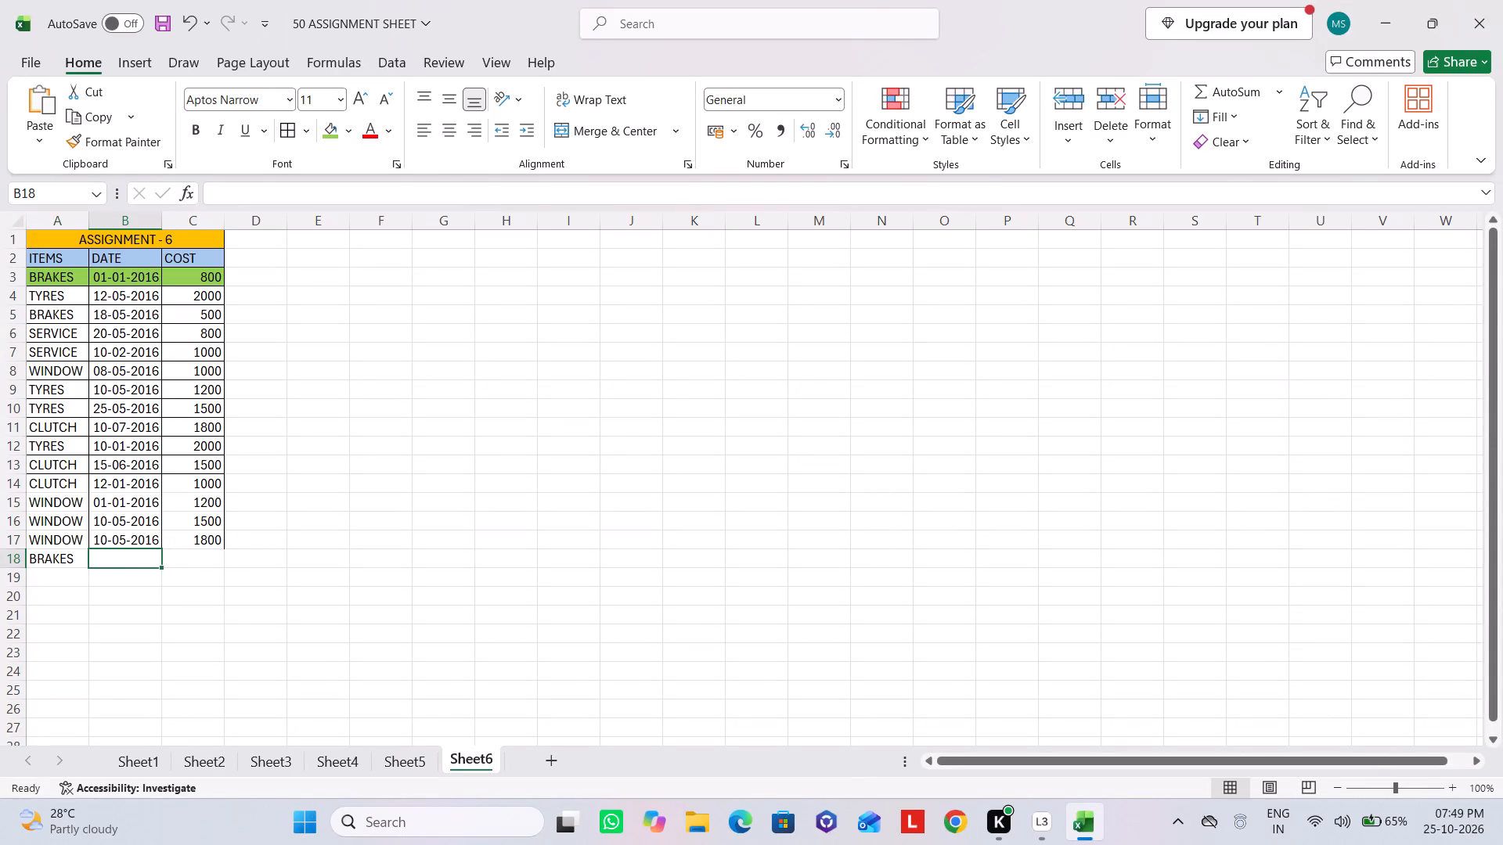
pyautogui.write('10-5')
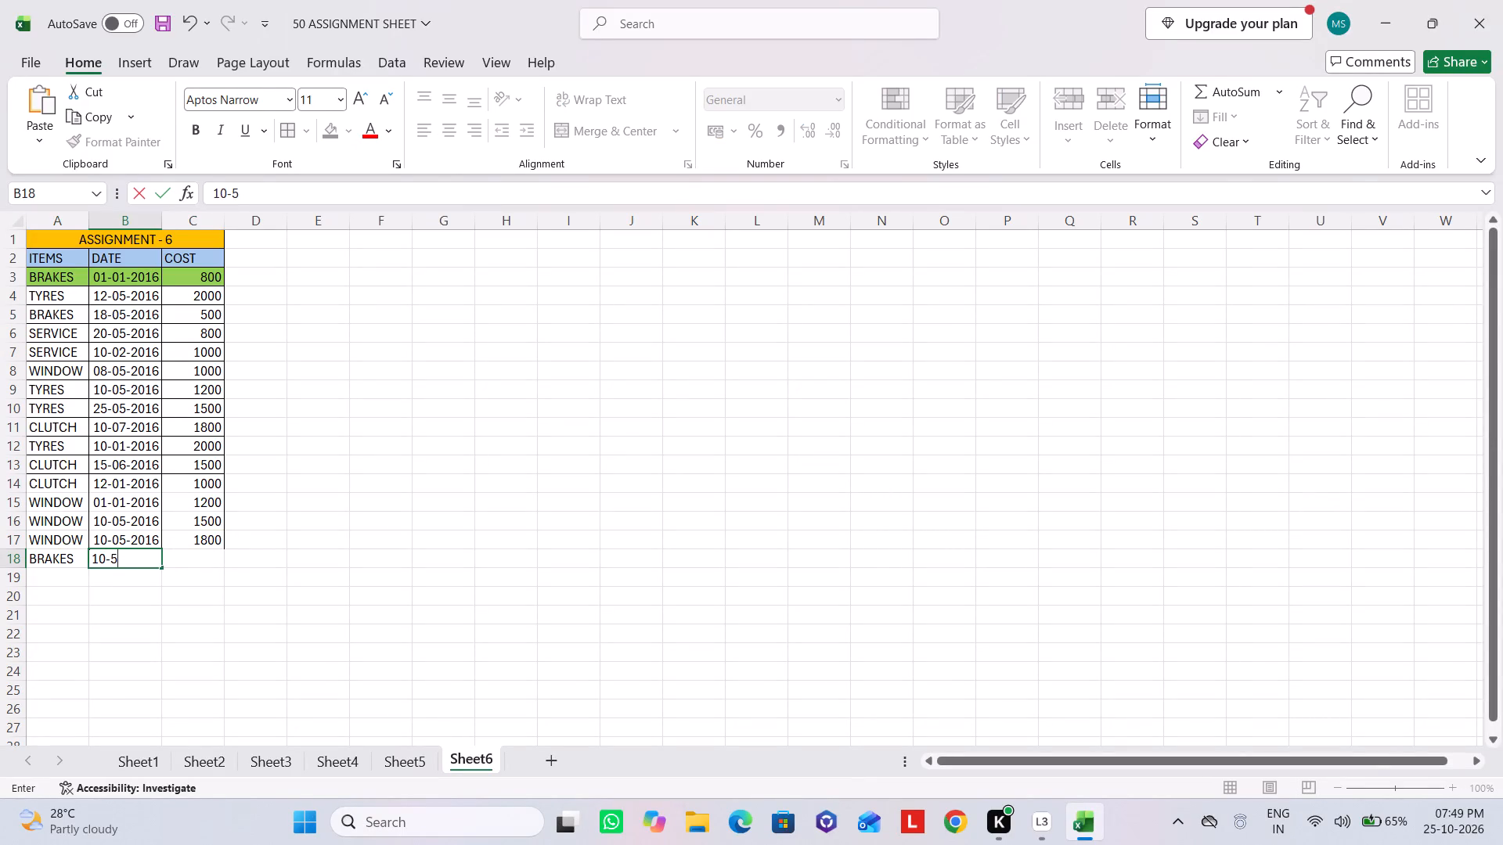
pyautogui.press('BackSpace')
pyautogui.write('05-')
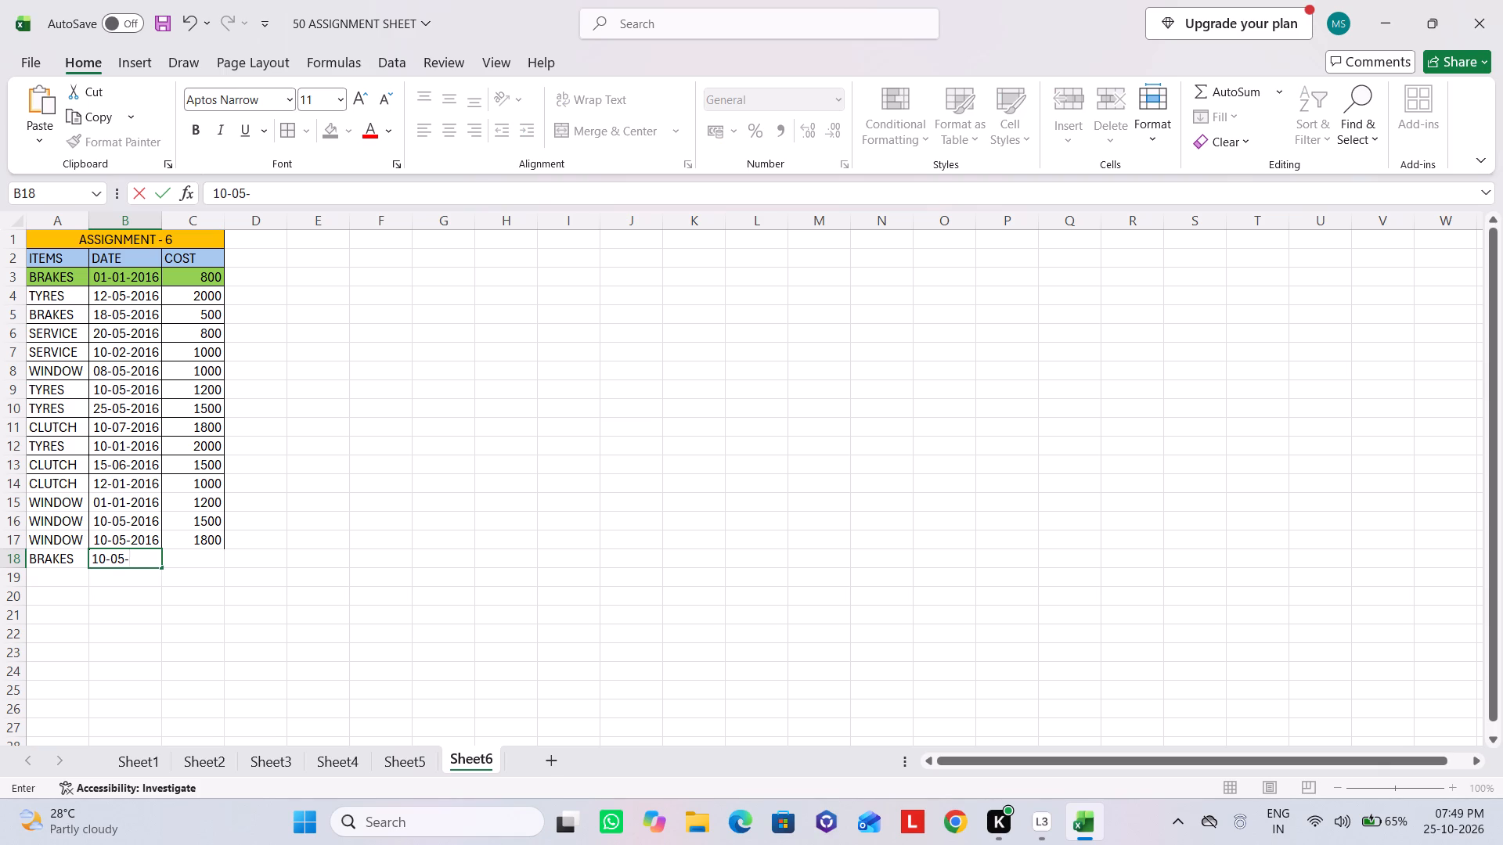
pyautogui.write('2016')
pyautogui.press('Tab')
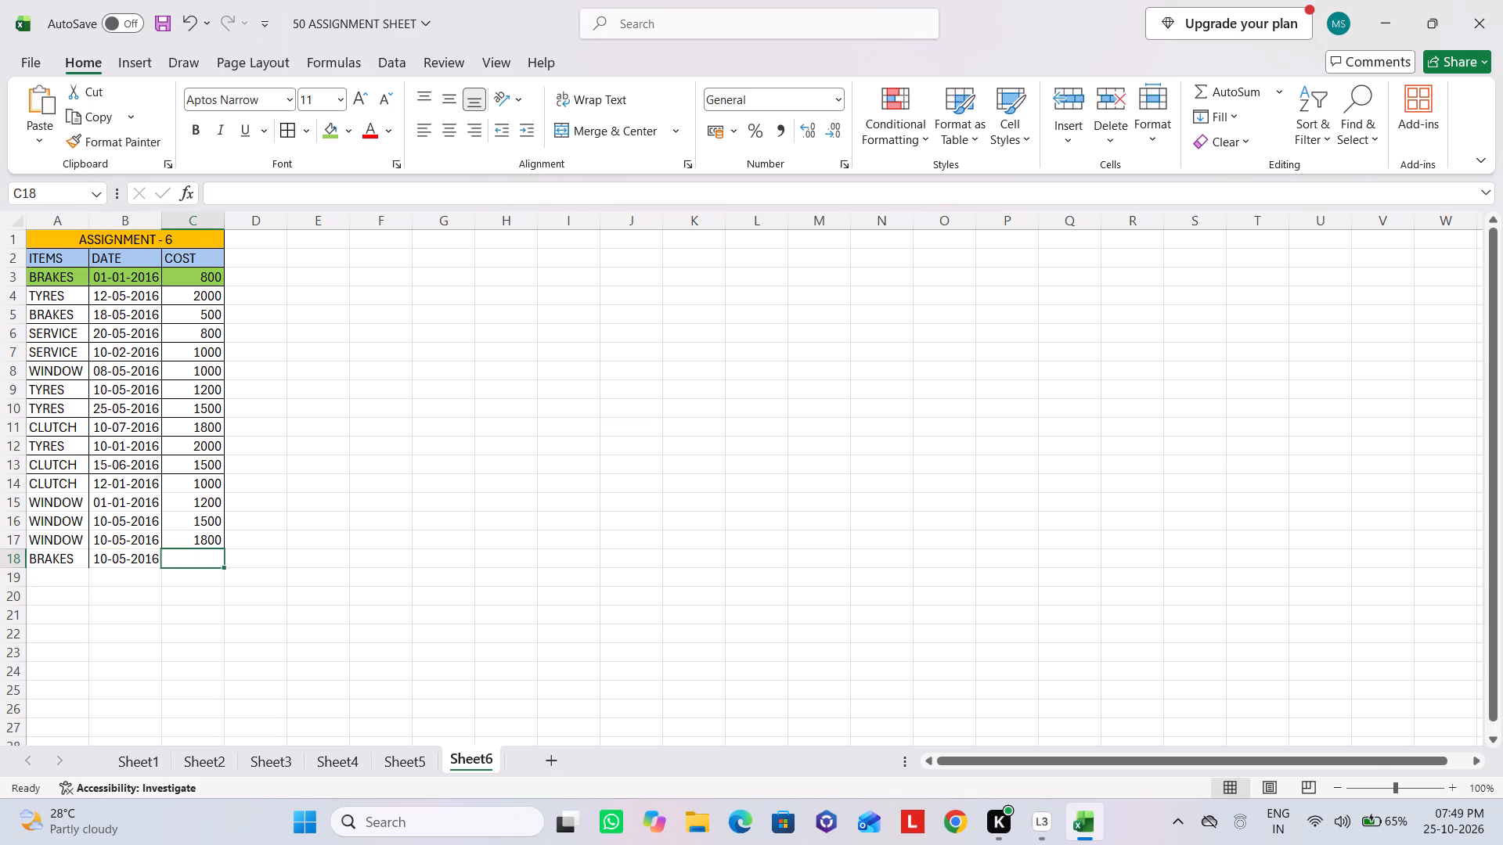
pyautogui.write('1000')
pyautogui.press('Down')
# Fill row 19 with the item BRAKES, the date 14-08-2016 and the cost 1200.
pyautogui.press('Left')
pyautogui.press('Left')
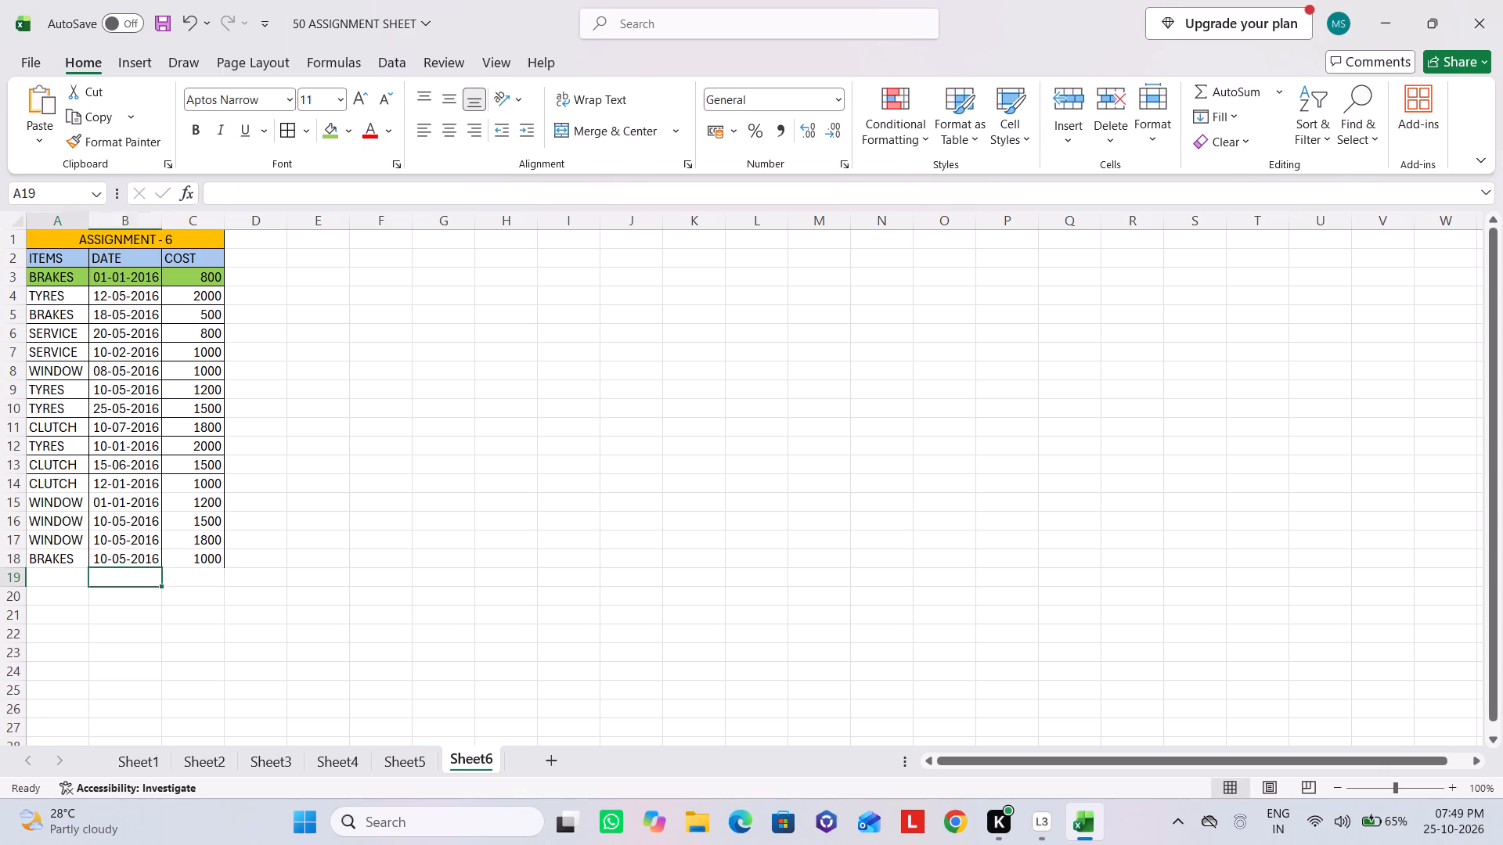
pyautogui.write('BRAKES')
pyautogui.press('Tab')
pyautogui.write('14-08-2016')
pyautogui.press('Tab')
pyautogui.write('1200')
pyautogui.press('Down')
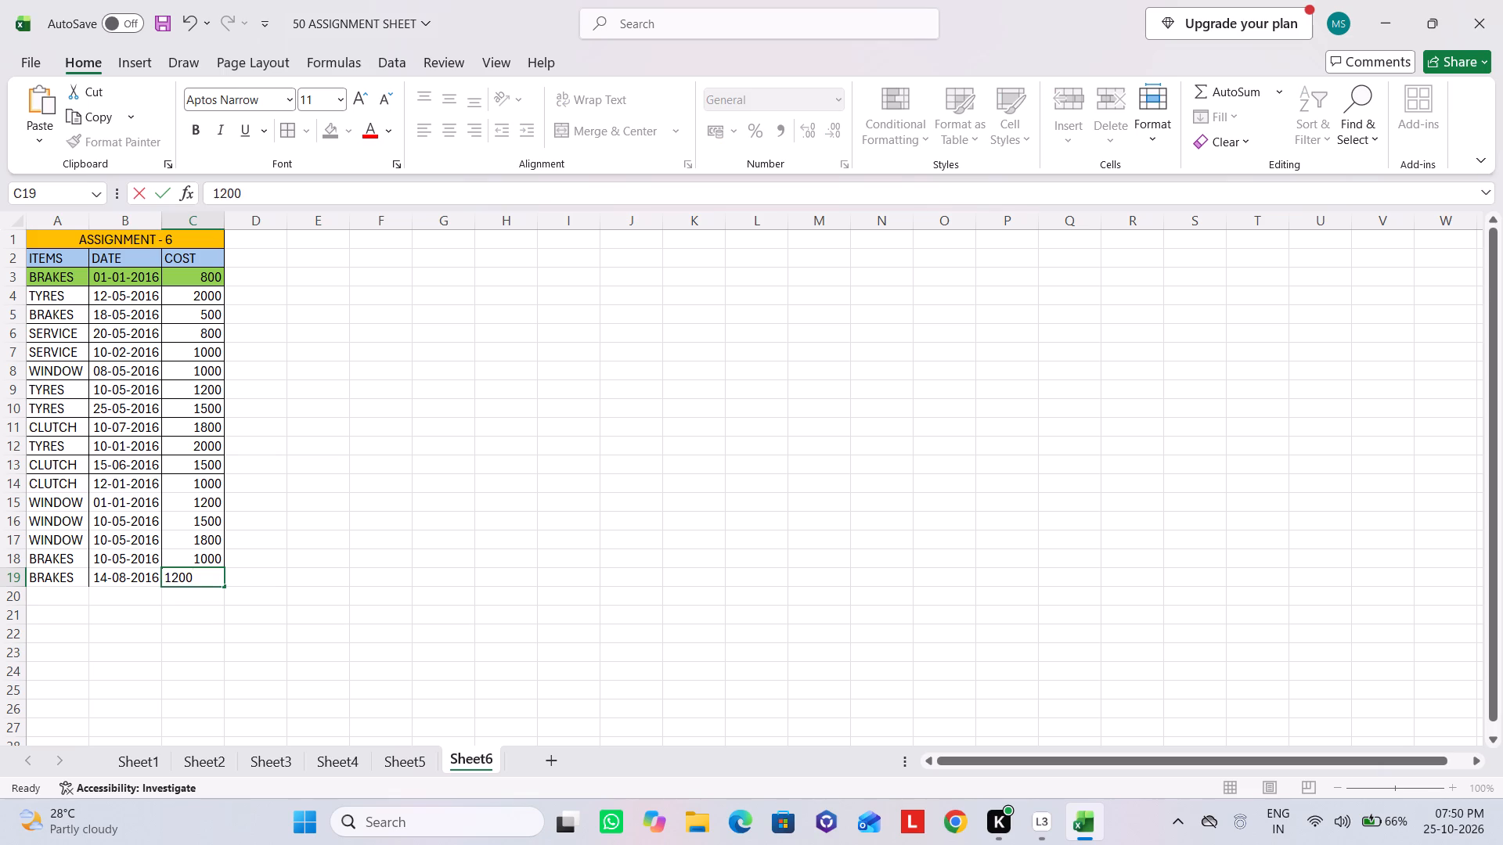
# Fill row 20 with the item TYRES, the date 15-08-2016 and the cost 1500.
pyautogui.press('Left')
pyautogui.press('Left')
pyautogui.press('Left')
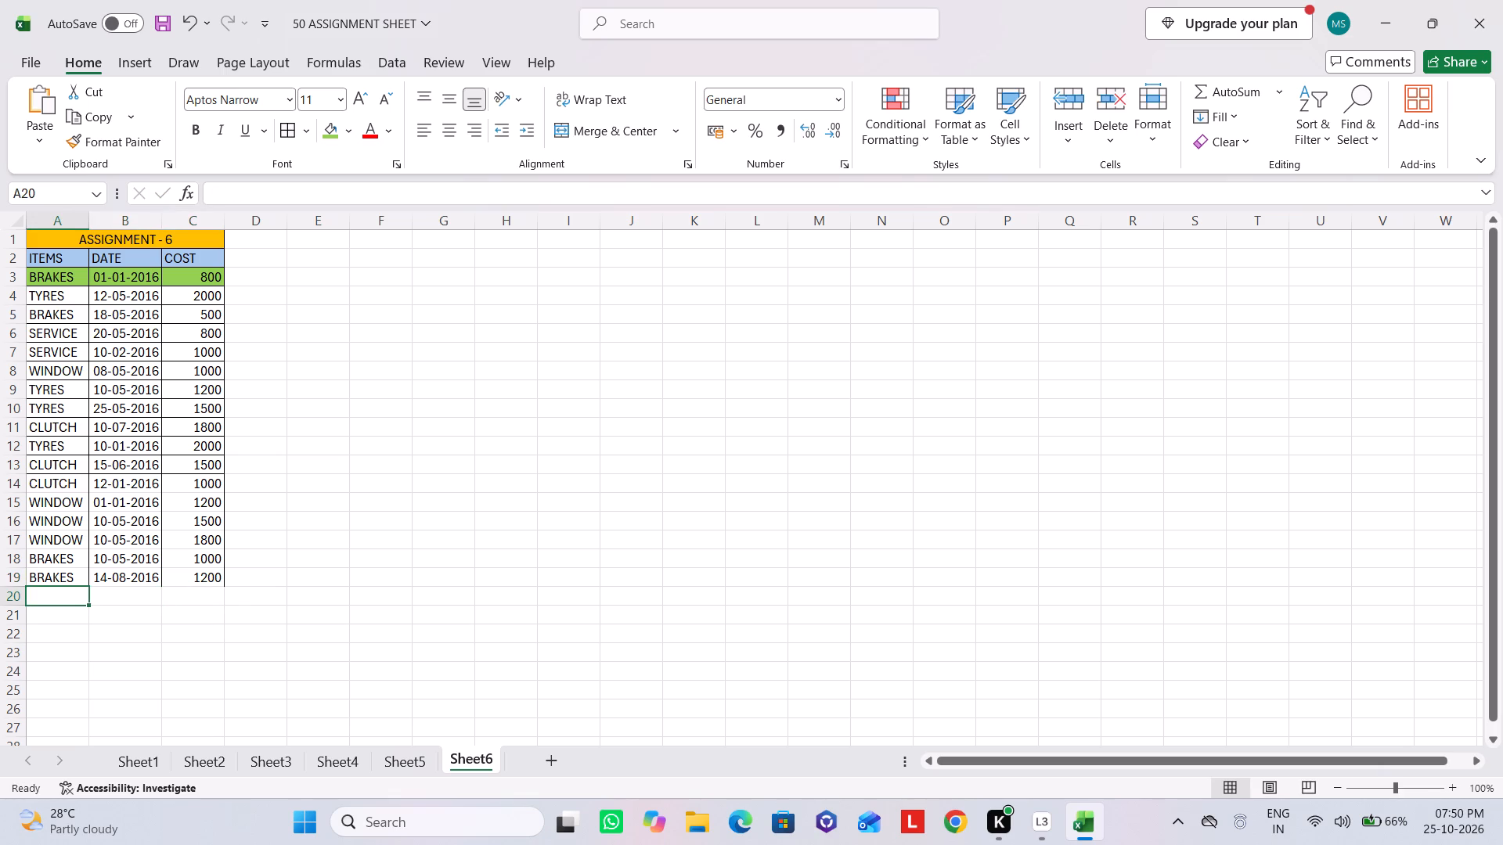
pyautogui.write('TY')
pyautogui.press('Tab')
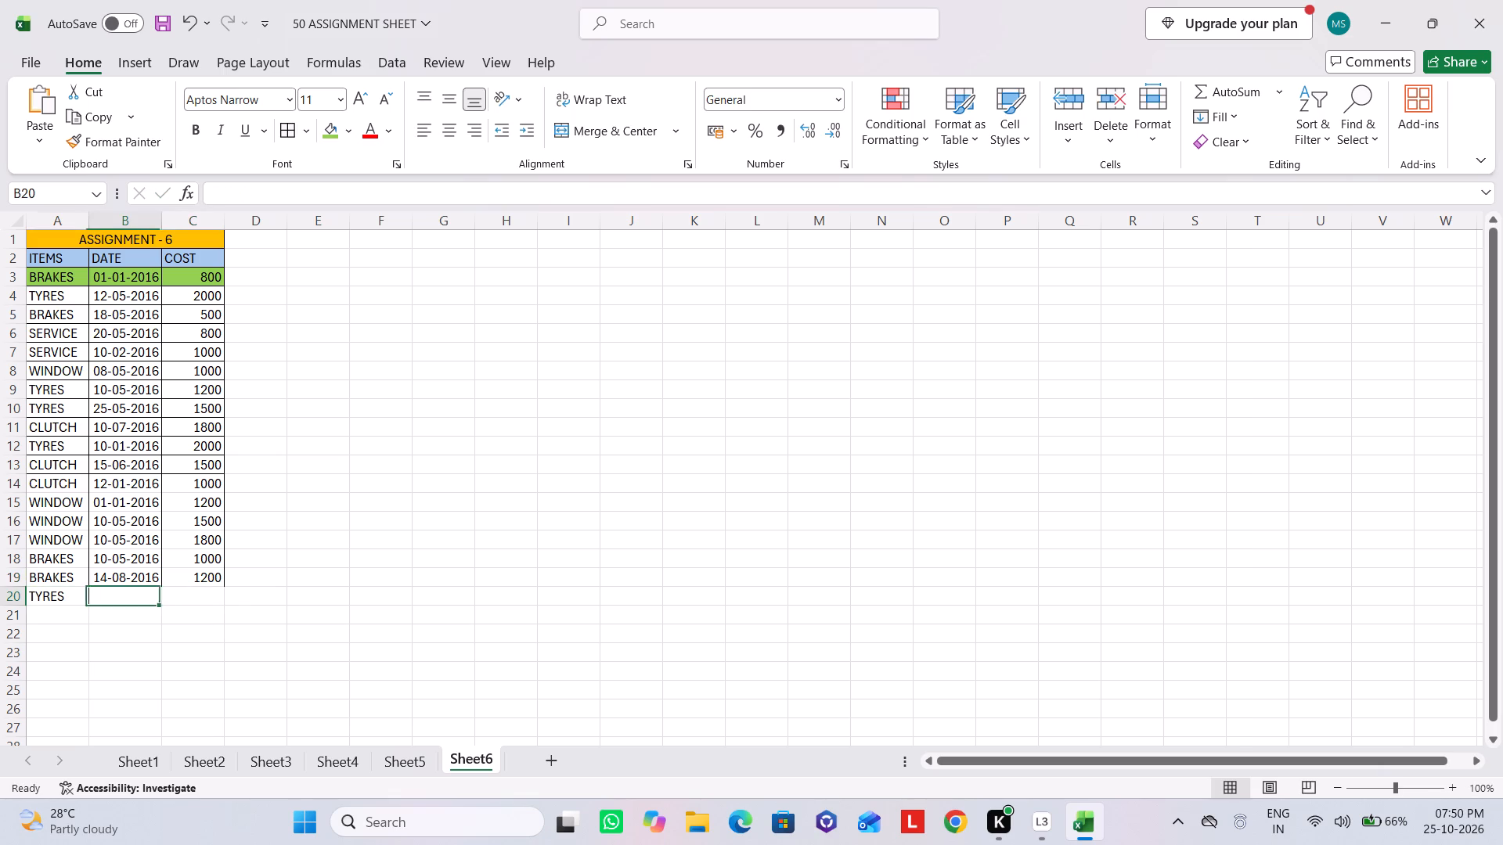
pyautogui.write('15-08-2016')
pyautogui.press('Tab')
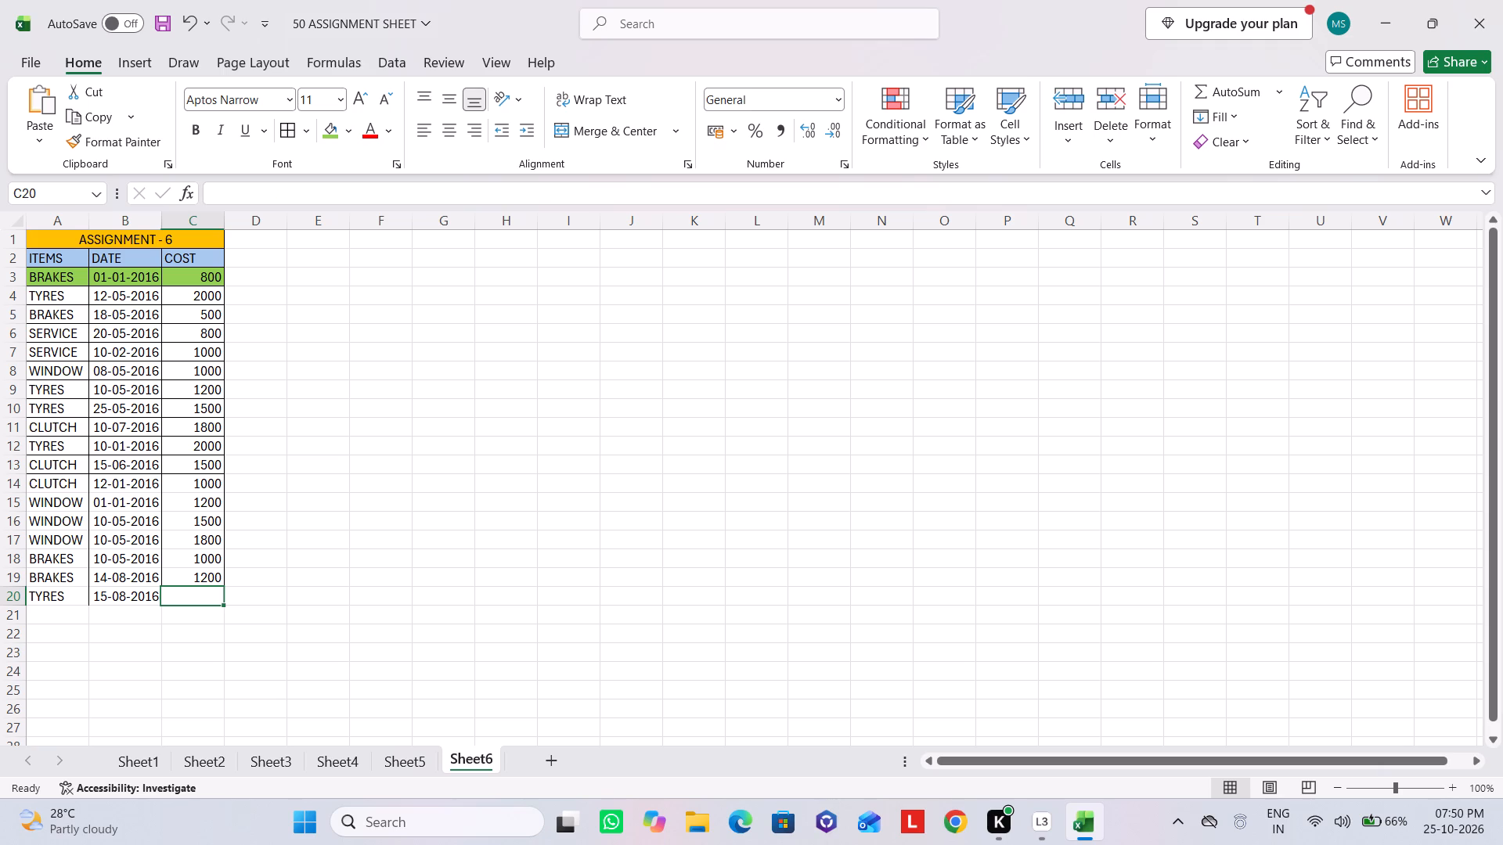
pyautogui.write('1500')
pyautogui.press('Down')
# Fill row 21 with the item WINDOW, the date 20-08-2016 and the cost 1800.
pyautogui.press('Left')
pyautogui.press('Left')
pyautogui.press('Left')
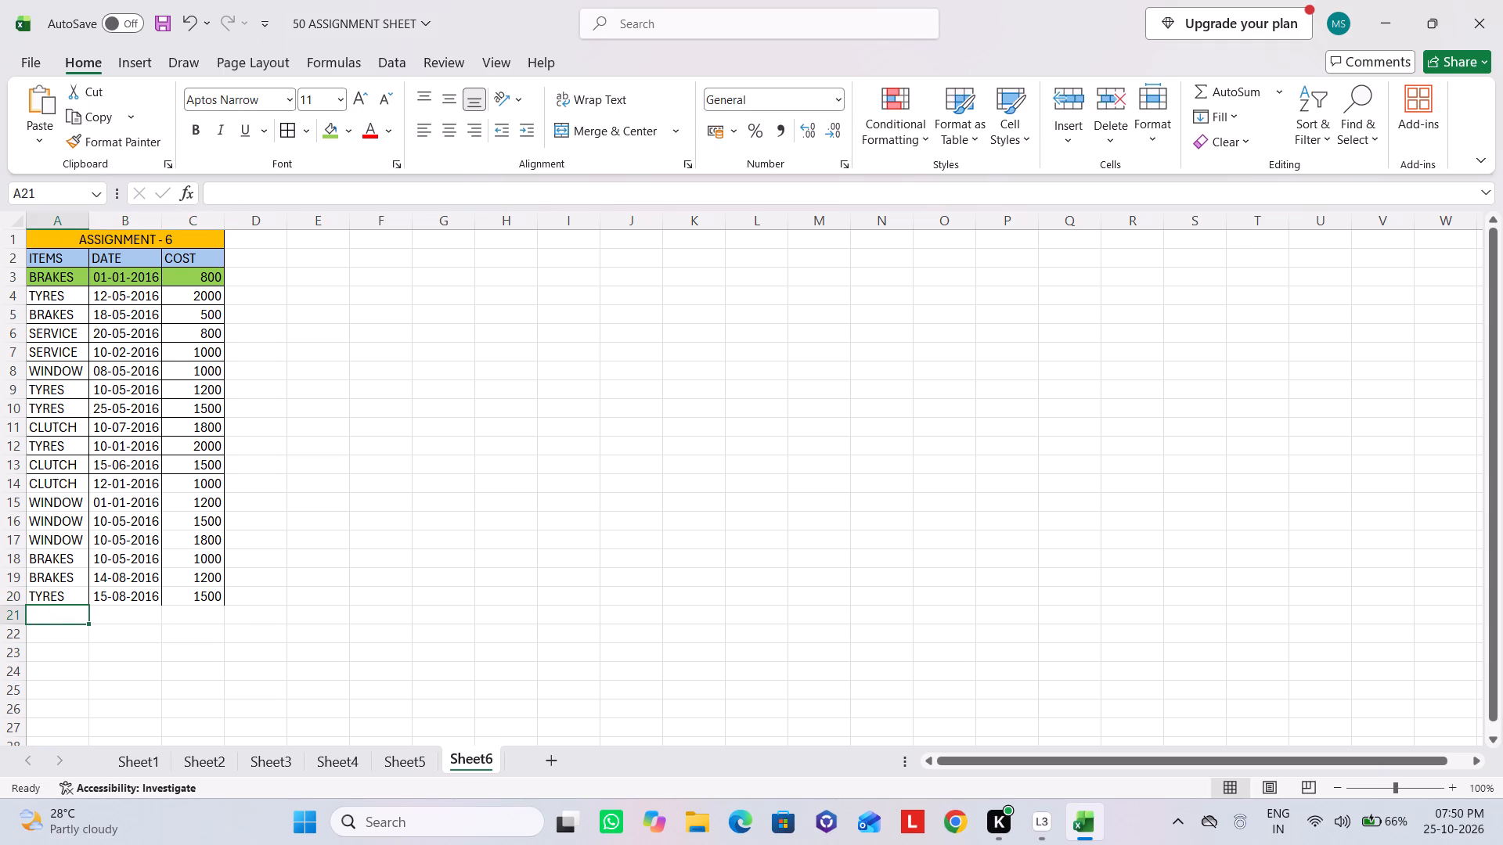
pyautogui.write('WIN')
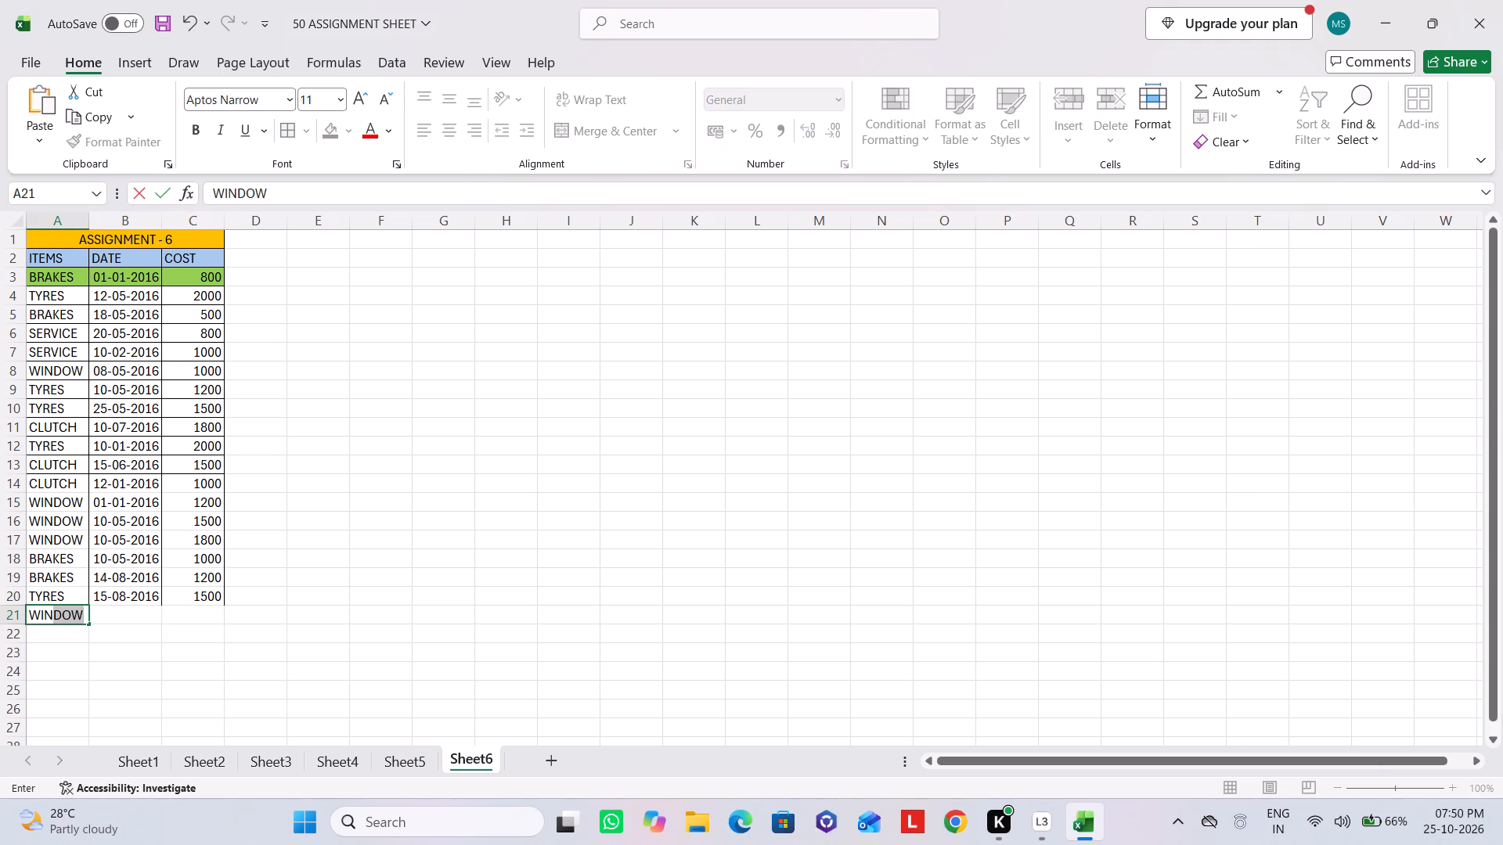
pyautogui.press('Tab')
pyautogui.write('20-08-21')
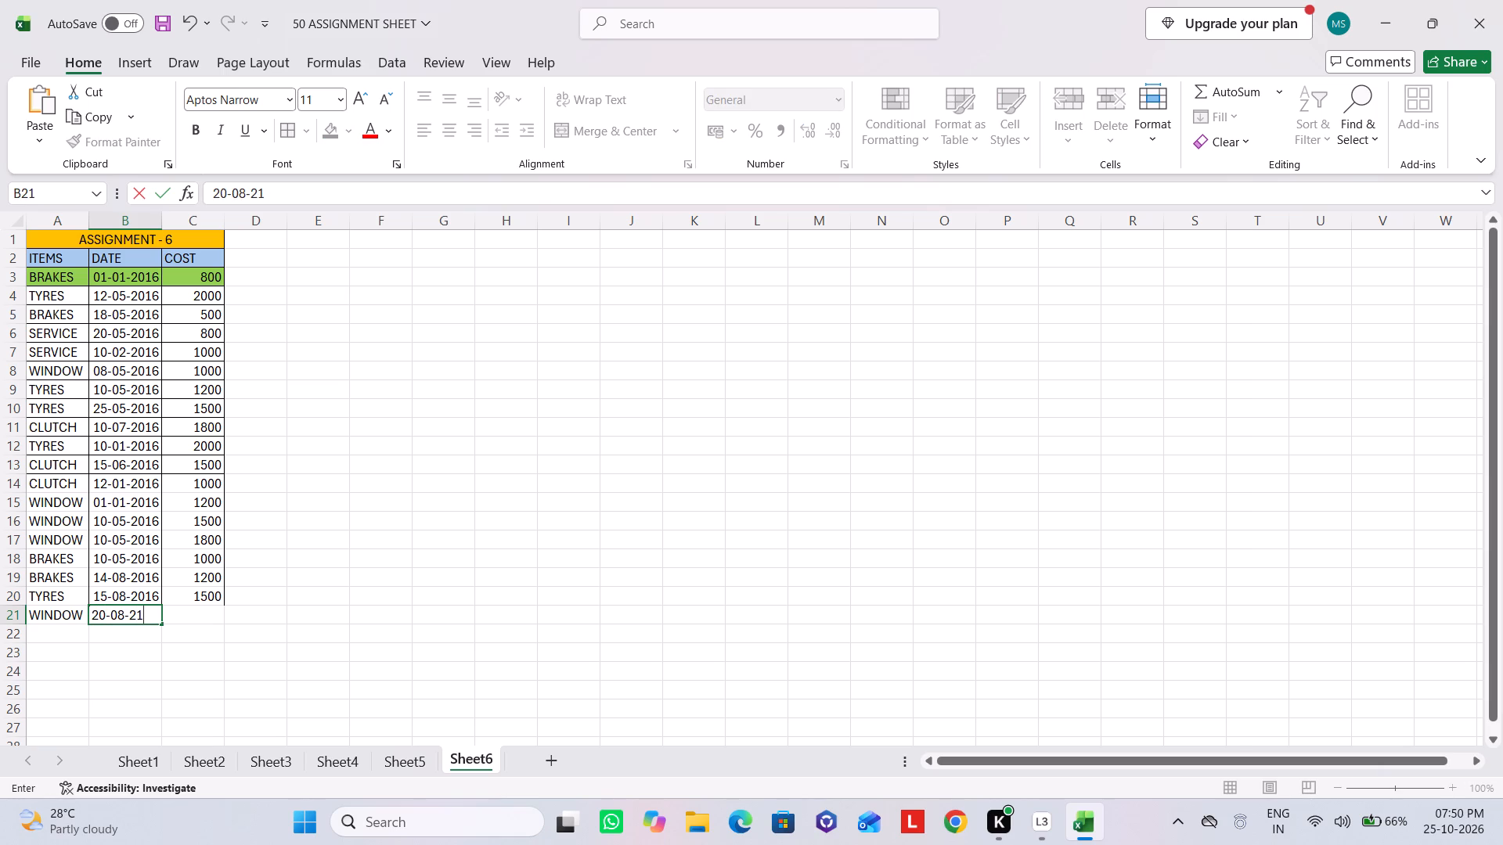
pyautogui.press('BackSpace')
pyautogui.write('016')
pyautogui.press('Tab')
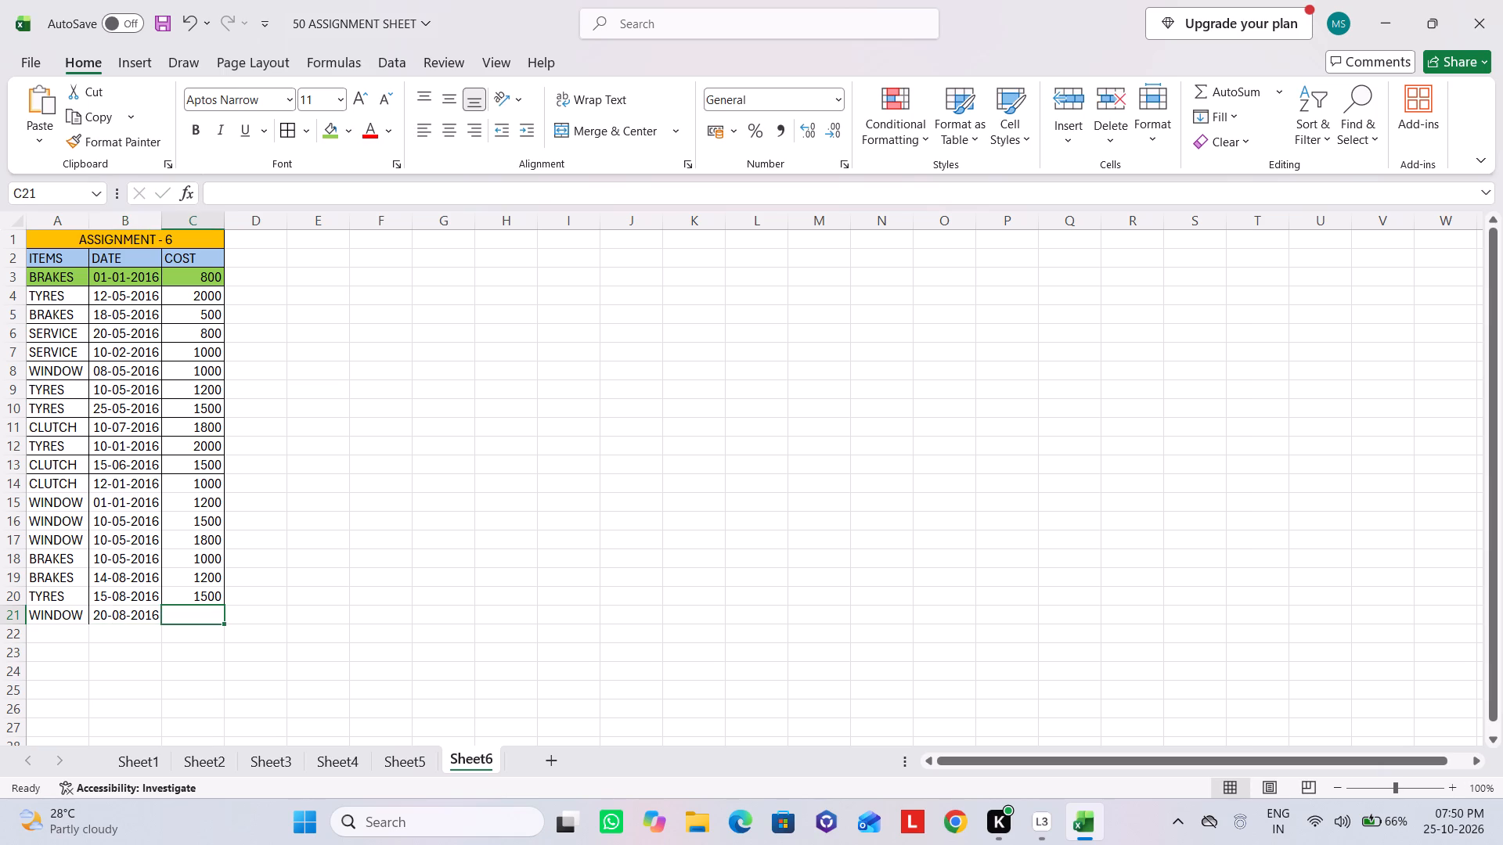
pyautogui.write('1800')
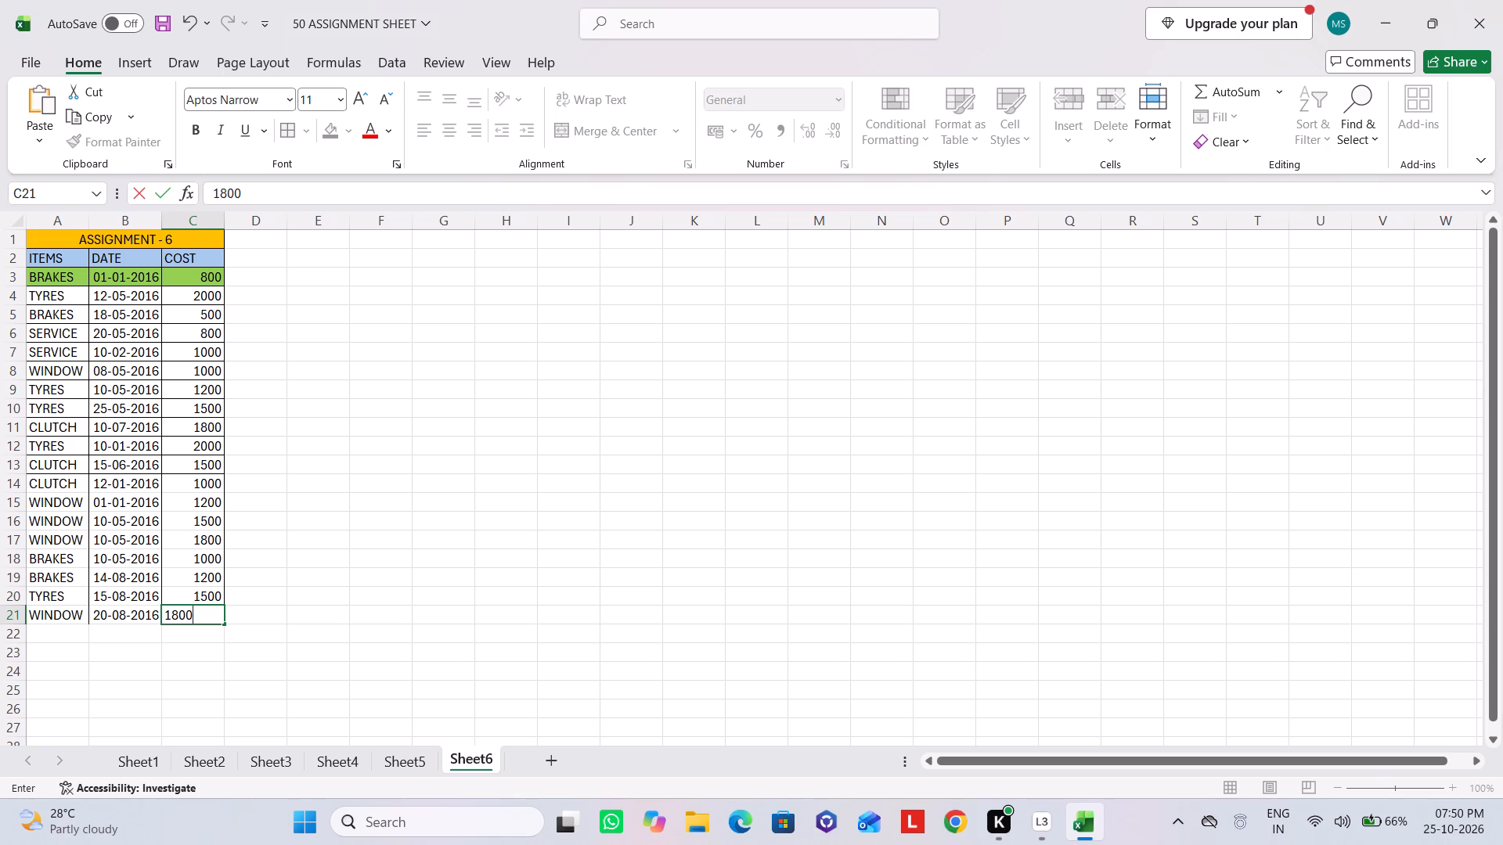
# Apply all borders to the whole Assignment 6 table, from the title through row 21.
pyautogui.moveTo(47, 236); pyautogui.dragTo(121, 289)
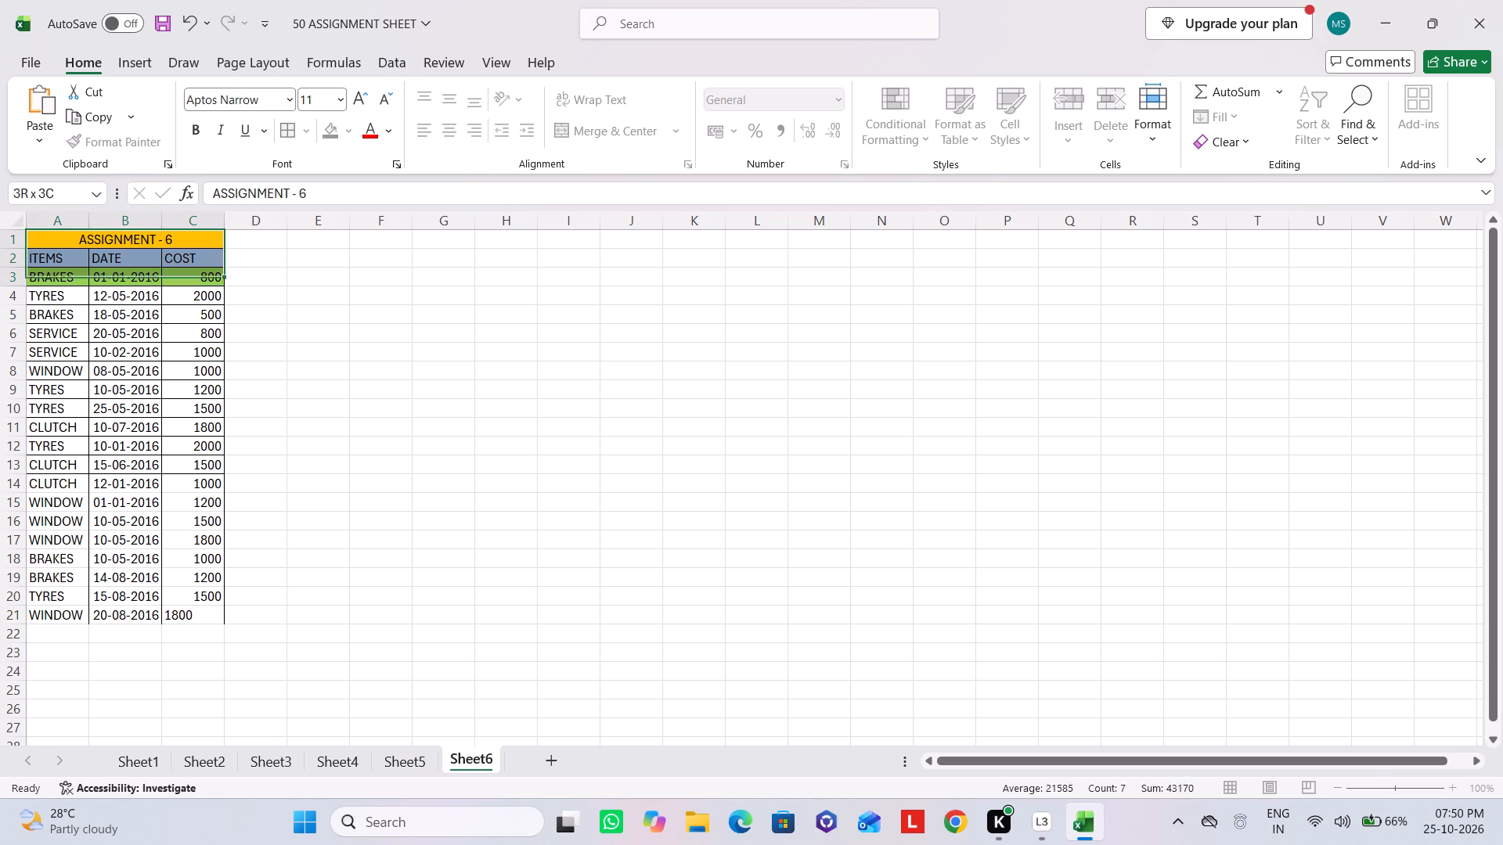
pyautogui.moveTo(121, 289); pyautogui.dragTo(150, 613)
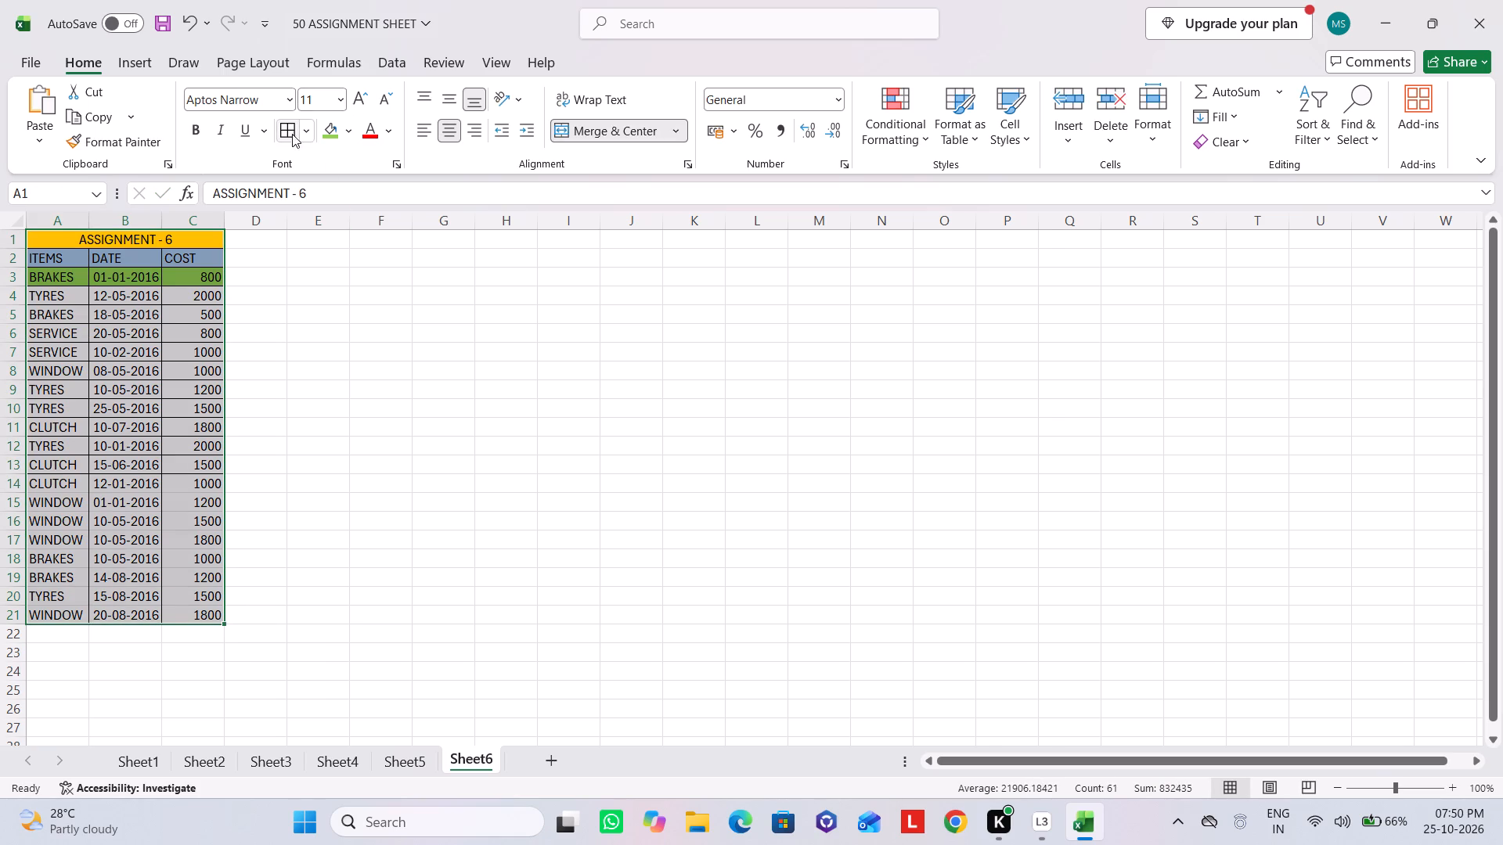
pyautogui.click(285, 129)
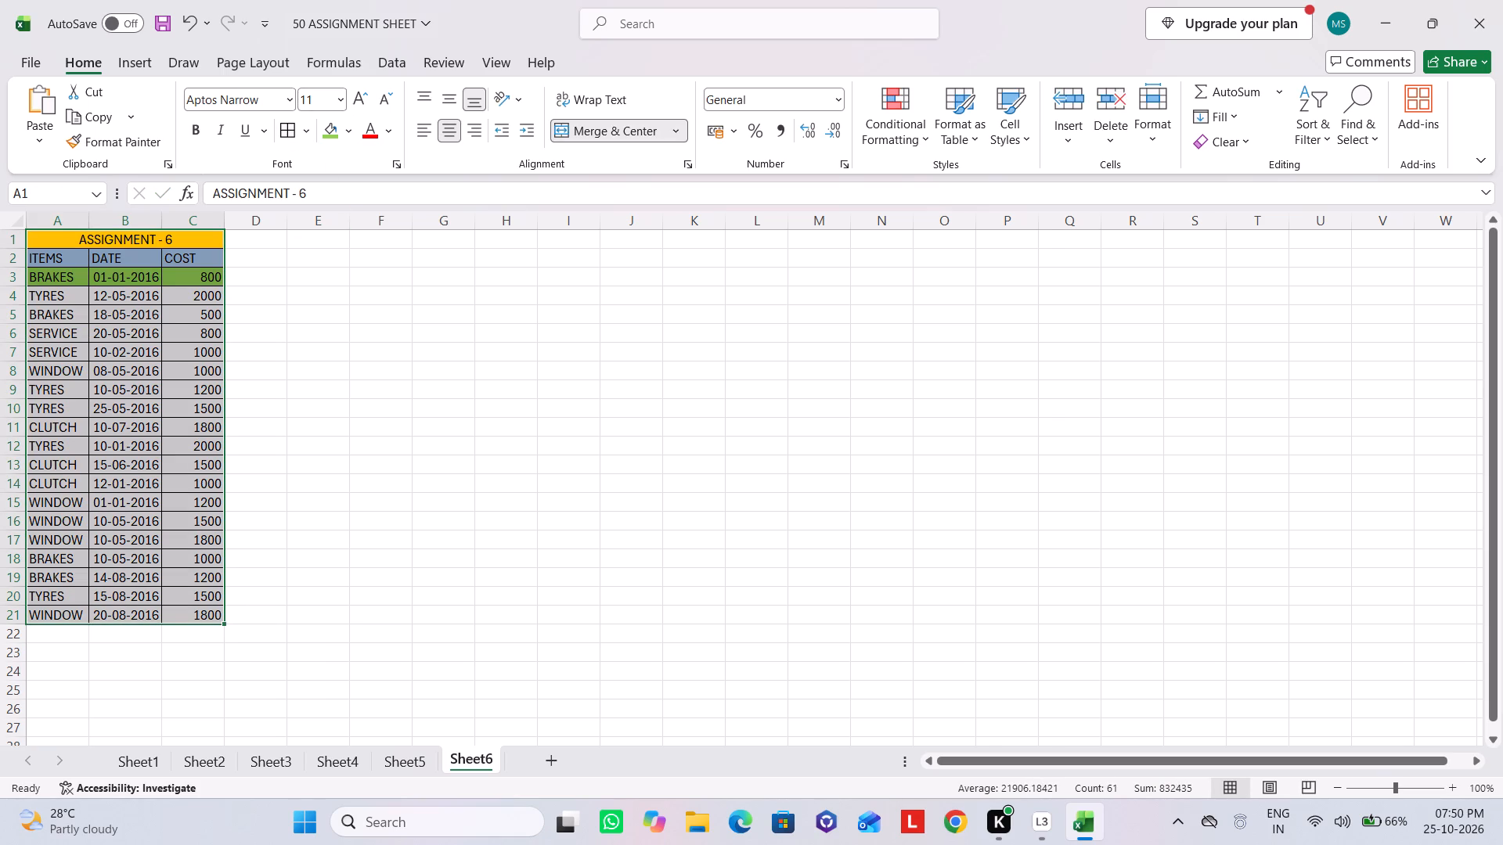
pyautogui.click(252, 277)
pyautogui.click(303, 279)
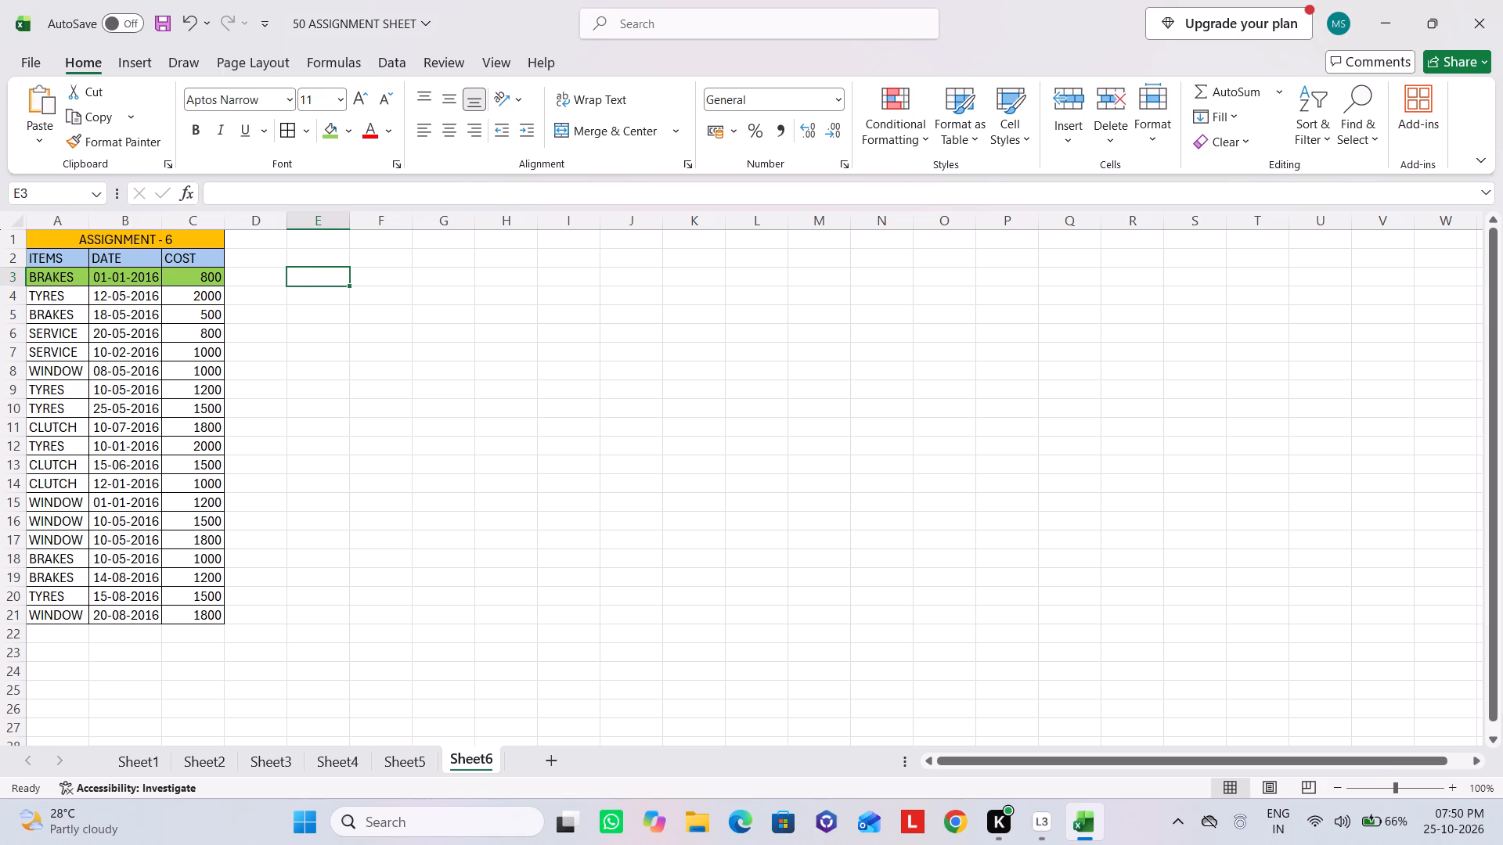
# Enter the first question in cell E3 as "Q.1 HOW MANY ITEMS?".
pyautogui.write('Q.1')
pyautogui.press('space')
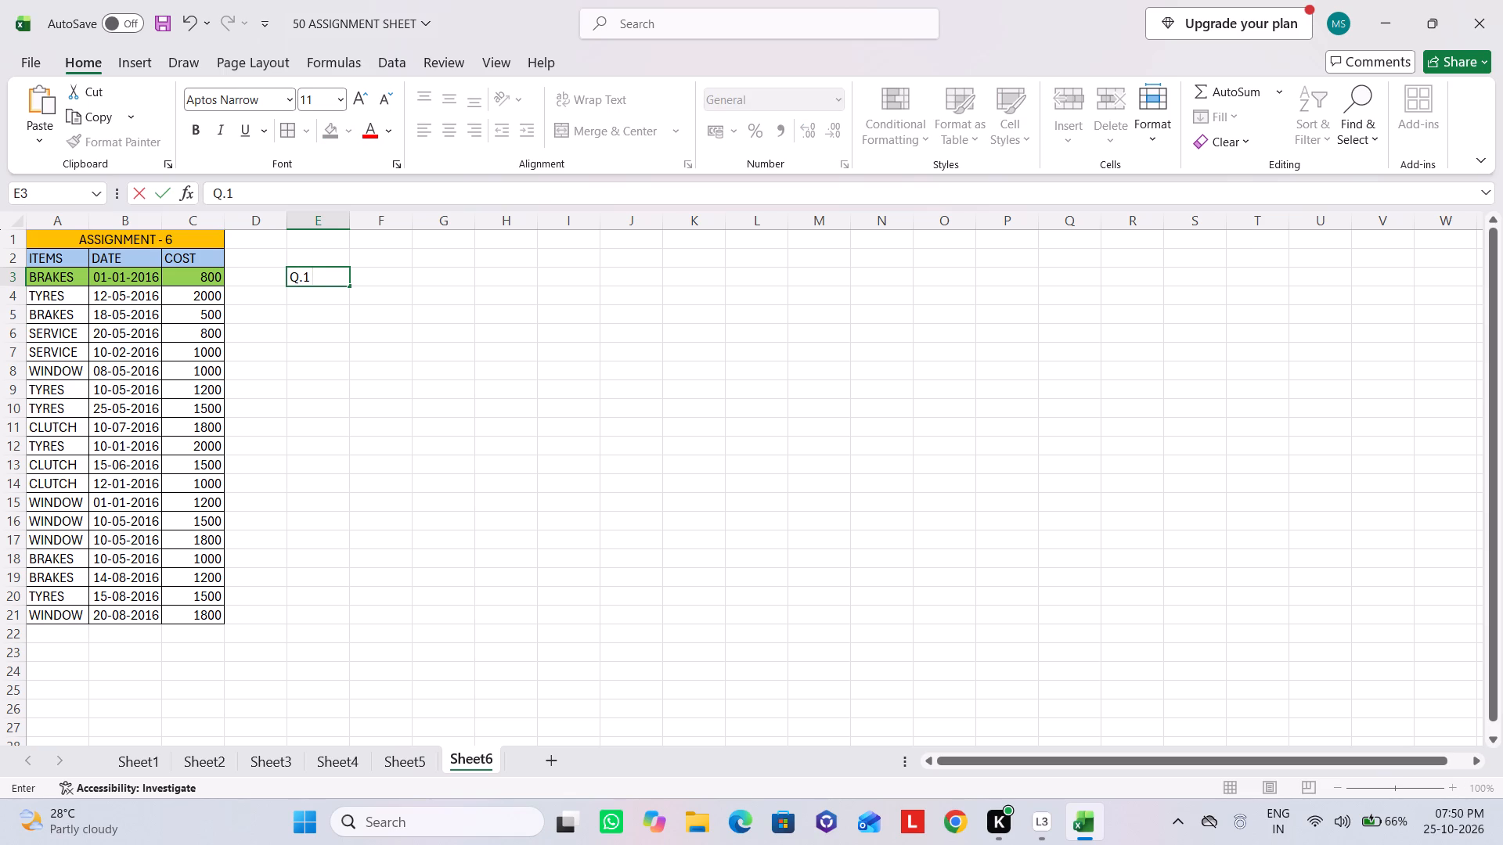
pyautogui.write('HOW MANYT')
pyautogui.press('space')
pyautogui.press('BackSpace')
pyautogui.press('BackSpace')
pyautogui.press('space')
pyautogui.write('ITE')
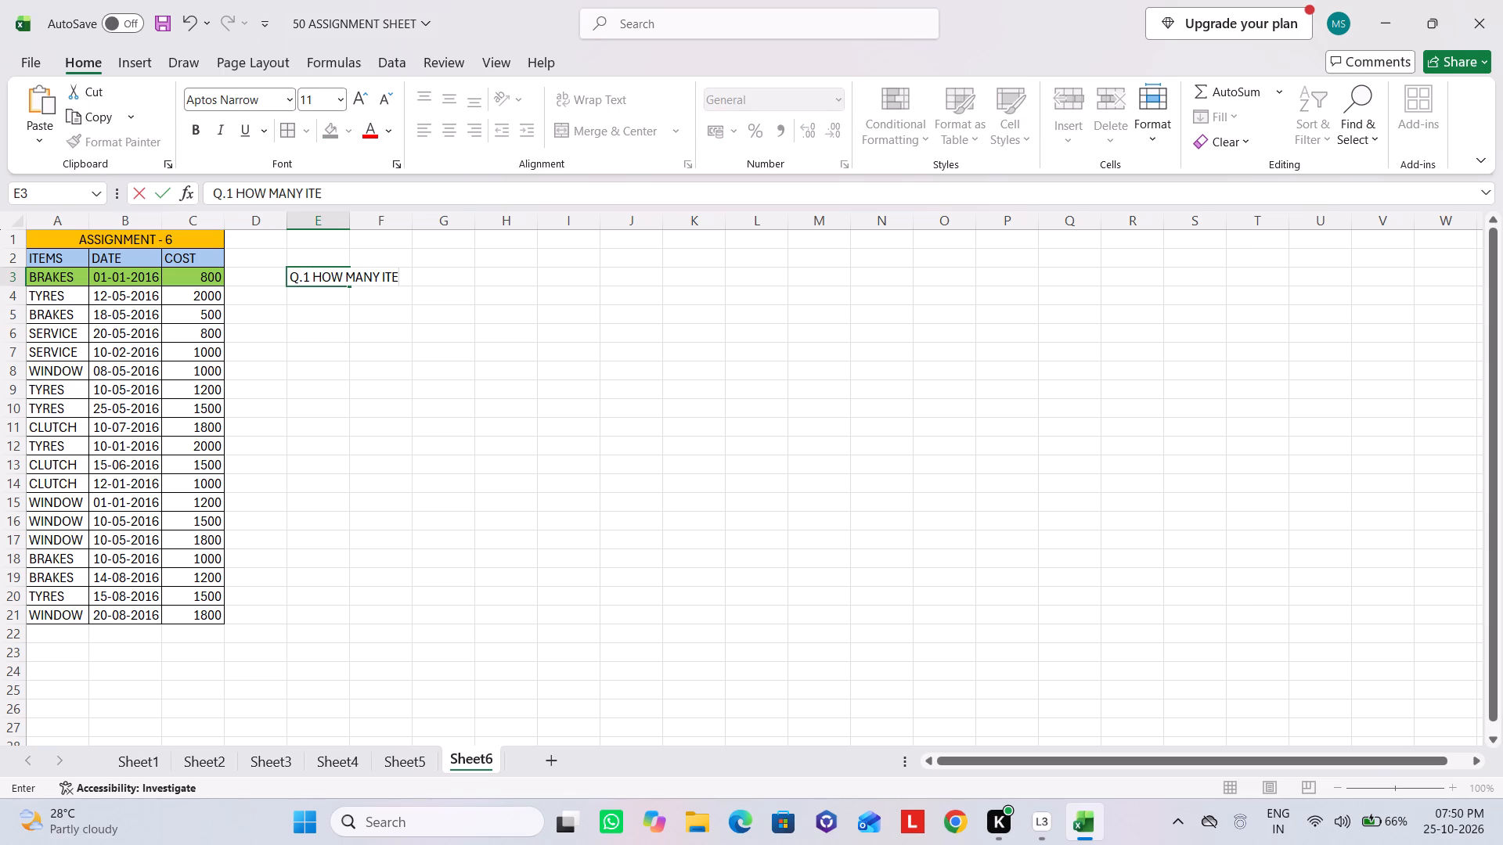
pyautogui.write('MS?')
pyautogui.press('Return')
# Enter the second question in cell E4 as "Q.2 HOW MANY BRAKE, WINDOW & TYRES HAVE BEEN BOUGHTS?".
pyautogui.write('Q.2')
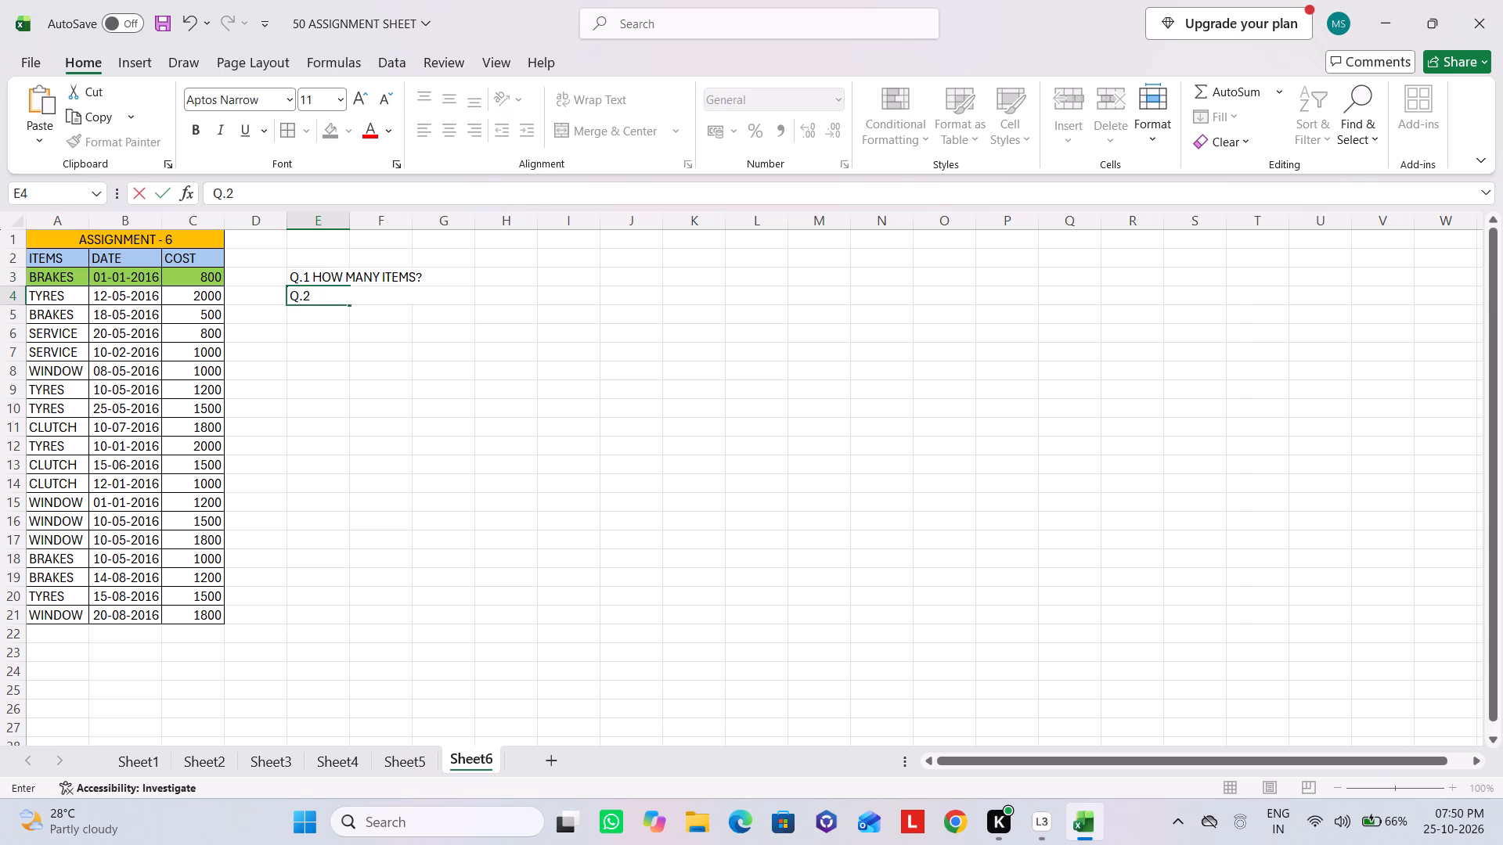
pyautogui.press('space')
pyautogui.write('HOW MANY')
pyautogui.press('space')
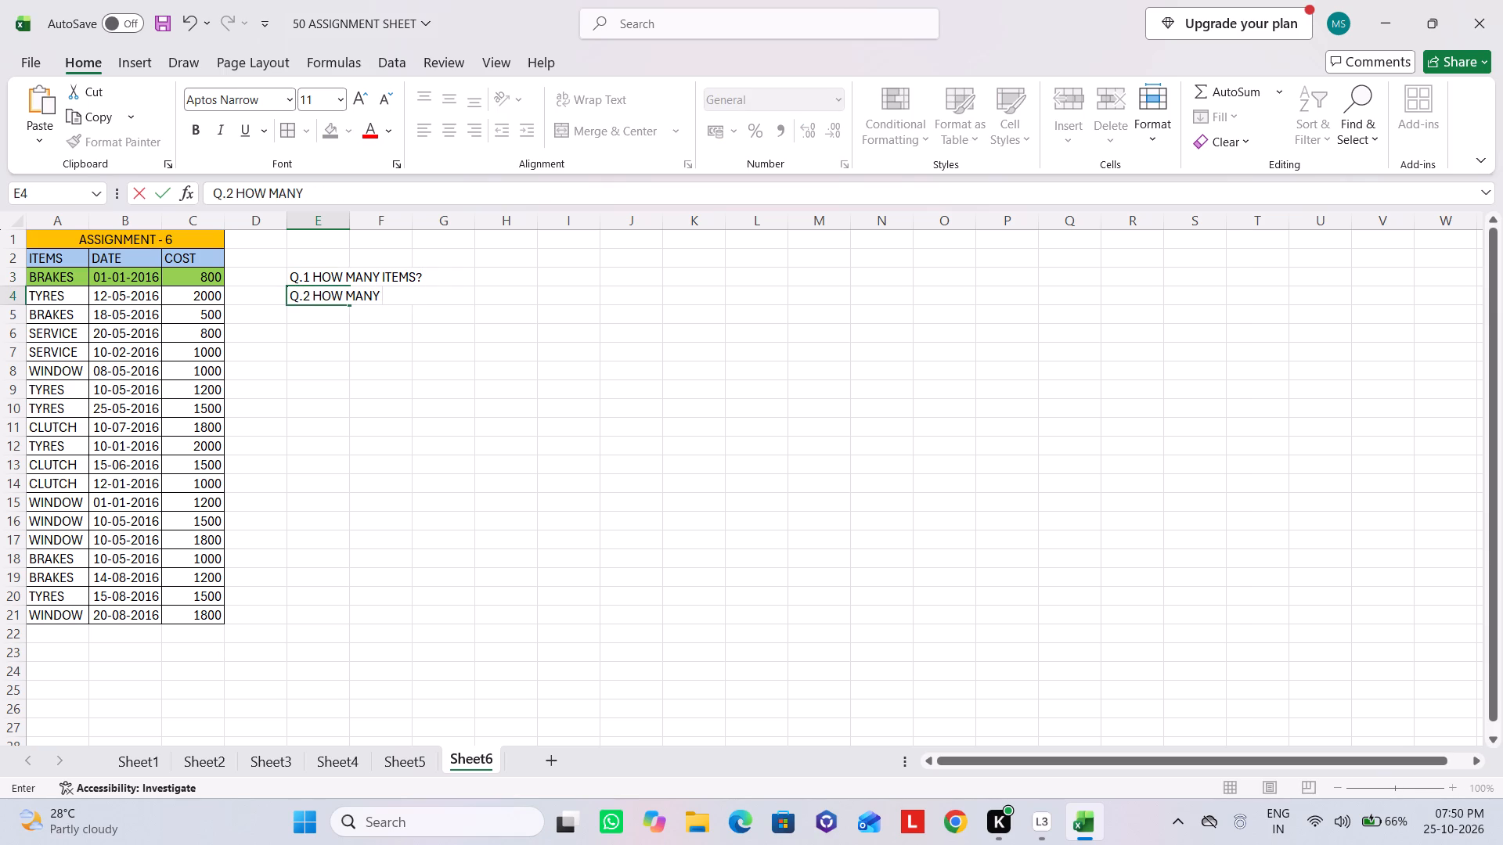
pyautogui.write('BRAKE,')
pyautogui.press('space')
pyautogui.write('WINDOW,')
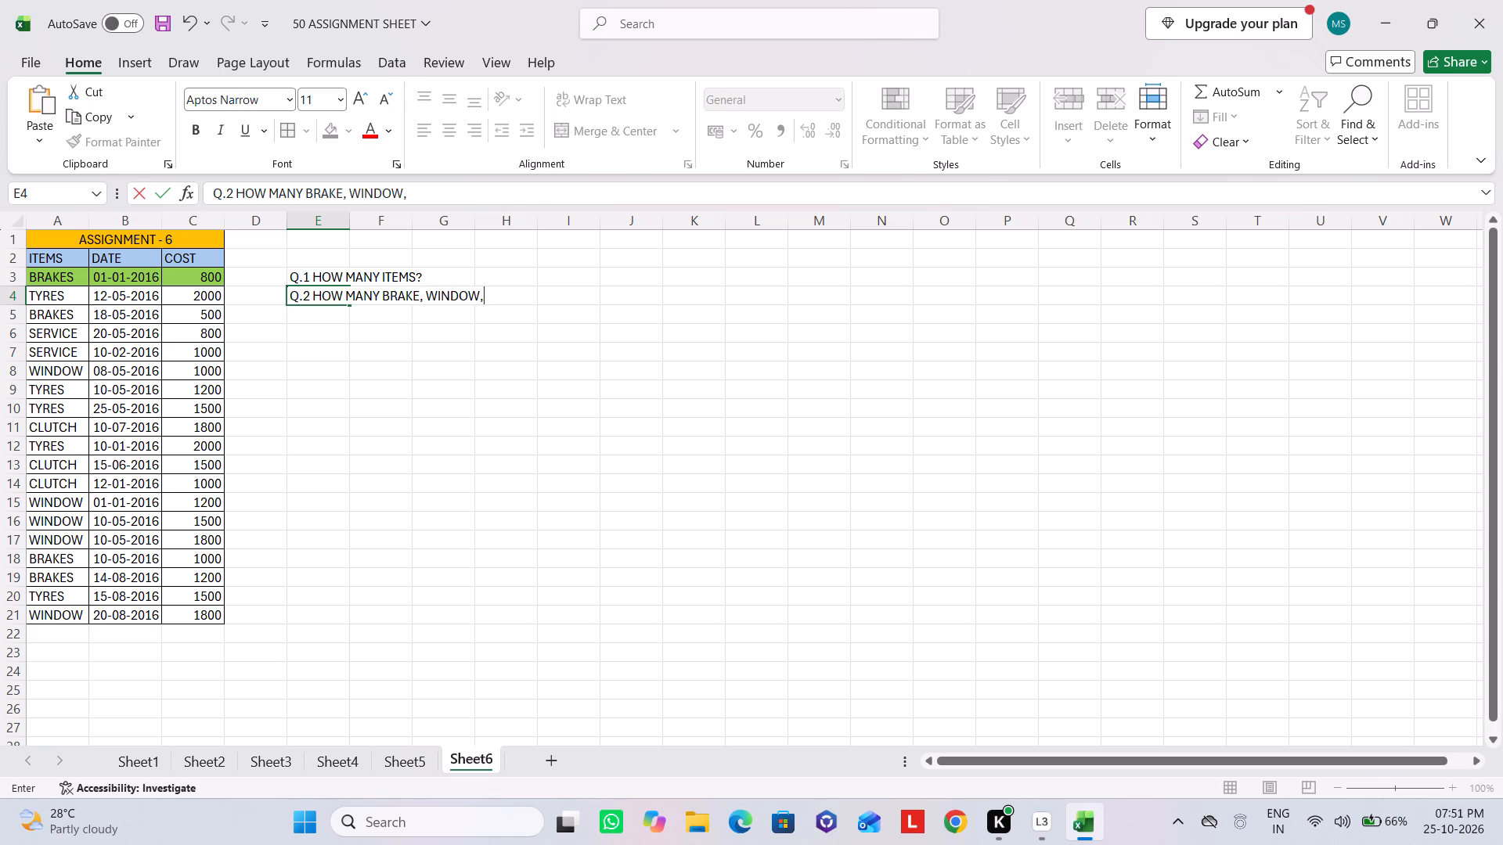
pyautogui.press('BackSpace')
pyautogui.press('space')
pyautogui.hotkey('shift', '&')
pyautogui.press('space')
pyautogui.write('TYP')
pyautogui.press('BackSpace')
pyautogui.write('RES')
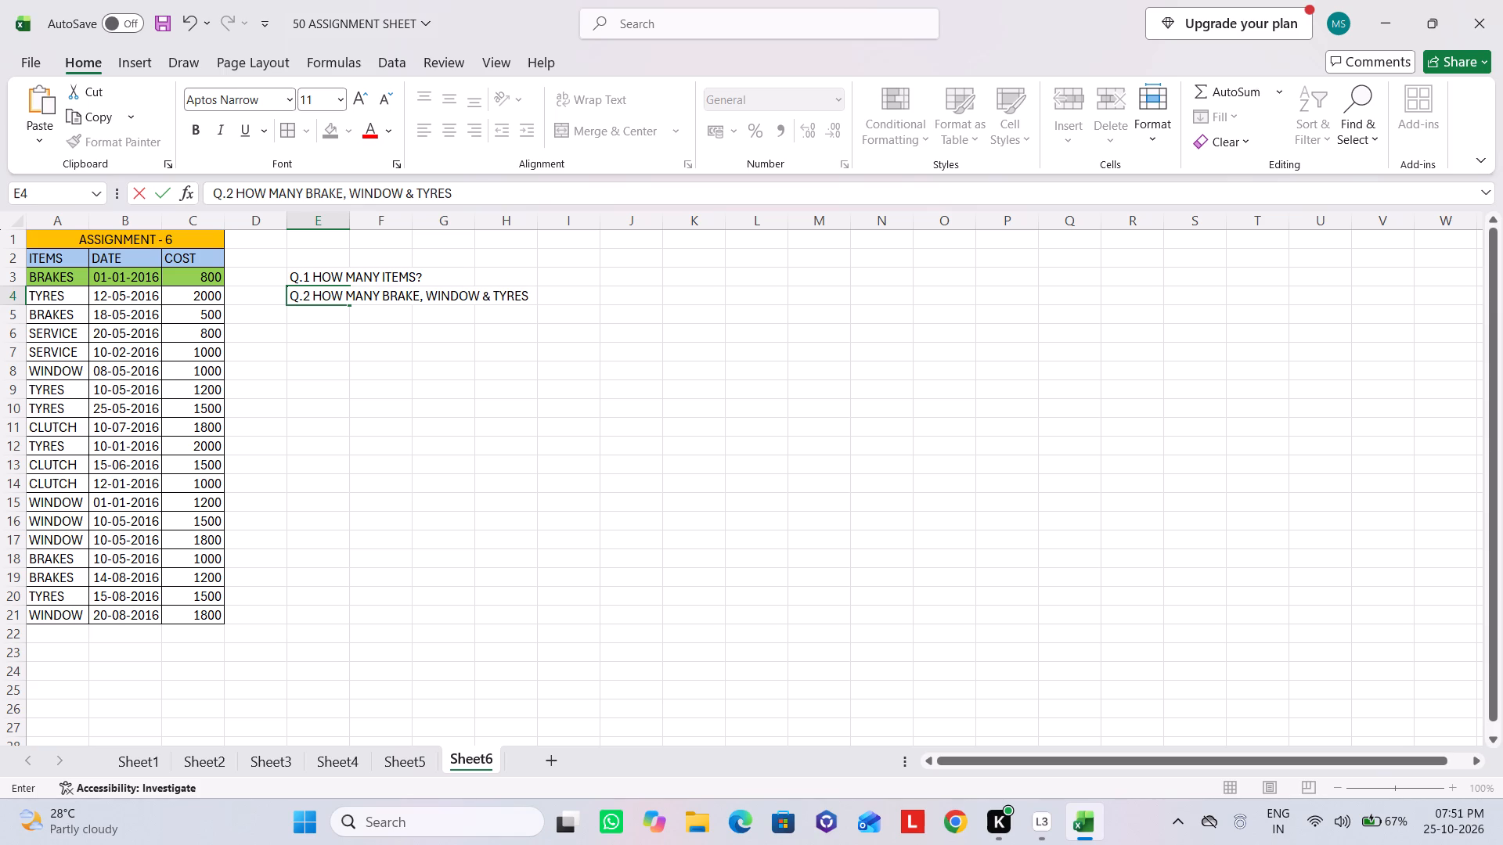
pyautogui.press('space')
pyautogui.write('HAVE BEEN BOU')
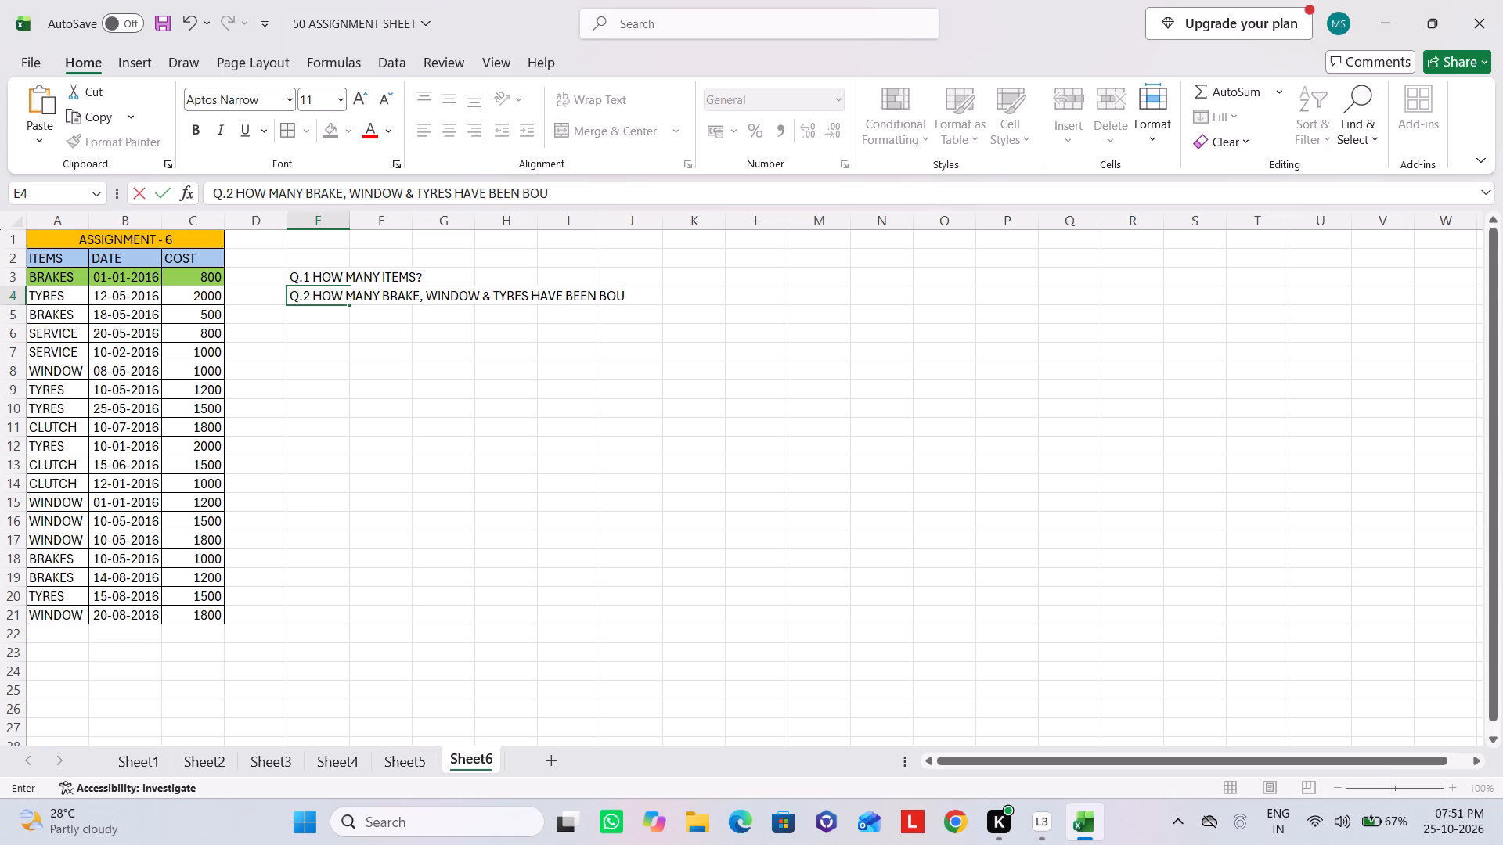
pyautogui.write('GHT')
pyautogui.write('S?')
pyautogui.press('Return')
# Begin the third question in cell E5 with the label "Q.3".
pyautogui.press('q')
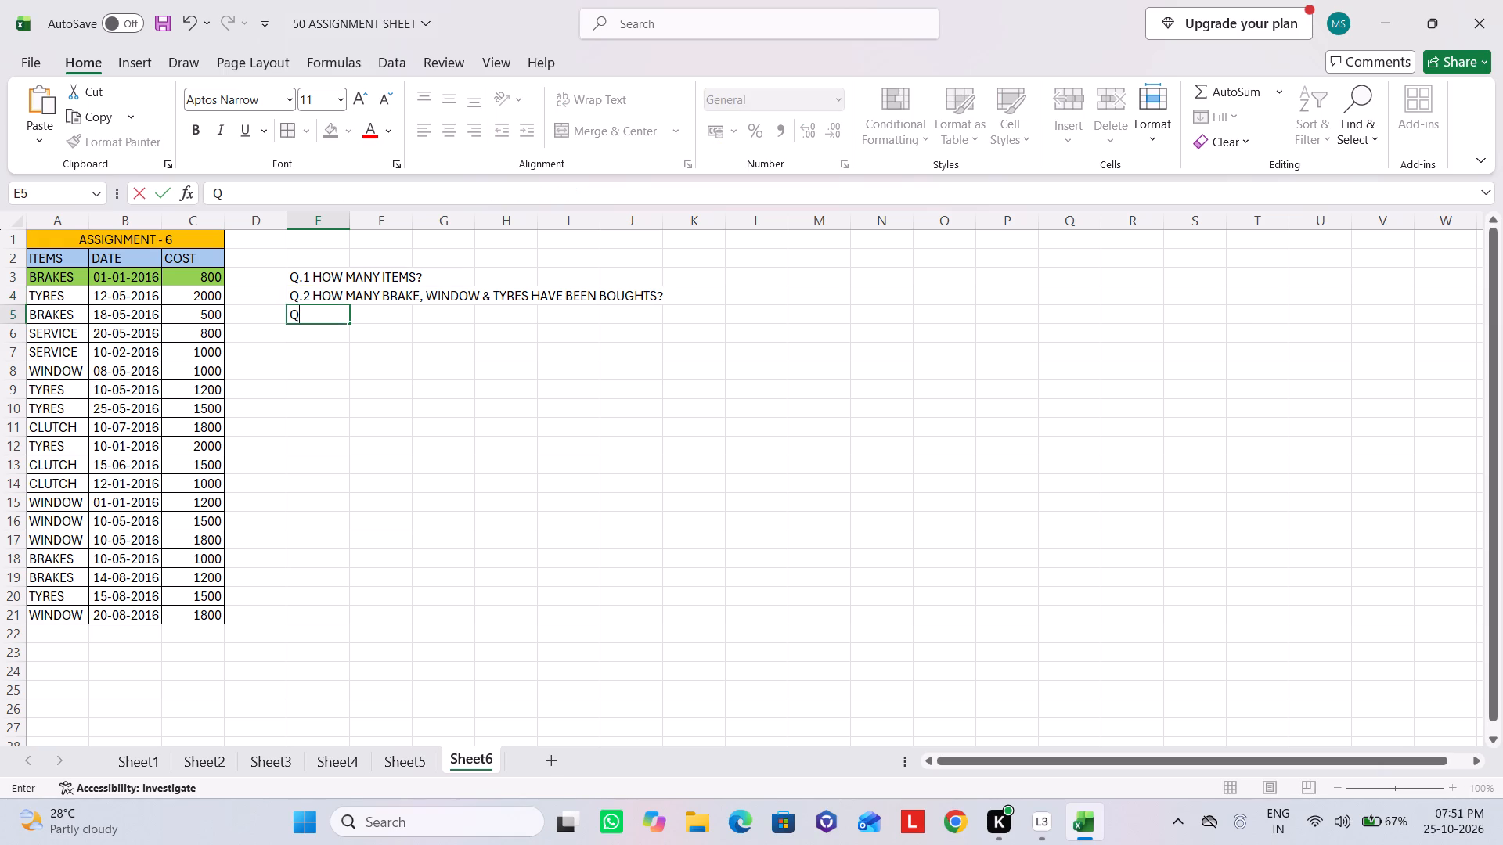
pyautogui.write('.3')
pyautogui.press('space')
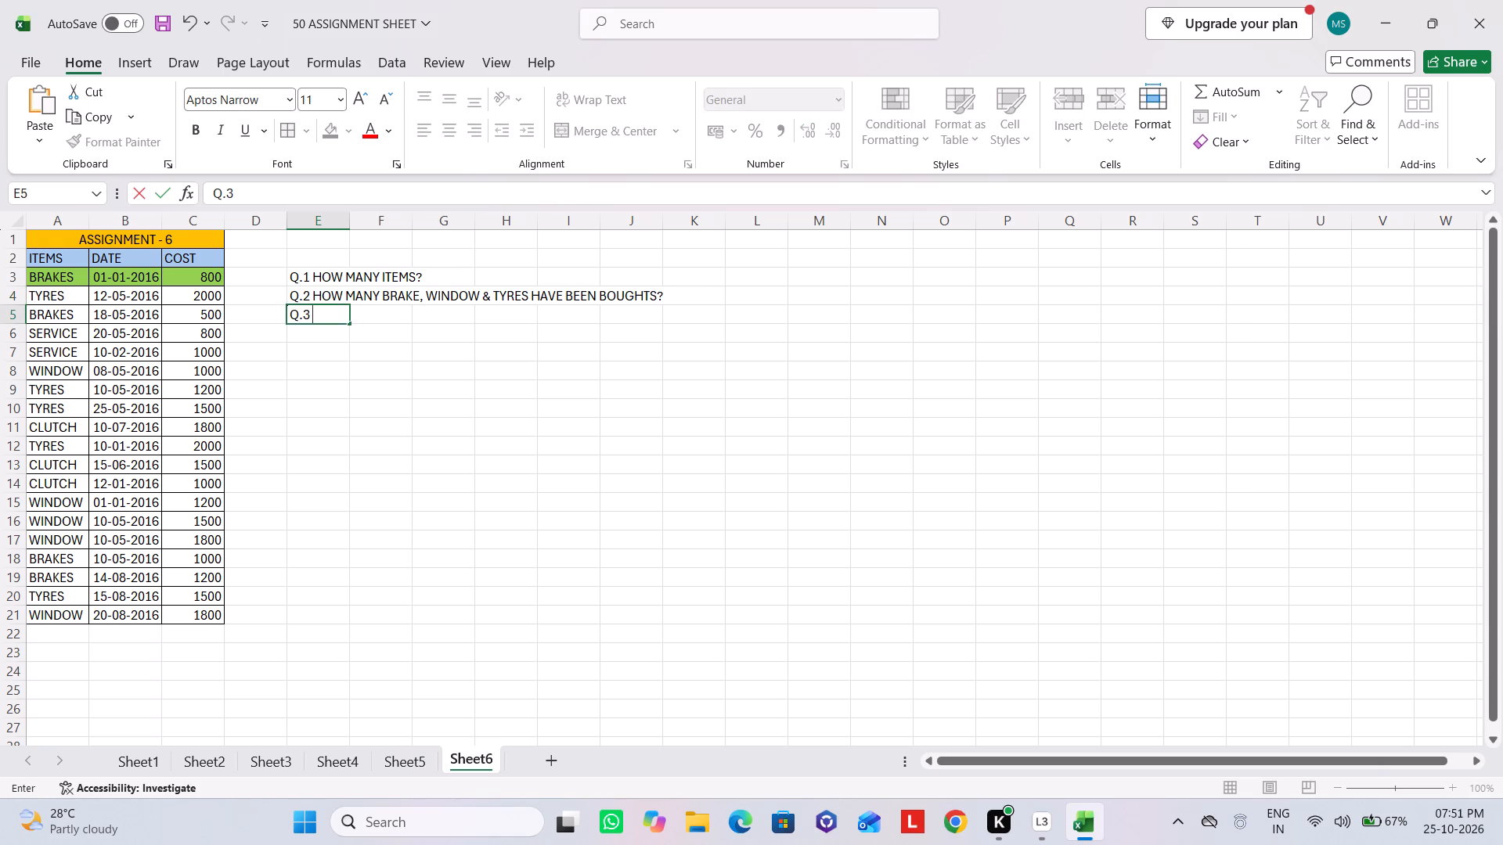